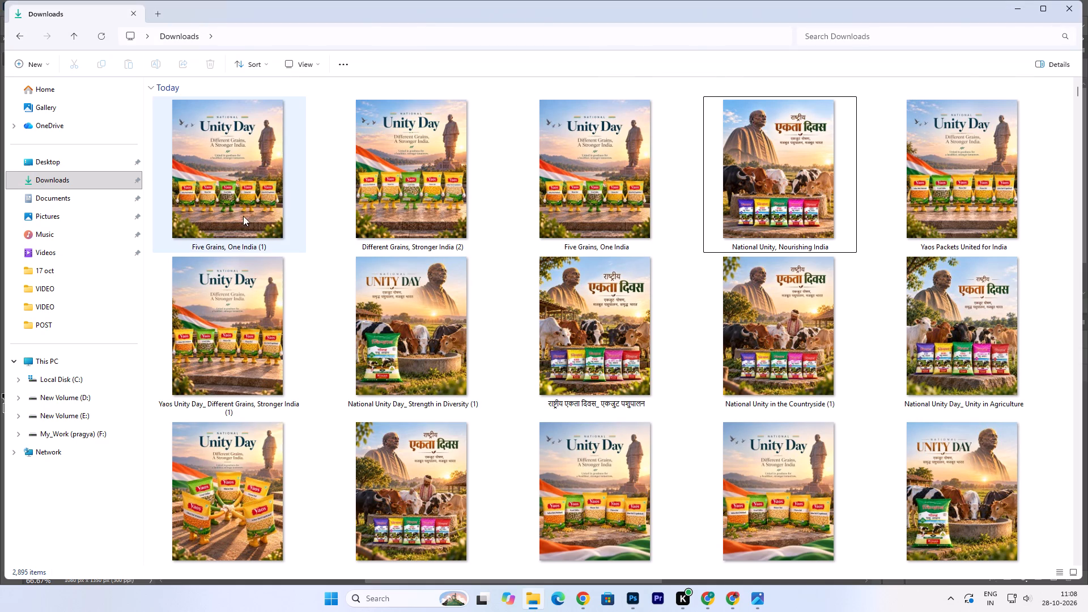
left_click(230, 210)
double_click(230, 210)
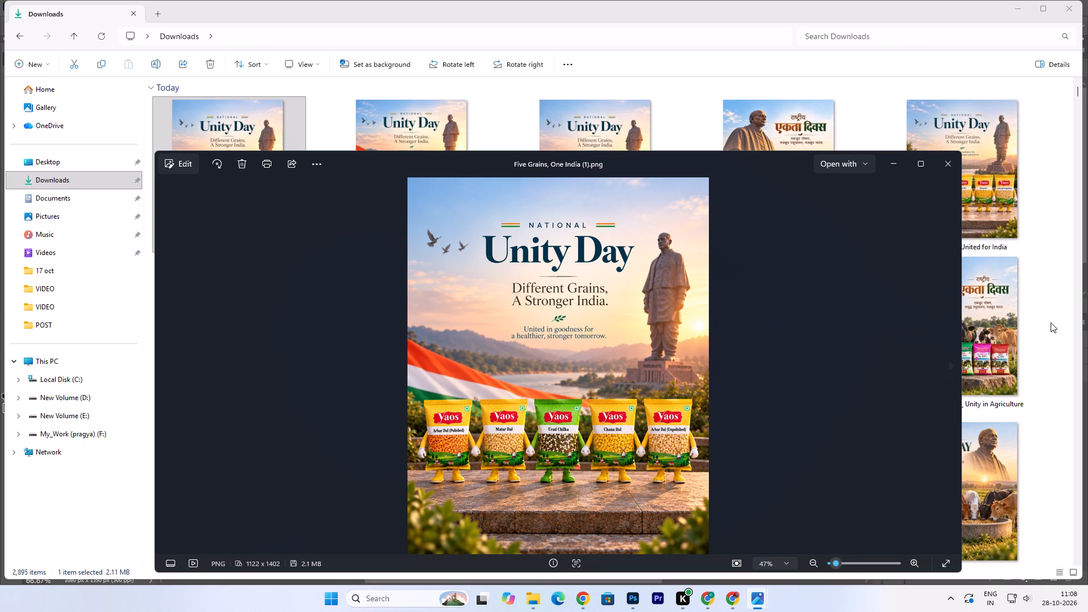
left_click(1051, 322)
left_click_drag(226, 202, 424, 382)
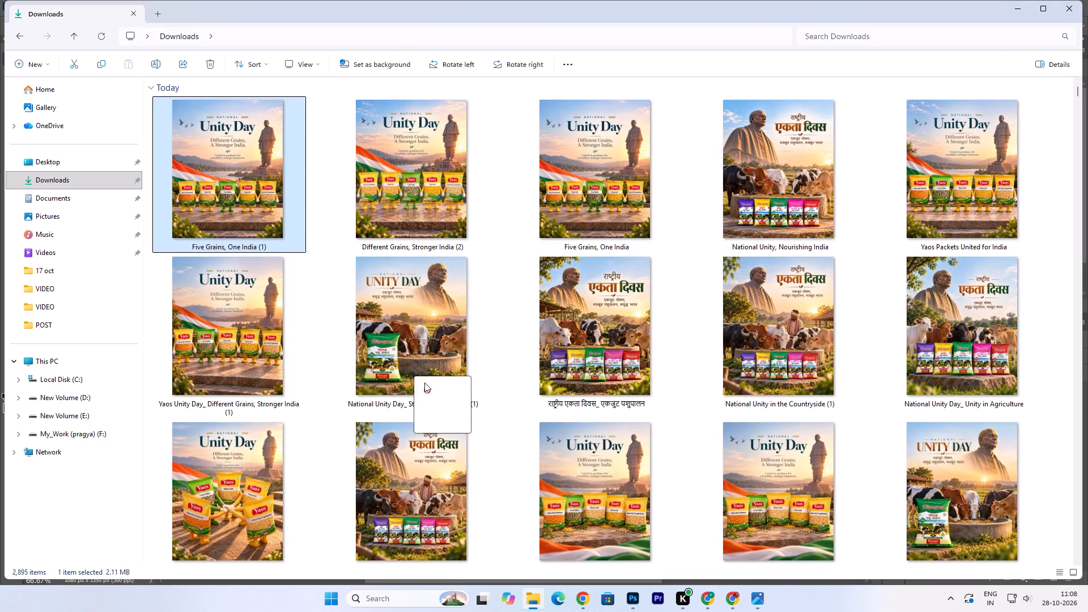
left_click_drag(424, 382, 460, 367)
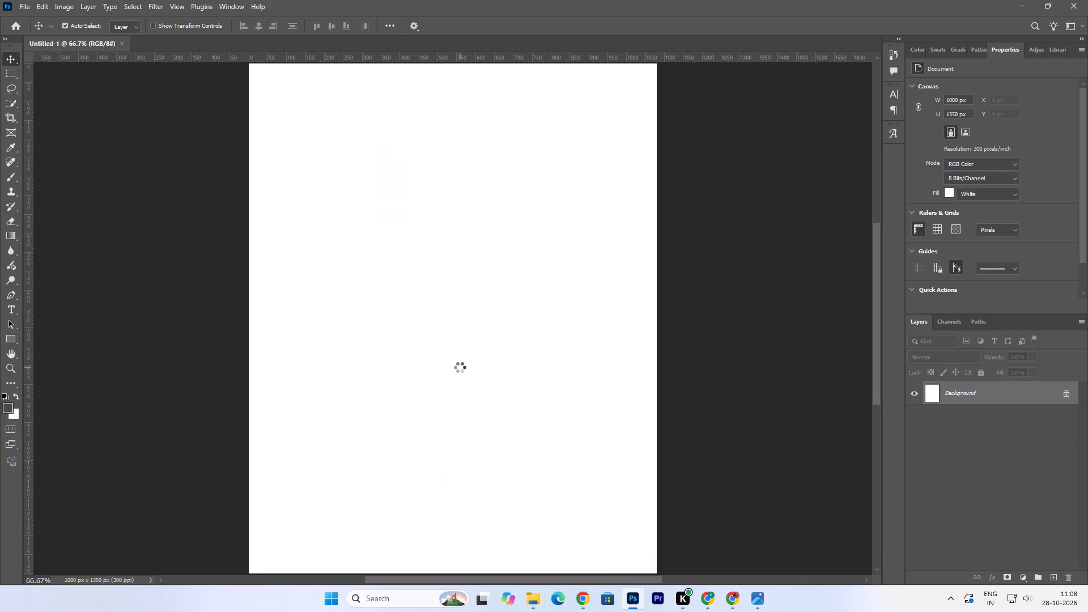
left_click(560, 25)
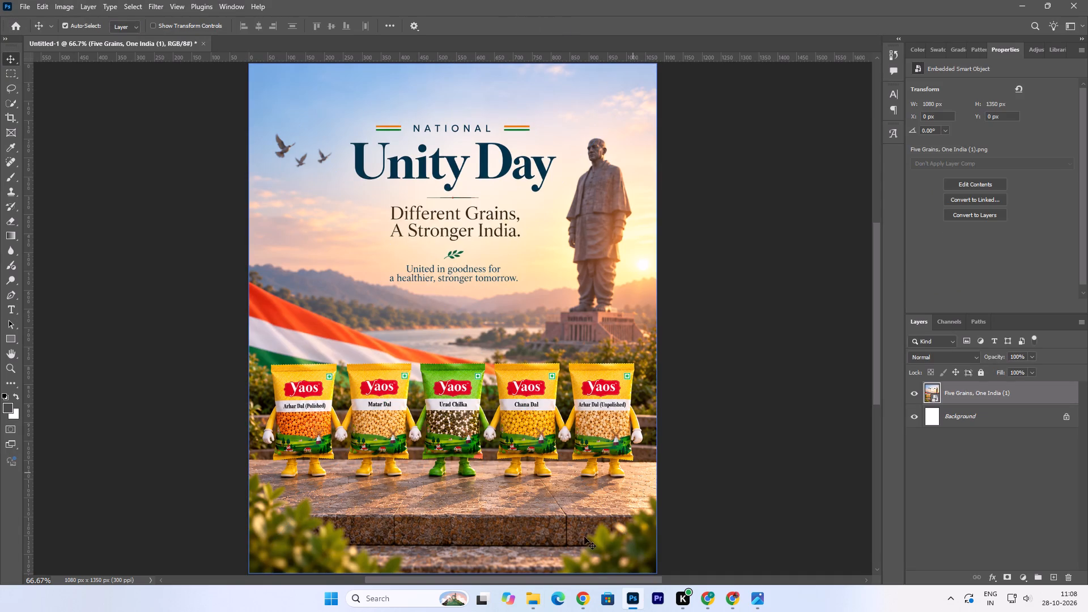
Place the "urad chilka" packet image from the Yaos PRODUCT folder on drive F into the Photoshop poster document.
left_click(533, 598)
left_click(80, 436)
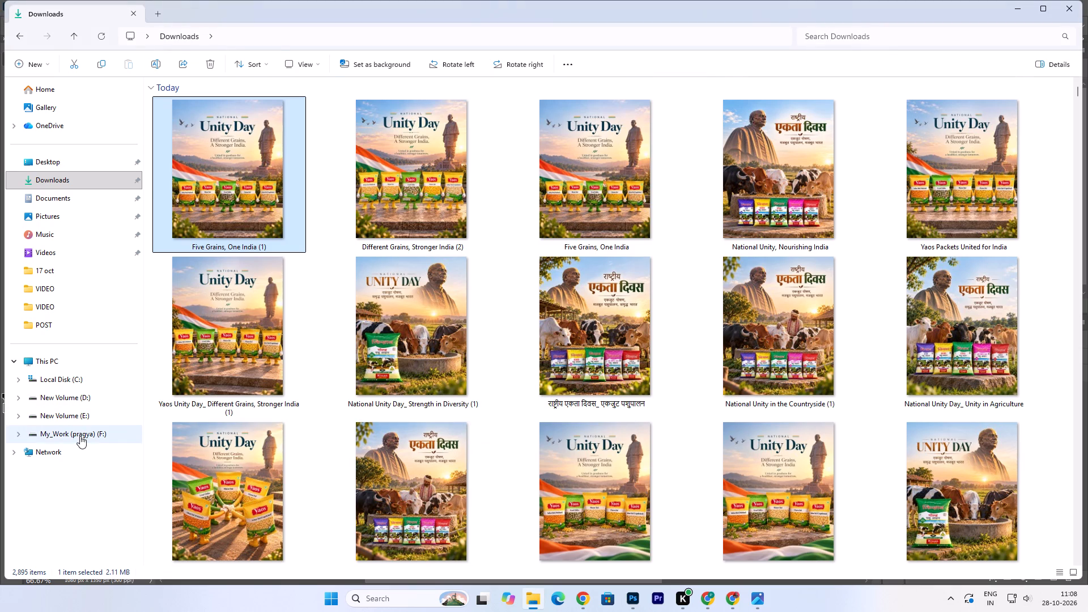
double_click(192, 280)
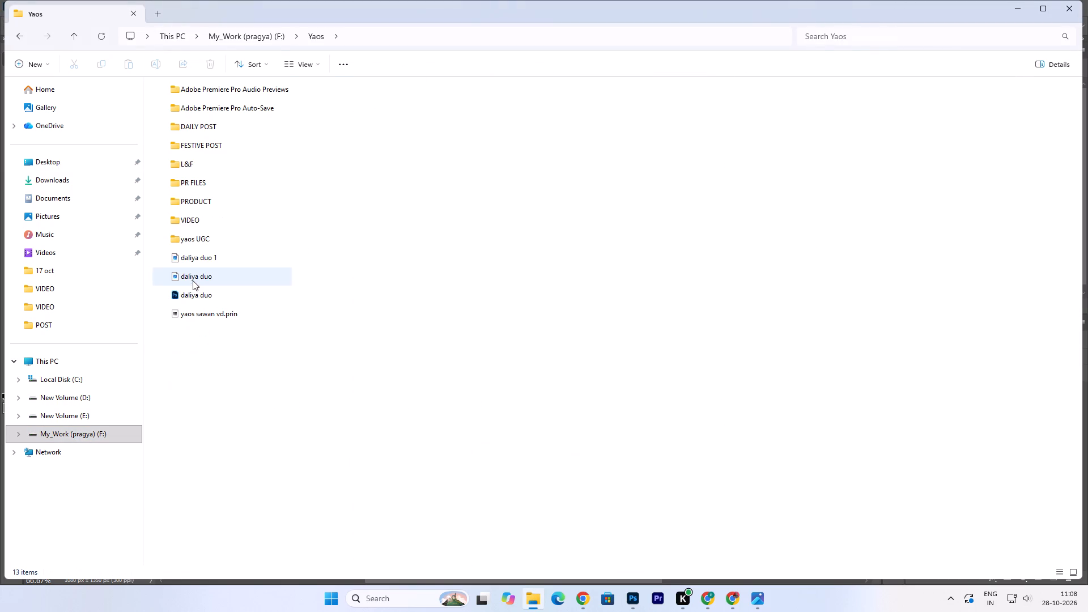
double_click(207, 199)
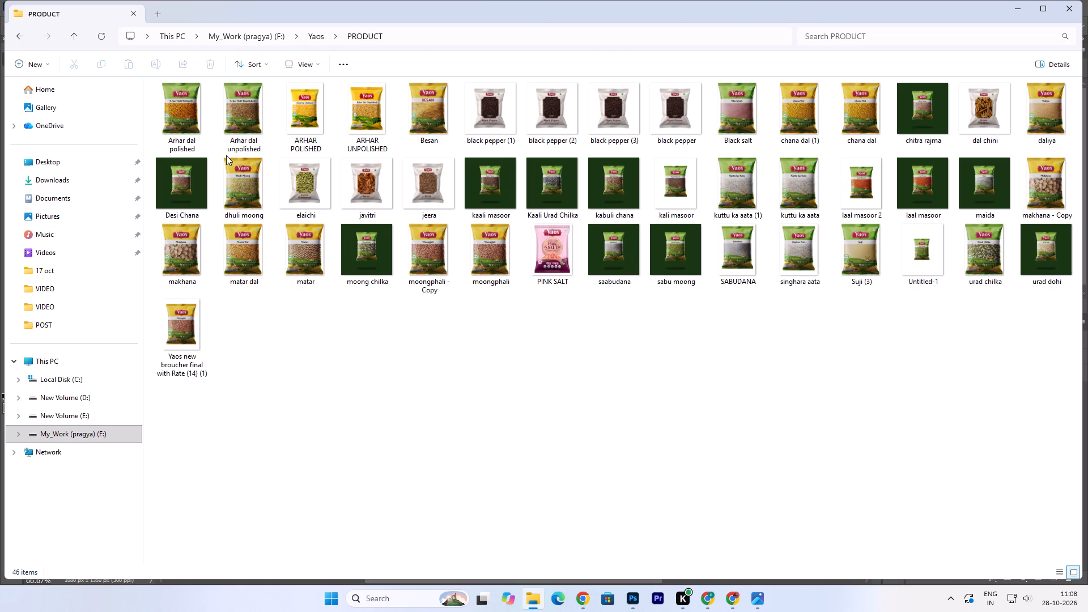
left_click(195, 141)
left_click(304, 121)
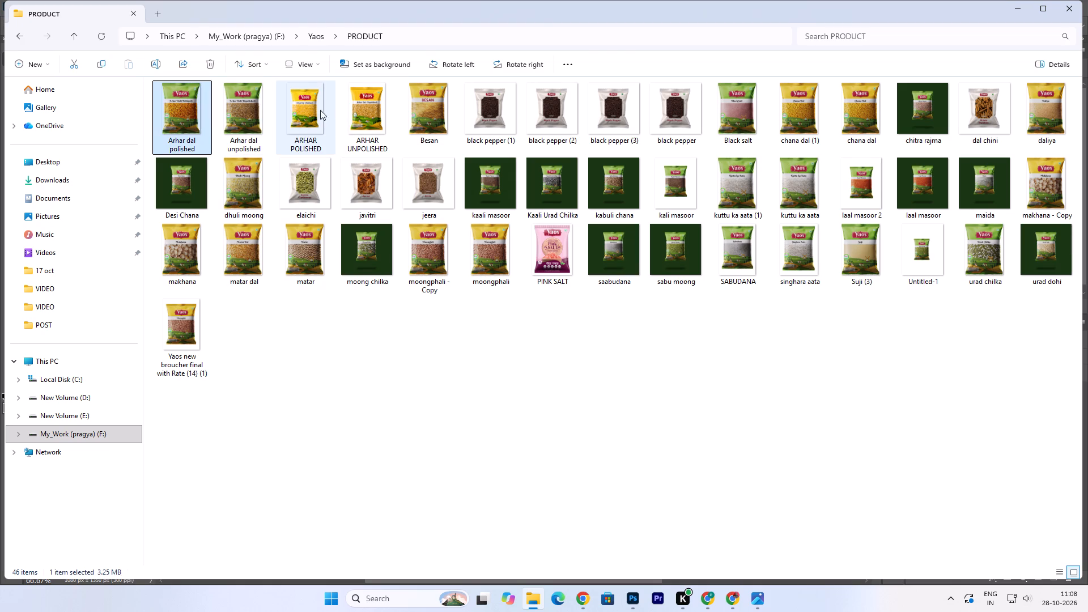
left_click(367, 131)
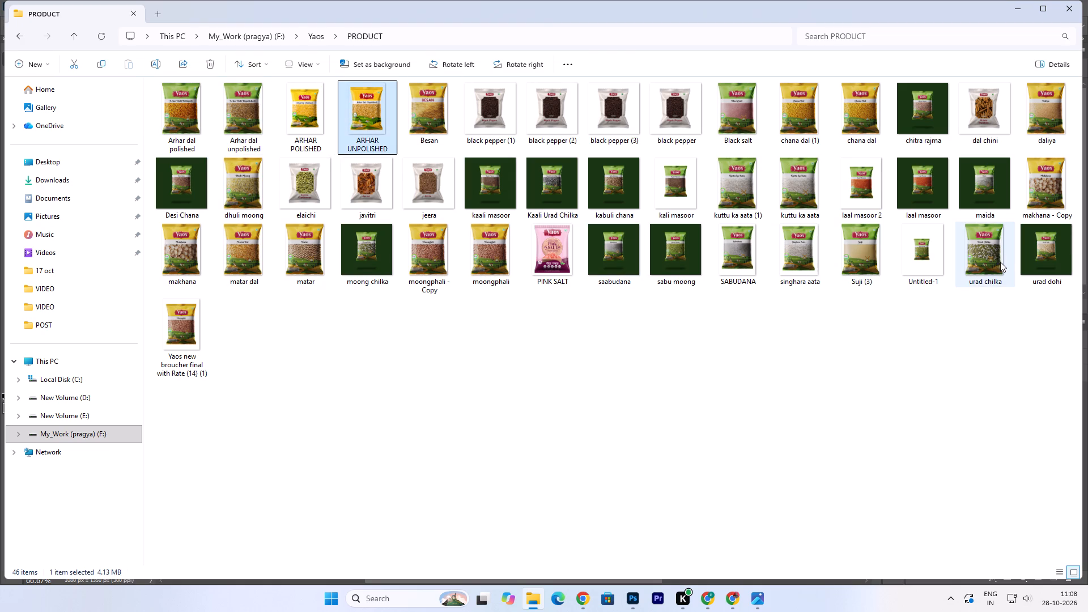
left_click_drag(983, 258, 634, 573)
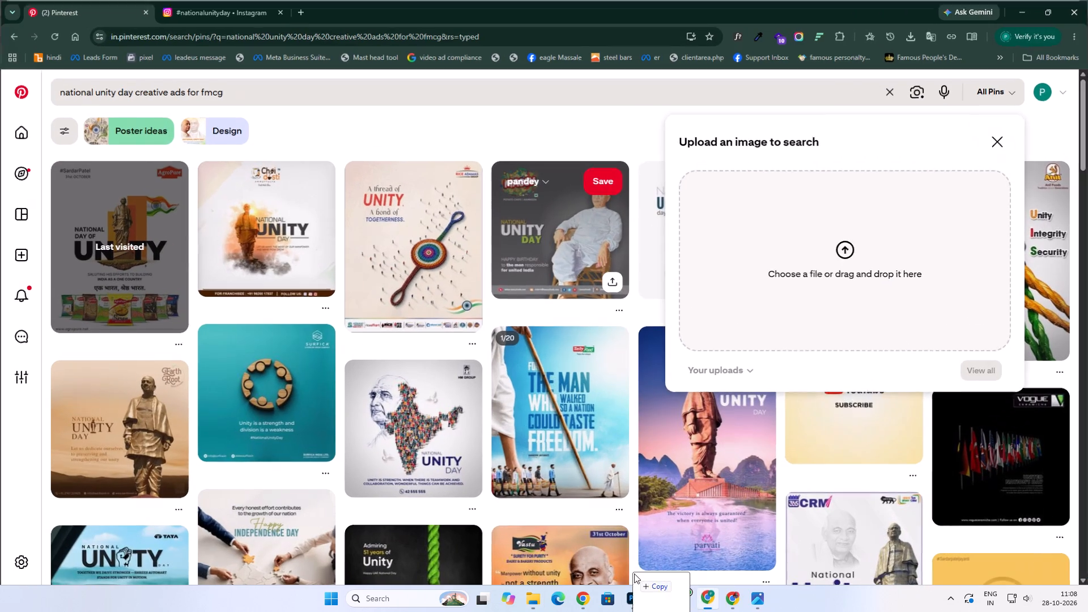
left_click_drag(634, 573, 634, 602)
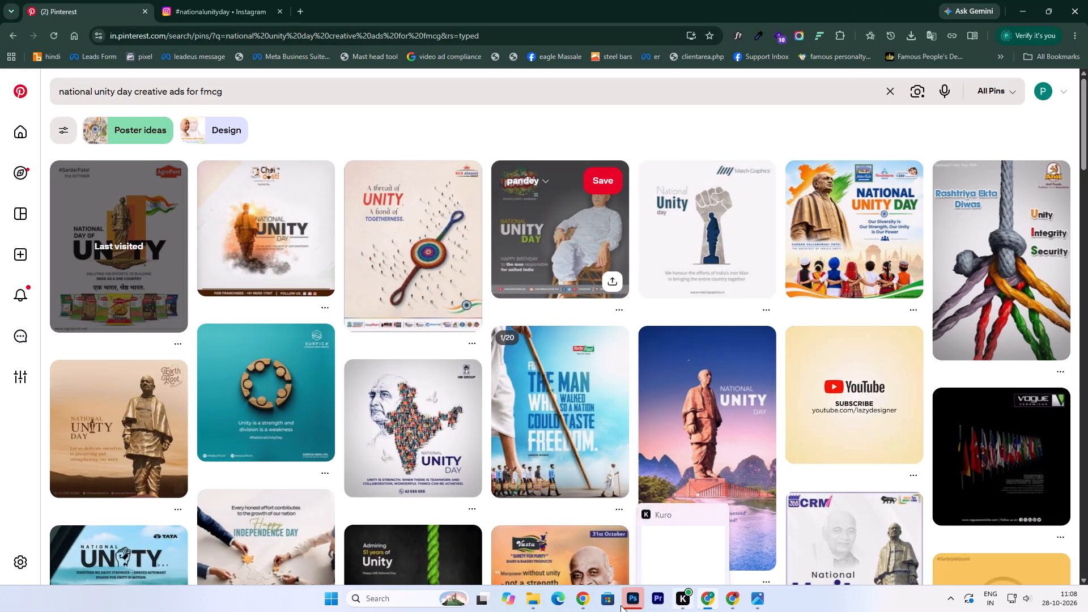
left_click(524, 598)
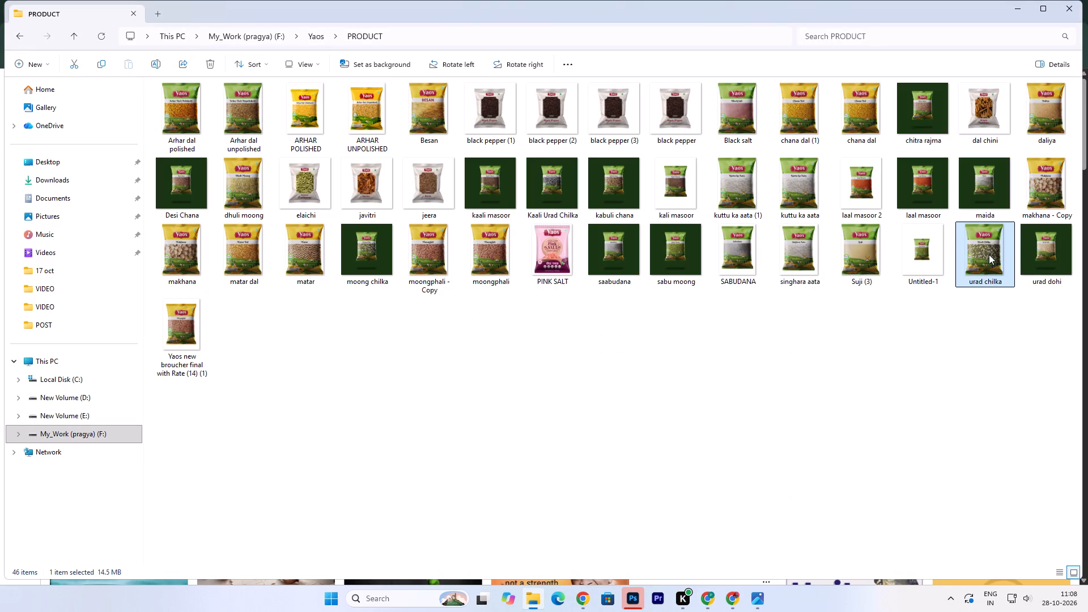
left_click_drag(988, 255, 559, 479)
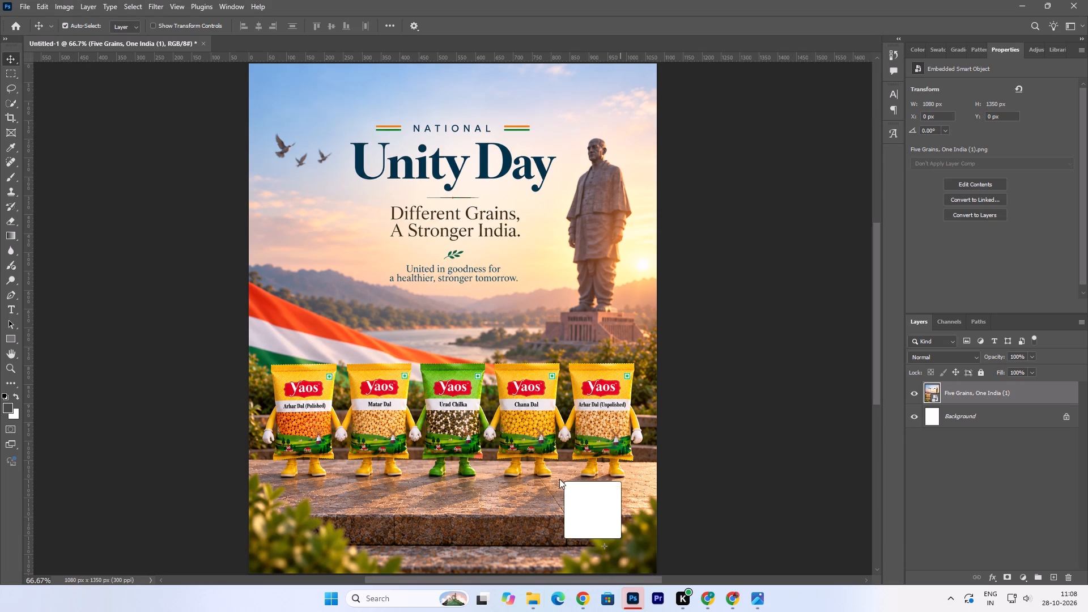
left_click_drag(559, 479, 513, 399)
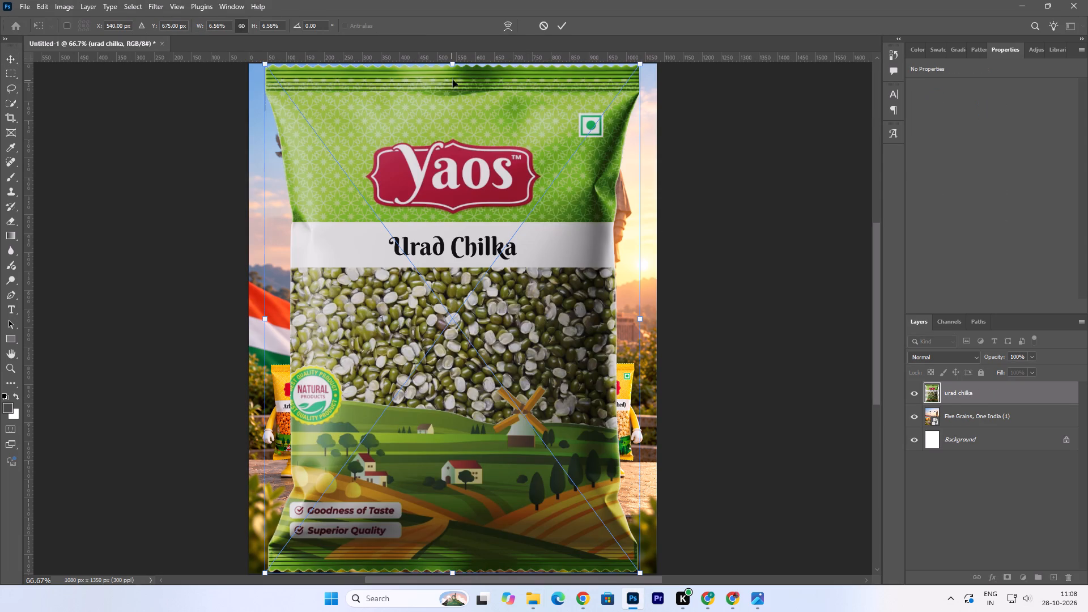
Scale the placed urad chilka packet to about 180 x 245 px and fit it exactly over the poster's centre green packet.
left_click_drag(450, 66, 462, 473)
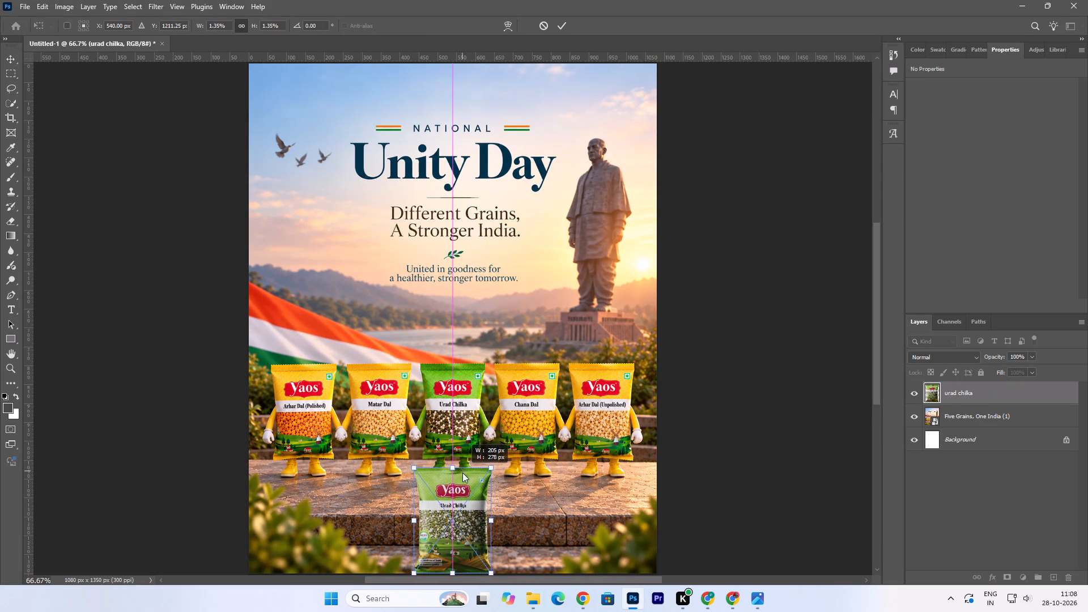
left_click_drag(462, 473, 463, 483)
left_click_drag(458, 515, 460, 420)
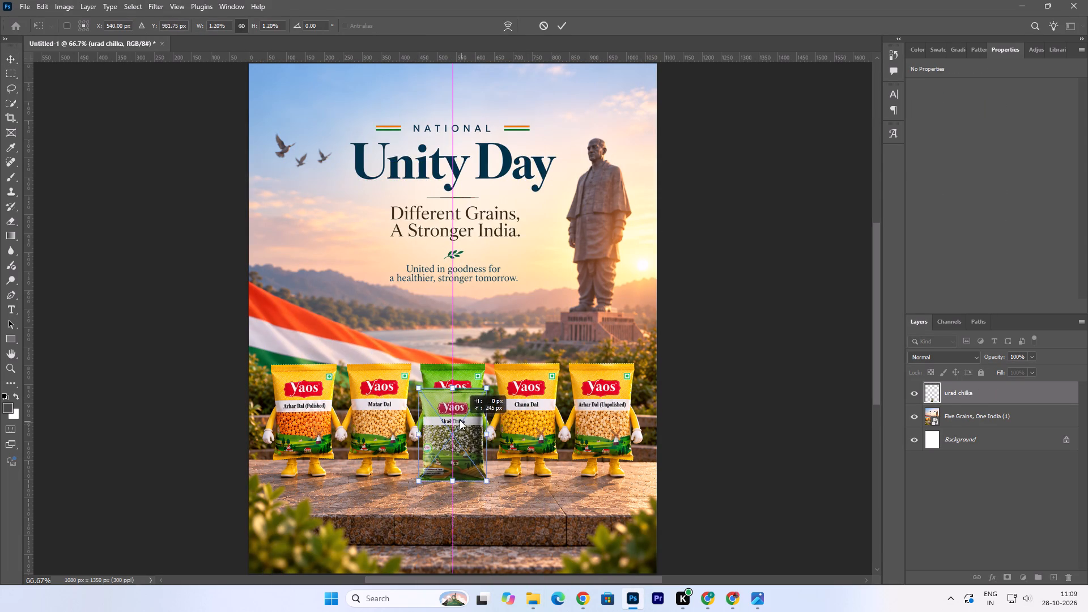
left_click_drag(460, 420, 461, 398)
left_click(454, 362)
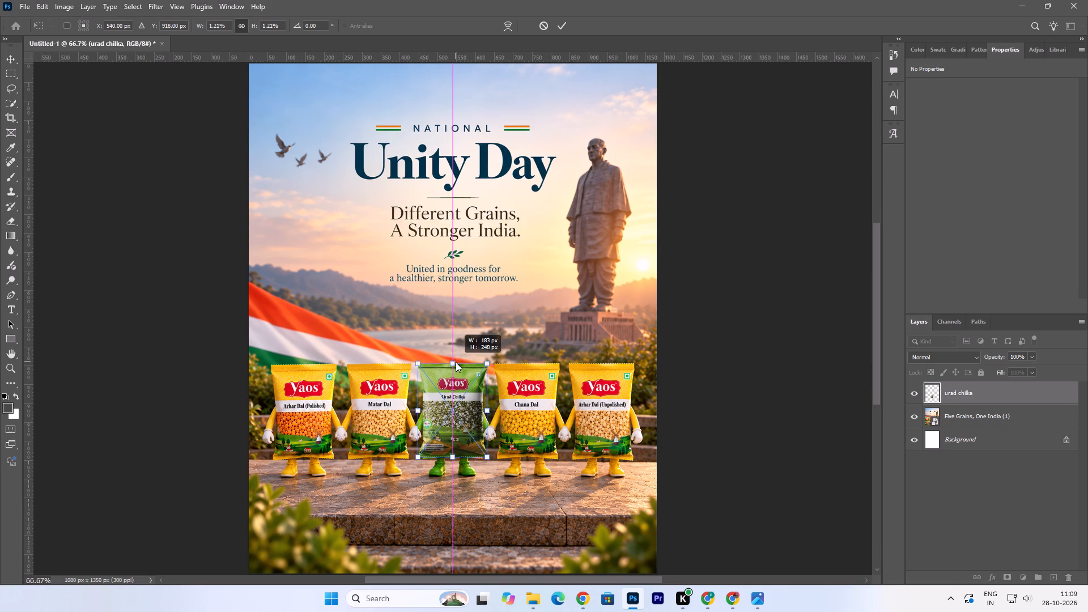
left_click(558, 24)
left_click(461, 428)
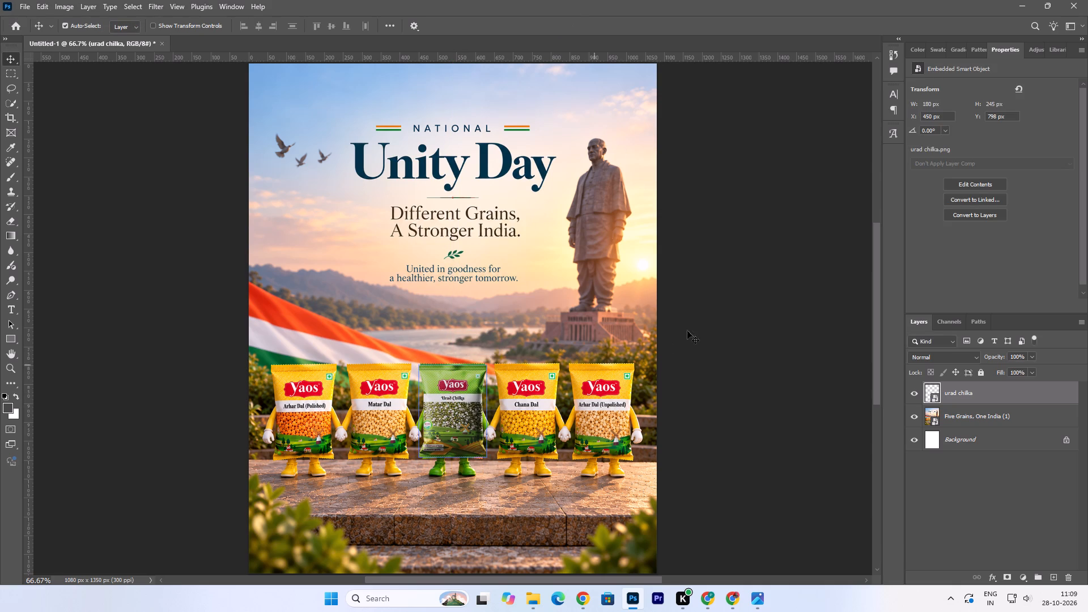
Nudge the urad chilka packet down to Y 804 px over the poster's centre green packet.
key("Down")
key("Down")
key("Down")
key("Down")
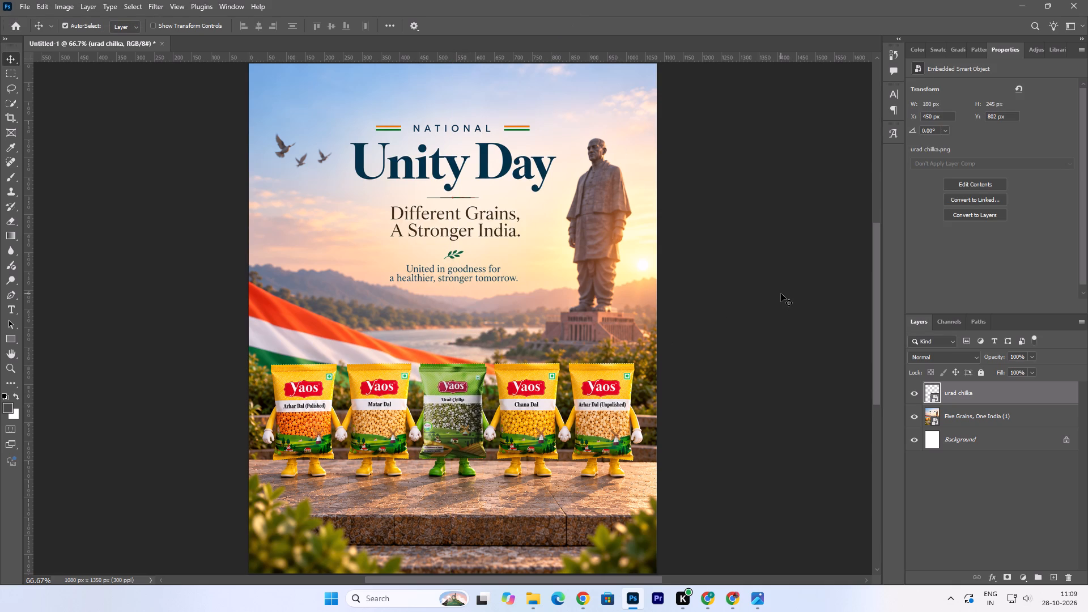
key("Down")
key("Down")
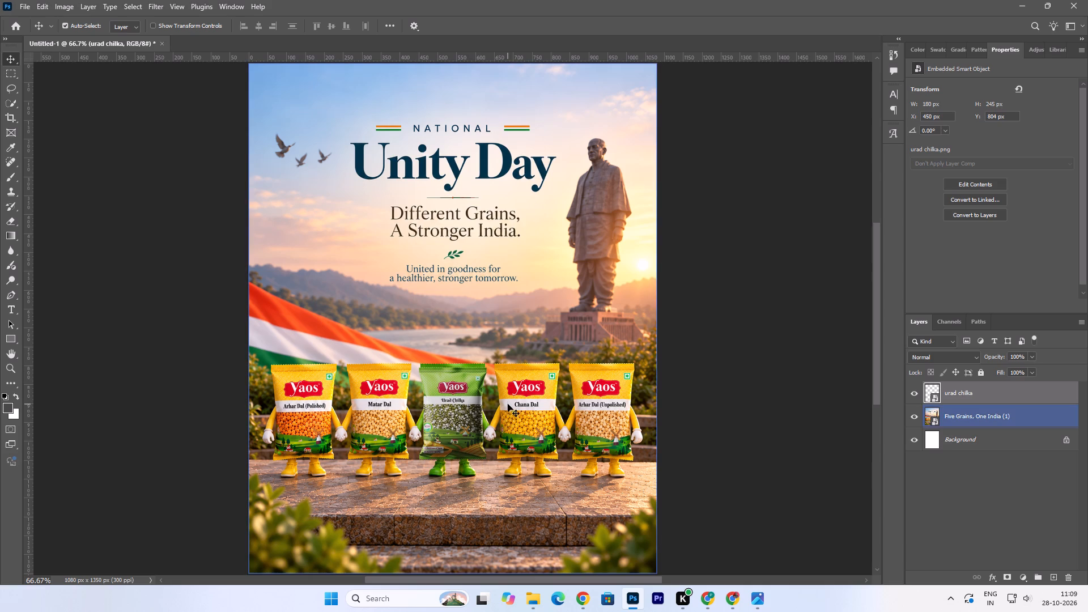
Enlarge the urad chilka packet to about 189 x 256 px, position it at X 444, Y 791 px, and check the fit up close.
left_click(469, 426)
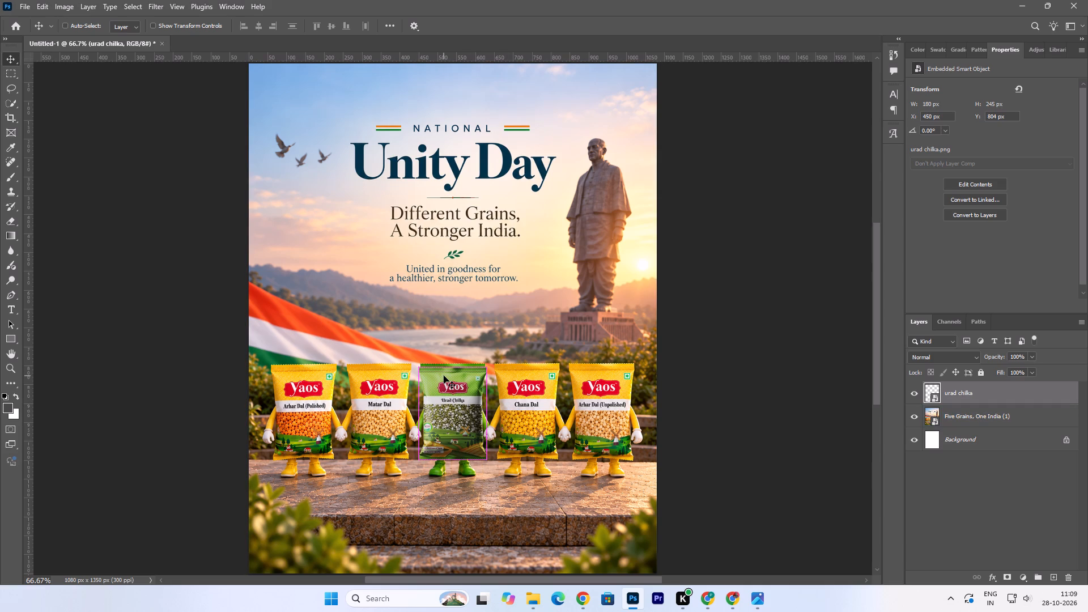
key("ctrl+t")
left_click(454, 363)
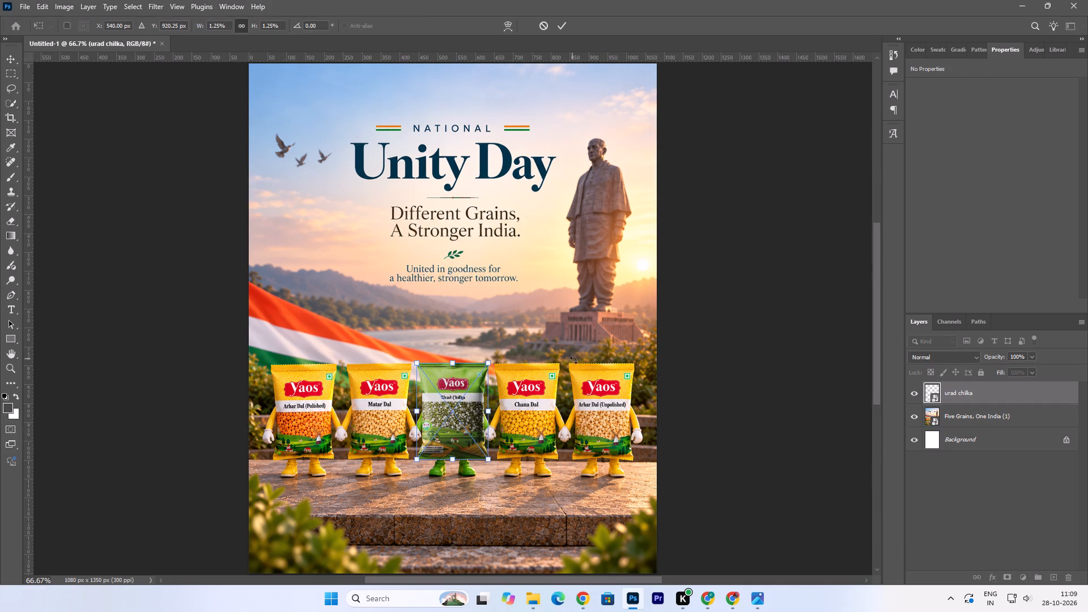
key("Left")
key("Up")
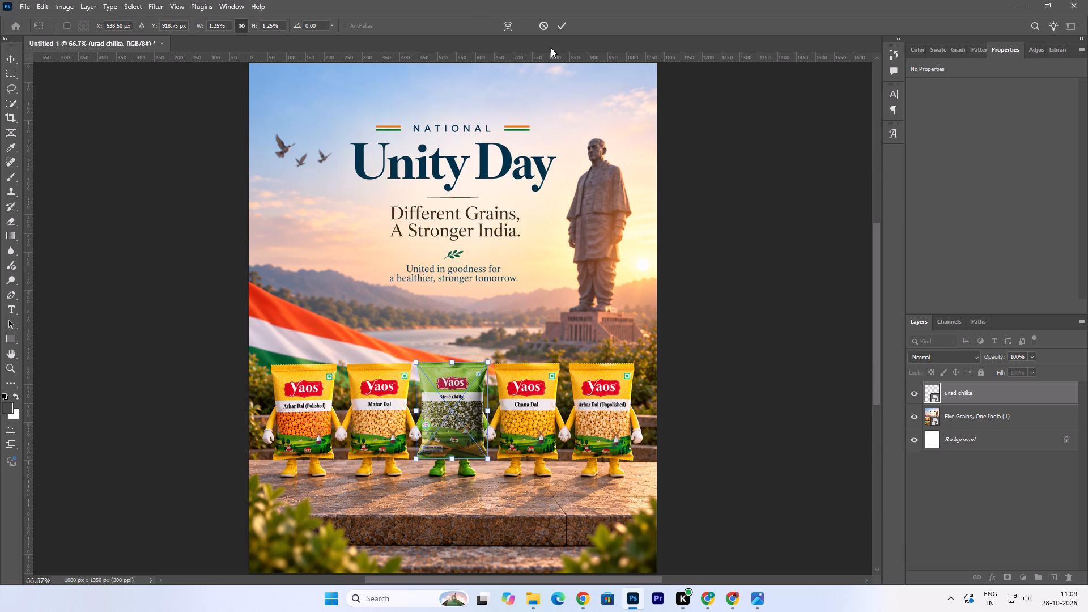
left_click(564, 28)
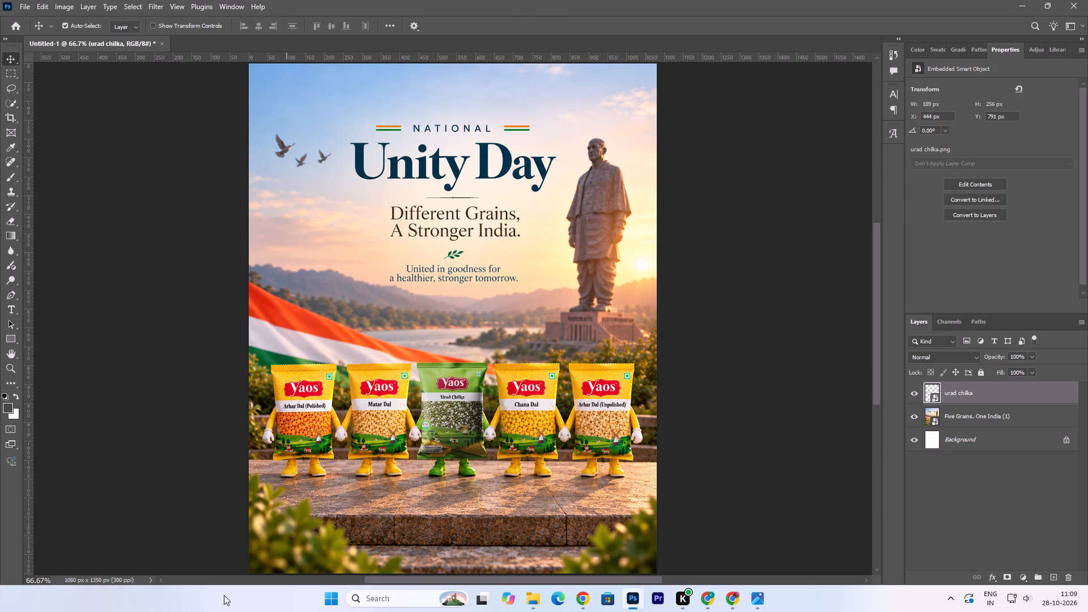
scroll(396, 487, "up", 6, "alt")
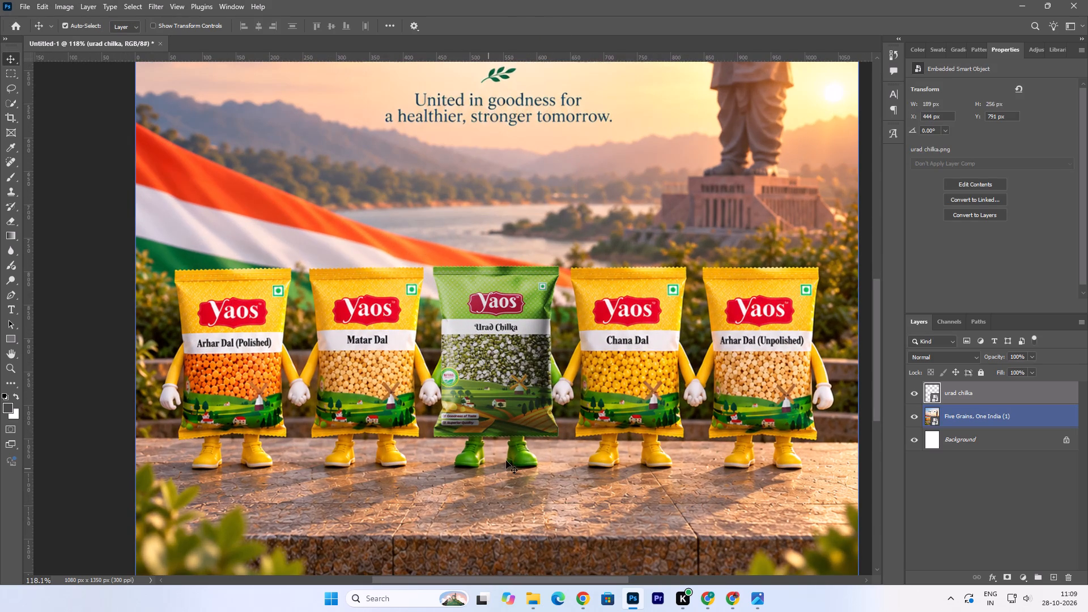
left_click(507, 382)
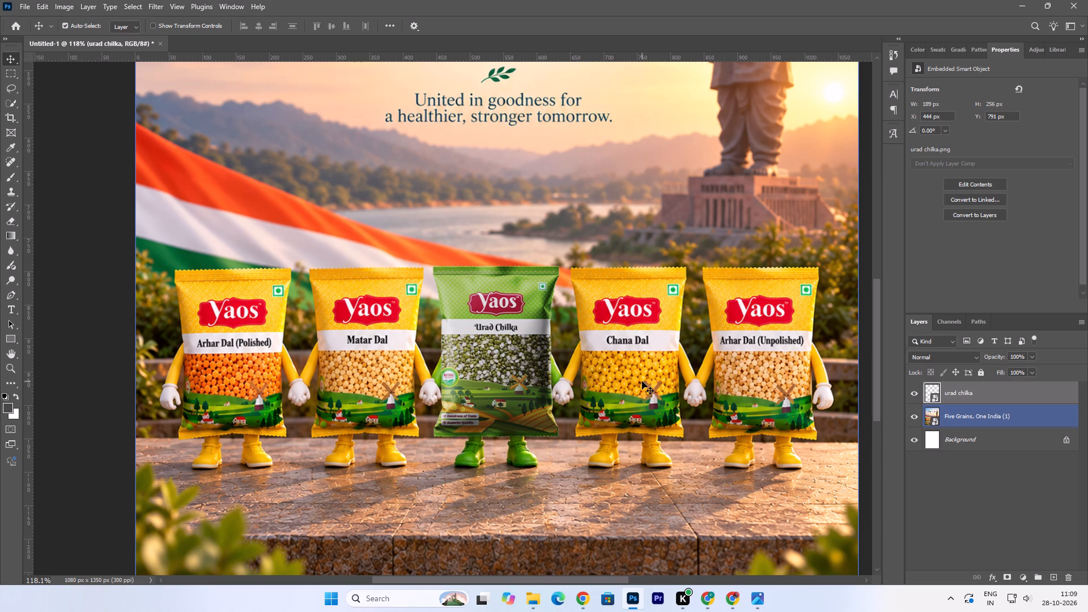
key("ctrl+0")
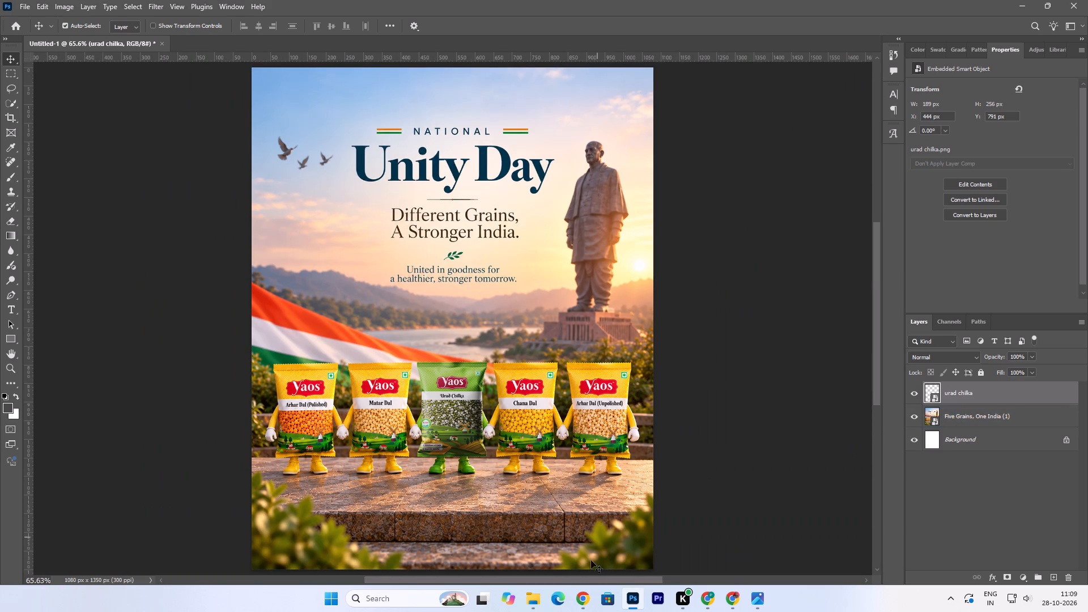
Place the "matar dal" packet image from the Yaos PRODUCT folder into the Photoshop poster document.
left_click(534, 601)
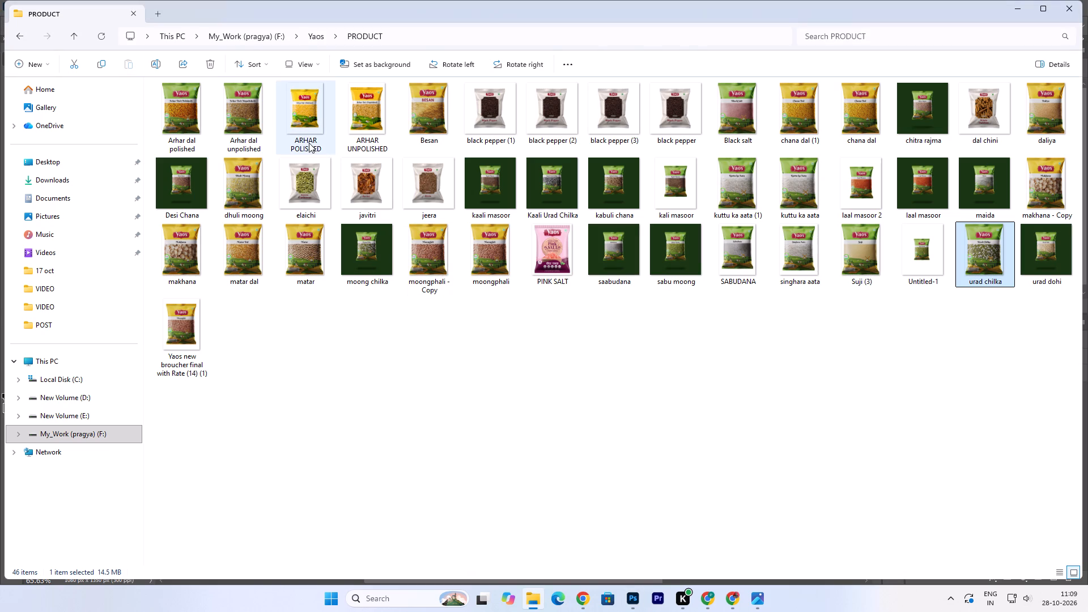
left_click(247, 266)
left_click_drag(245, 248, 325, 358)
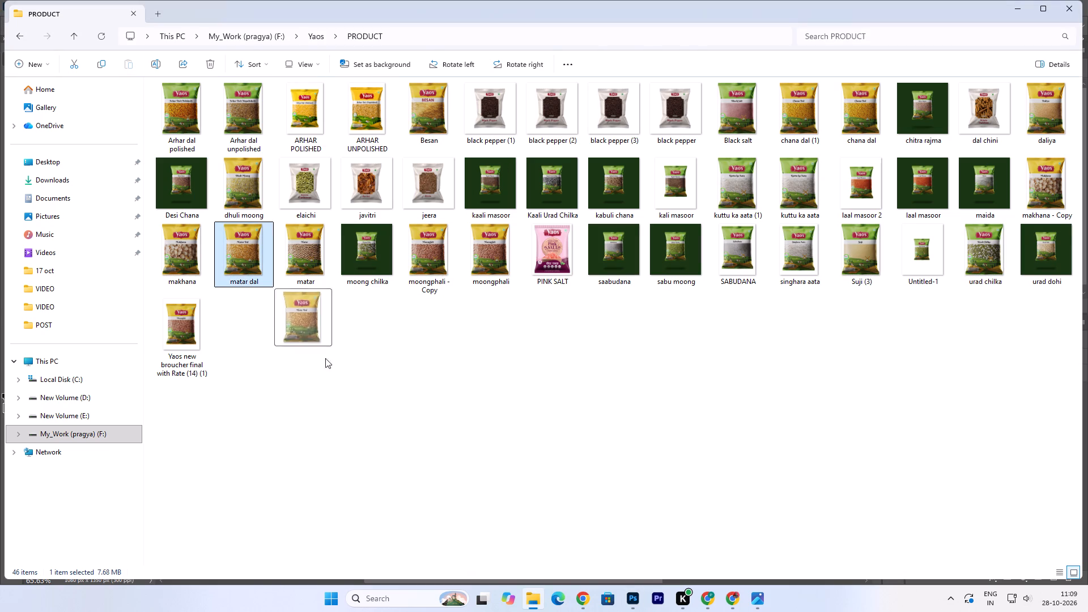
left_click_drag(325, 358, 456, 457)
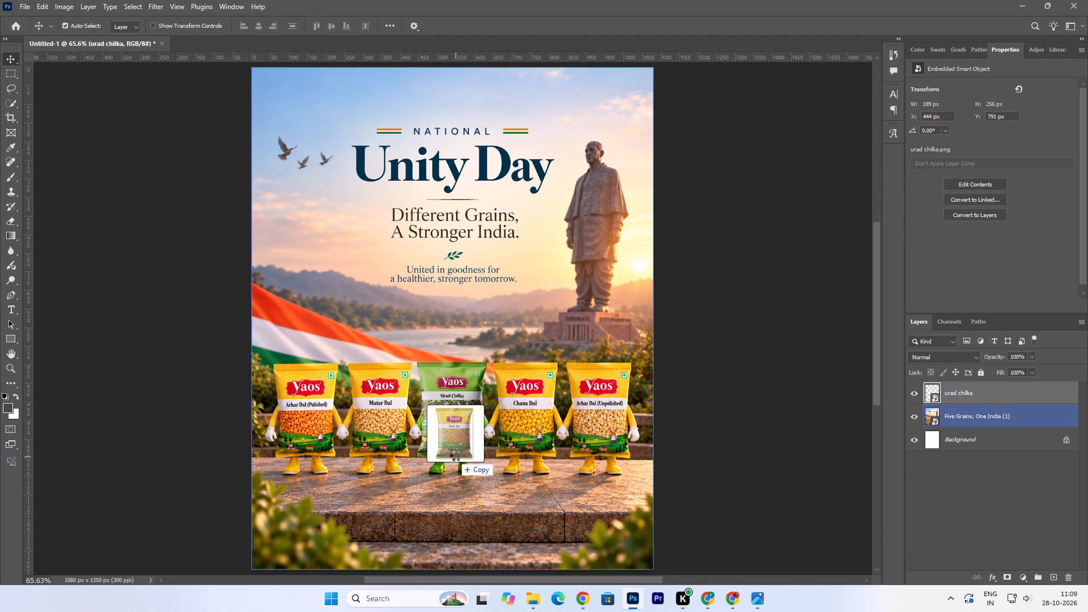
Scale the placed matar dal packet down to about 1.75% and move it over the poster's Matar Dal character.
left_click_drag(452, 67, 468, 371)
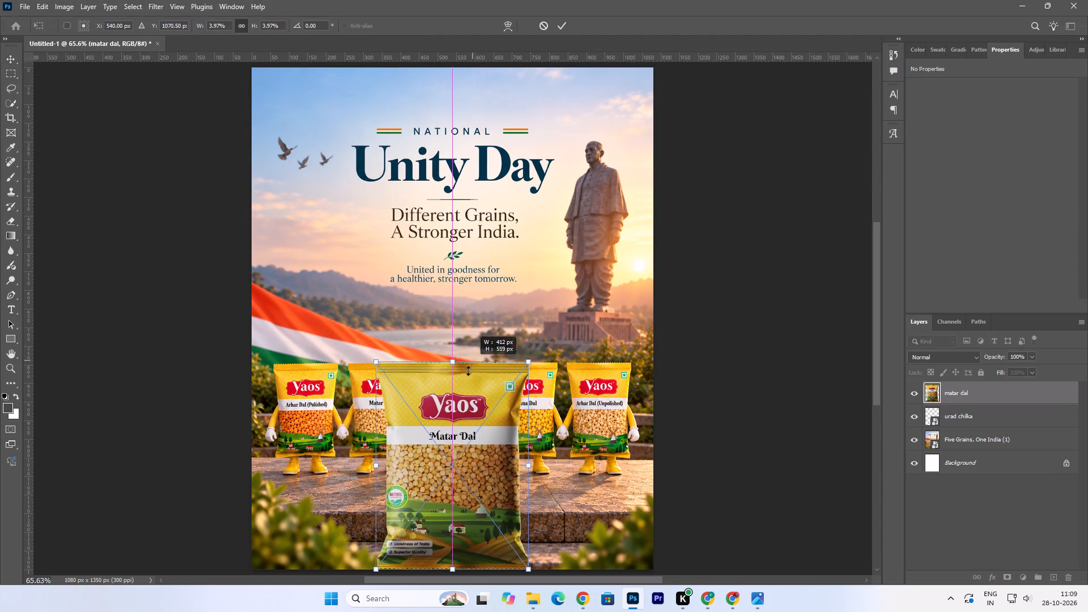
left_click_drag(468, 371, 479, 448)
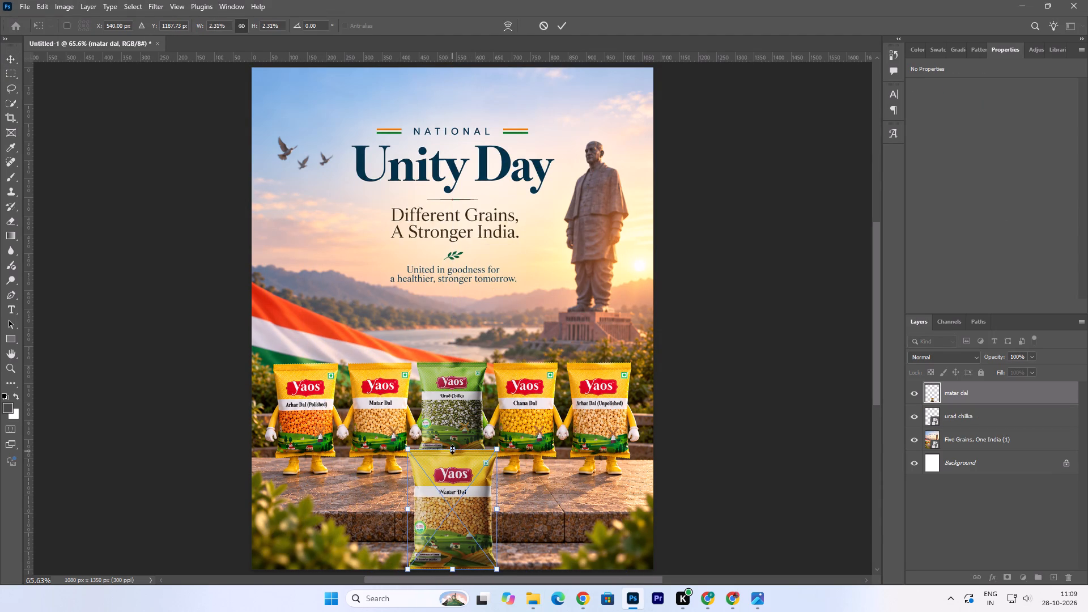
left_click_drag(452, 449, 455, 473)
left_click_drag(459, 507, 391, 403)
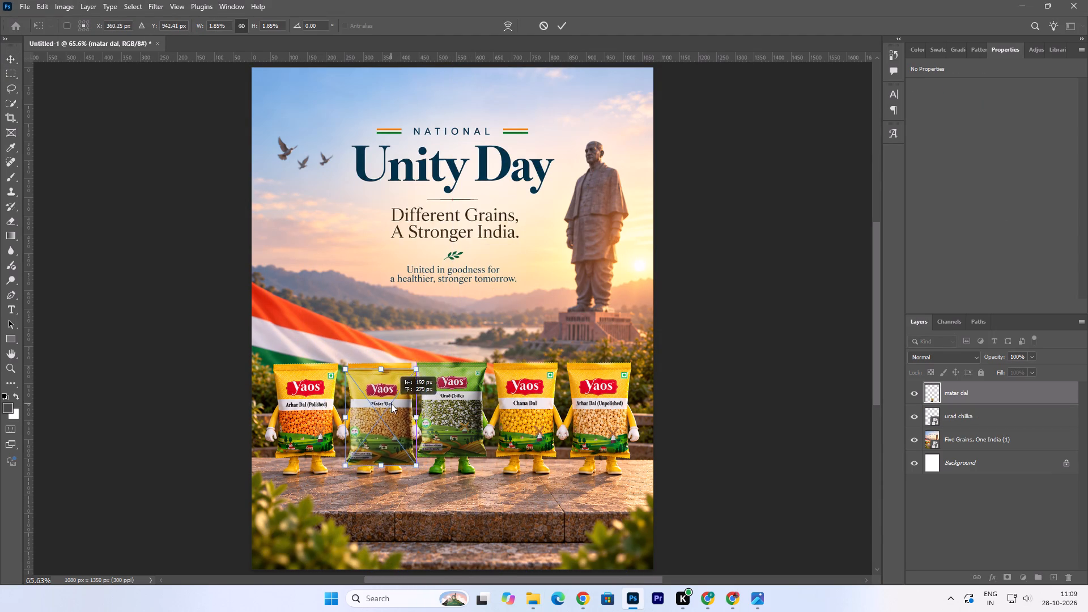
left_click_drag(391, 403, 389, 398)
left_click_drag(382, 363, 390, 368)
Align the matar dal packet with the packet beneath it and enlarge it to 1.82%, about 188 x 255 px.
key("Left")
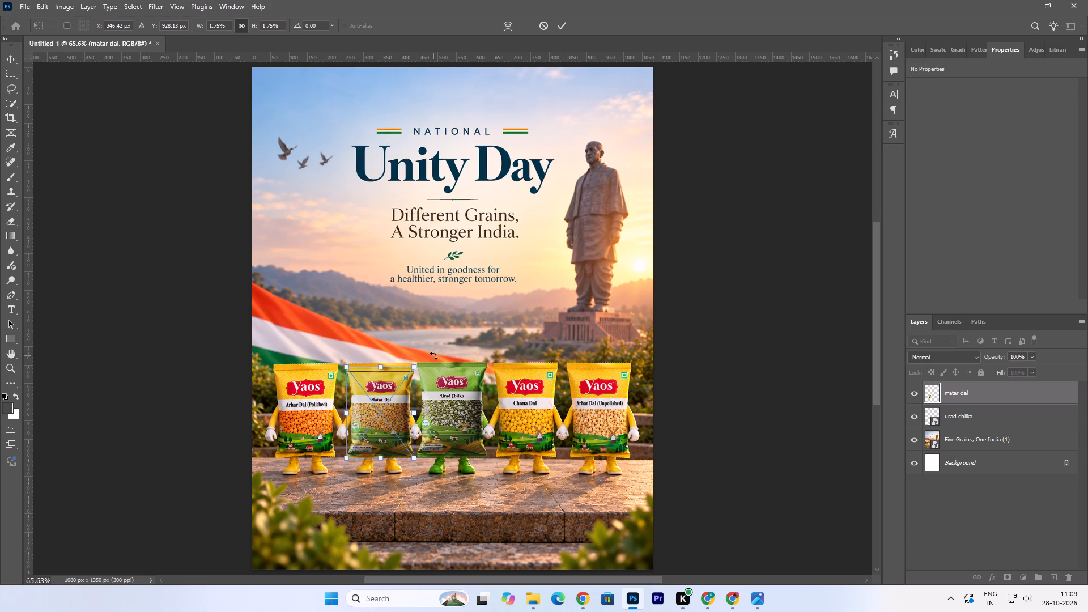
key("Left")
key("Up")
key("Up")
key("Up")
key("Up")
key("Up")
key("Up")
key("Up")
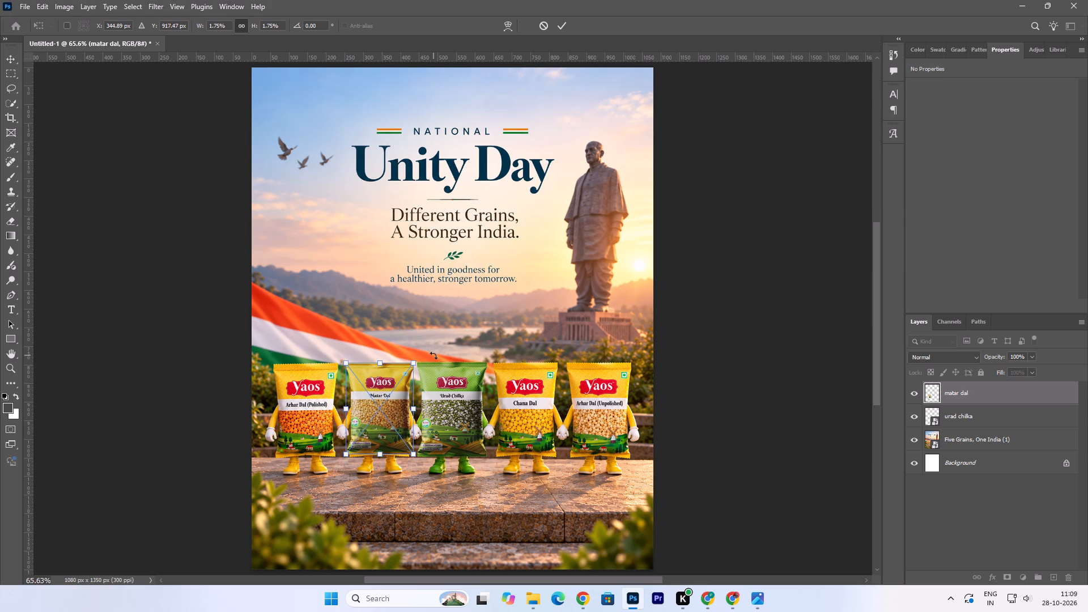
key("Down")
key("Down")
key("Down")
key("Down")
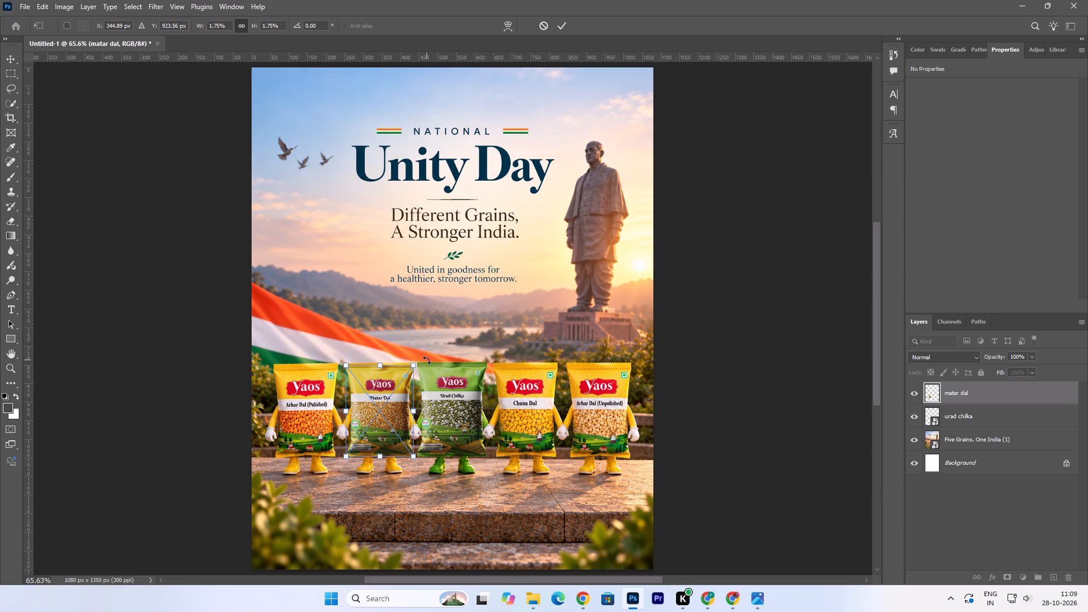
key("Up")
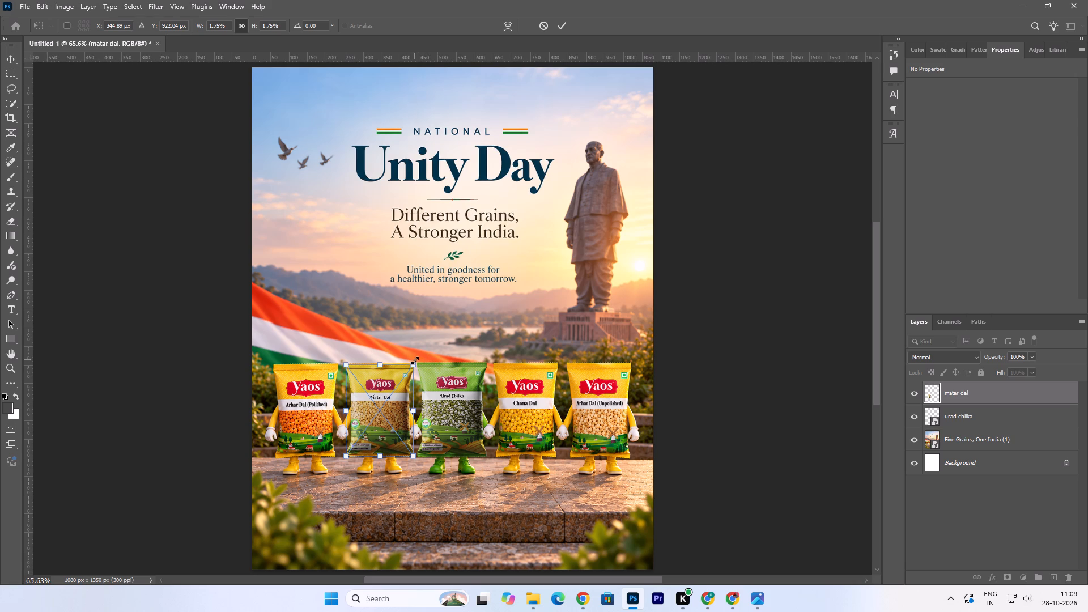
left_click(415, 361)
key("Down")
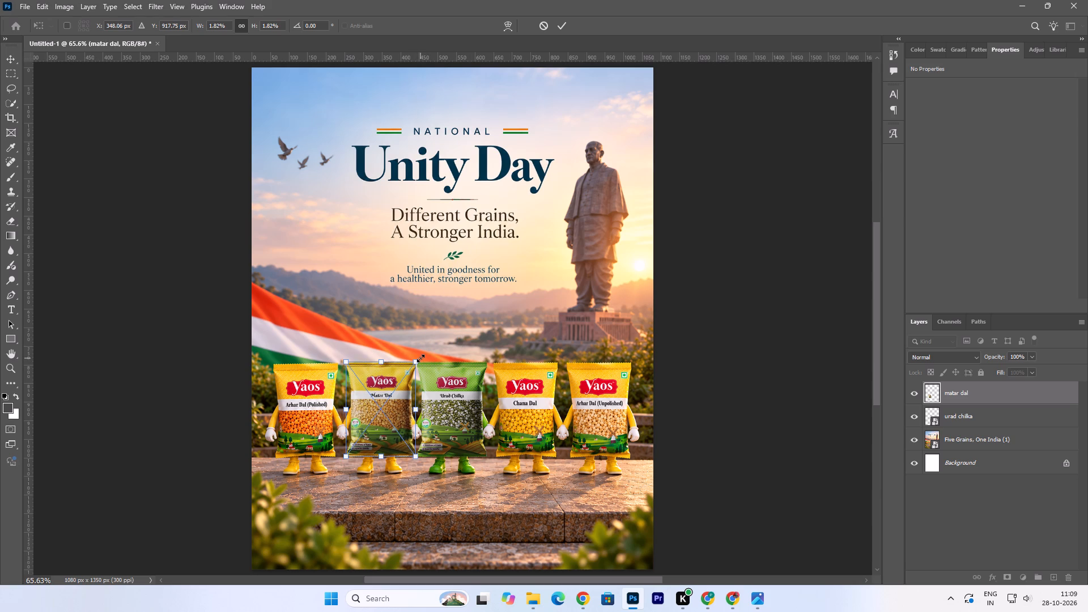
left_click(562, 26)
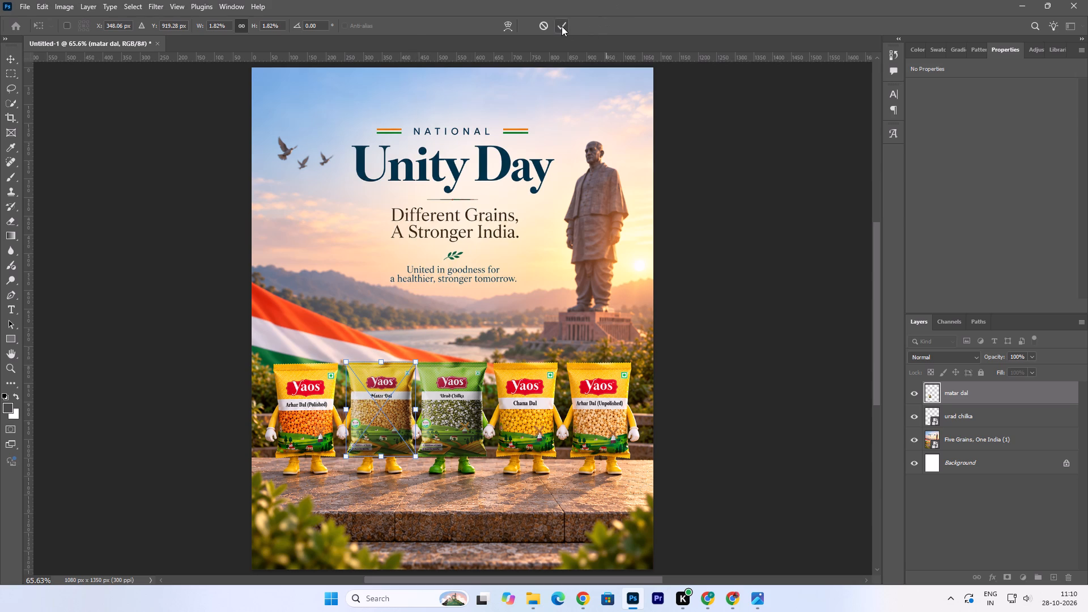
Fine-tune the matar dal packet's position to X 247 px, Y 794 px.
left_click(370, 428)
key("Left")
key("Left")
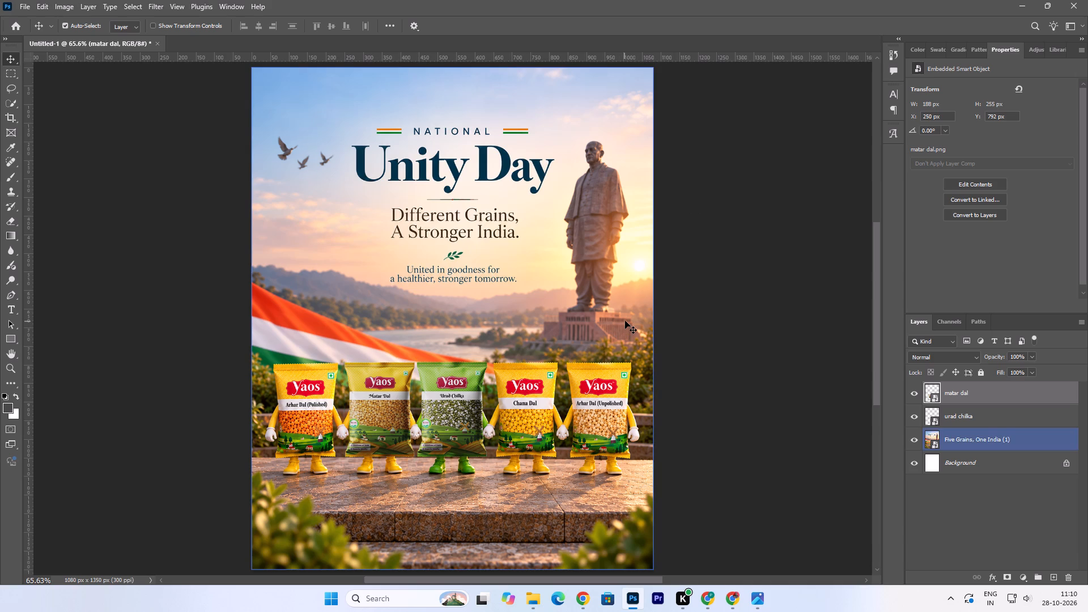
key("Left")
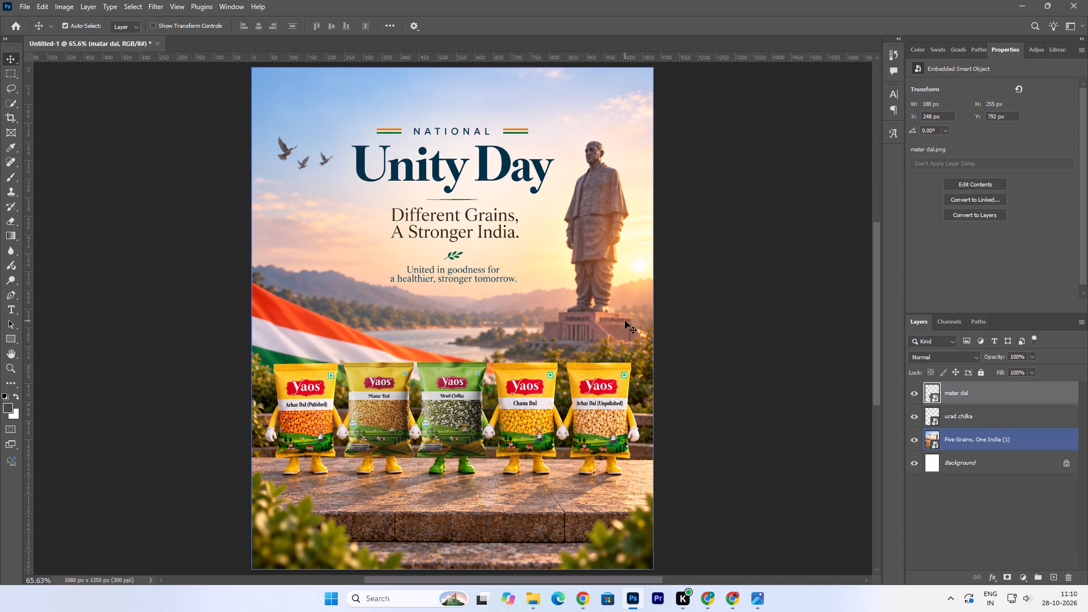
key("Down")
key("Down")
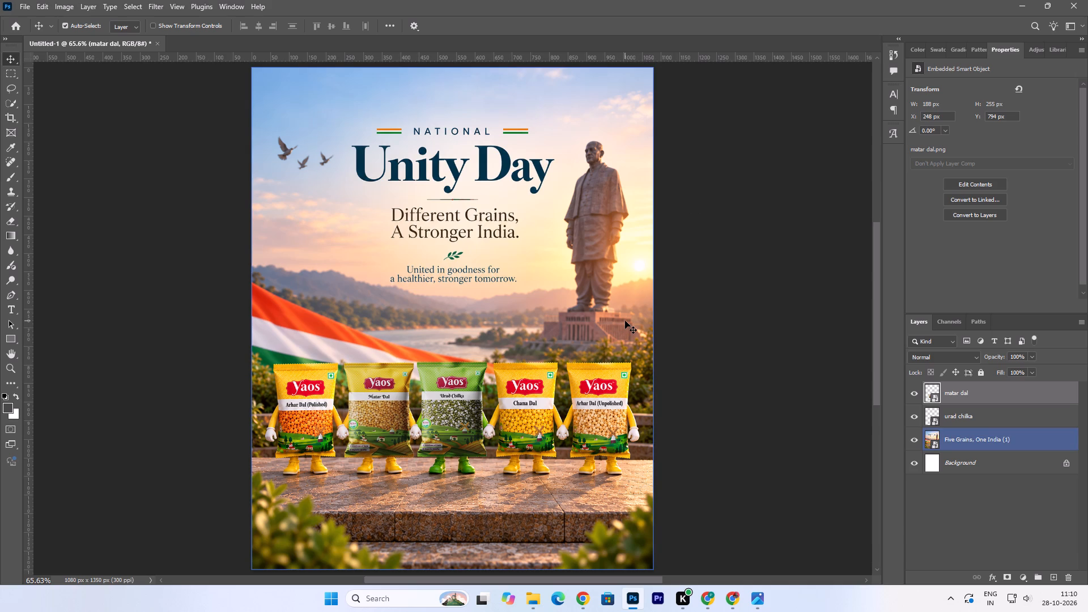
key("Right")
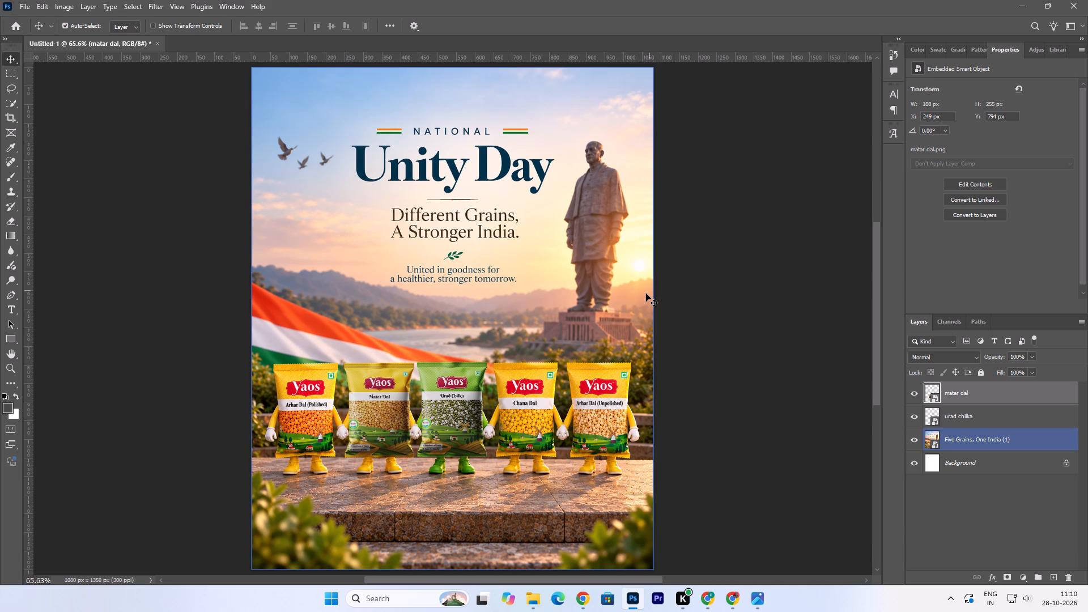
key("Left")
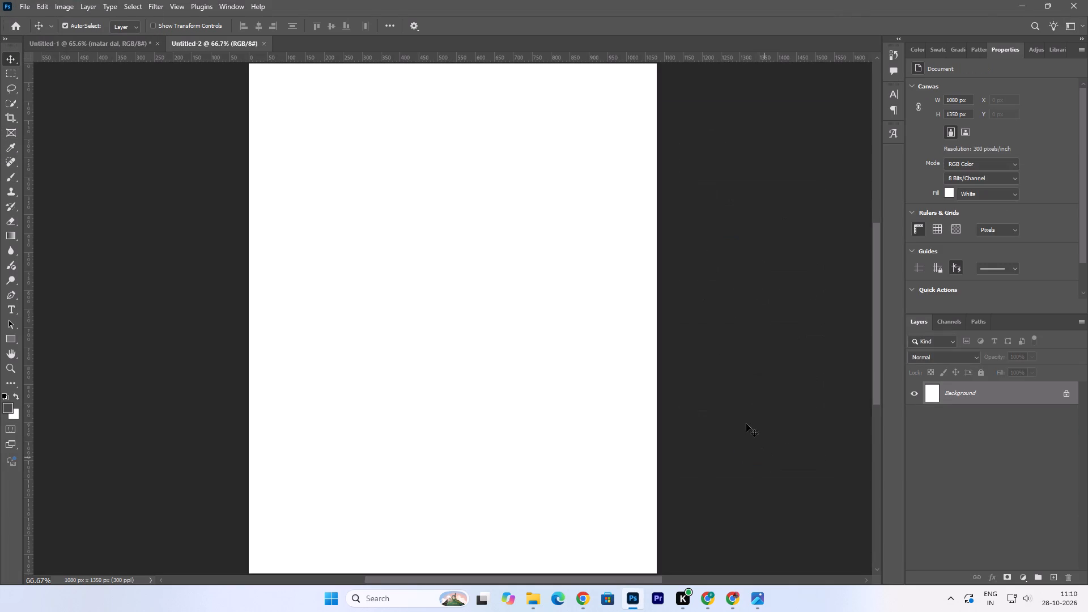
Switch to File Explorer and open the Downloads folder.
left_click(527, 603)
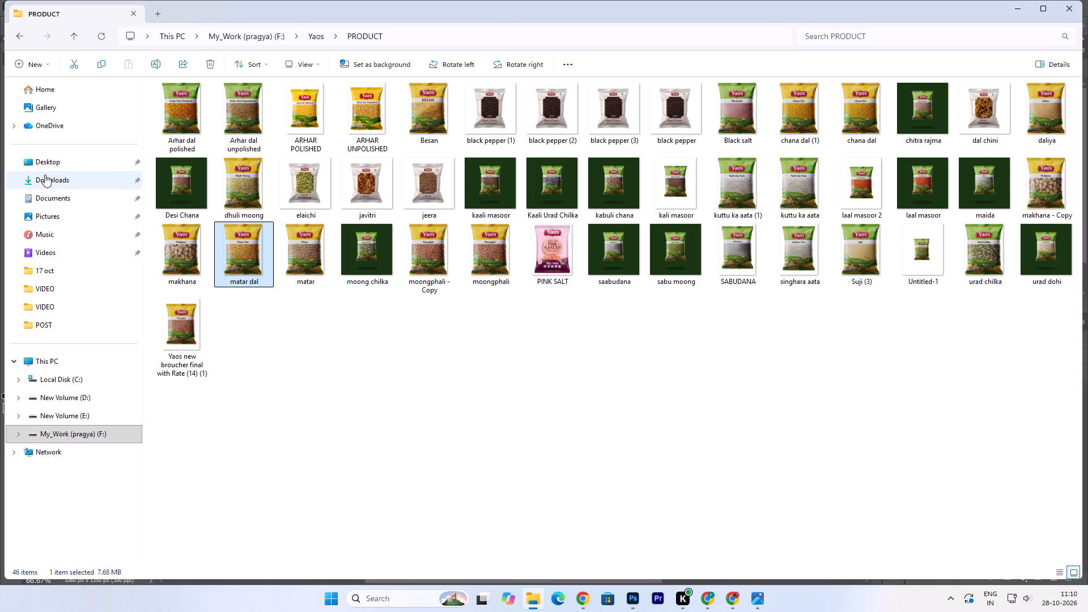
left_click(46, 177)
left_click(46, 177)
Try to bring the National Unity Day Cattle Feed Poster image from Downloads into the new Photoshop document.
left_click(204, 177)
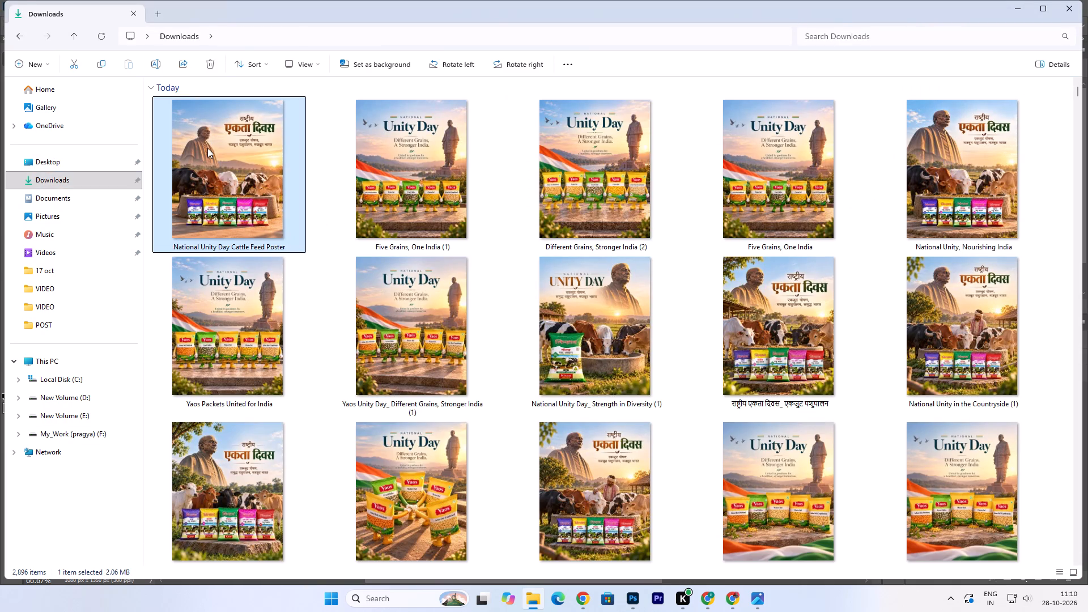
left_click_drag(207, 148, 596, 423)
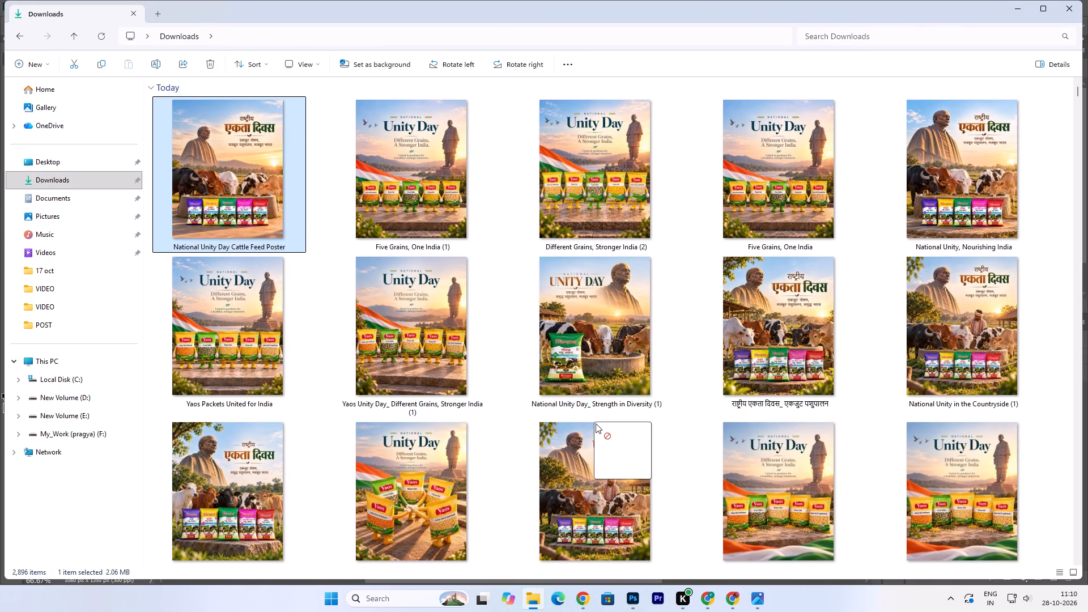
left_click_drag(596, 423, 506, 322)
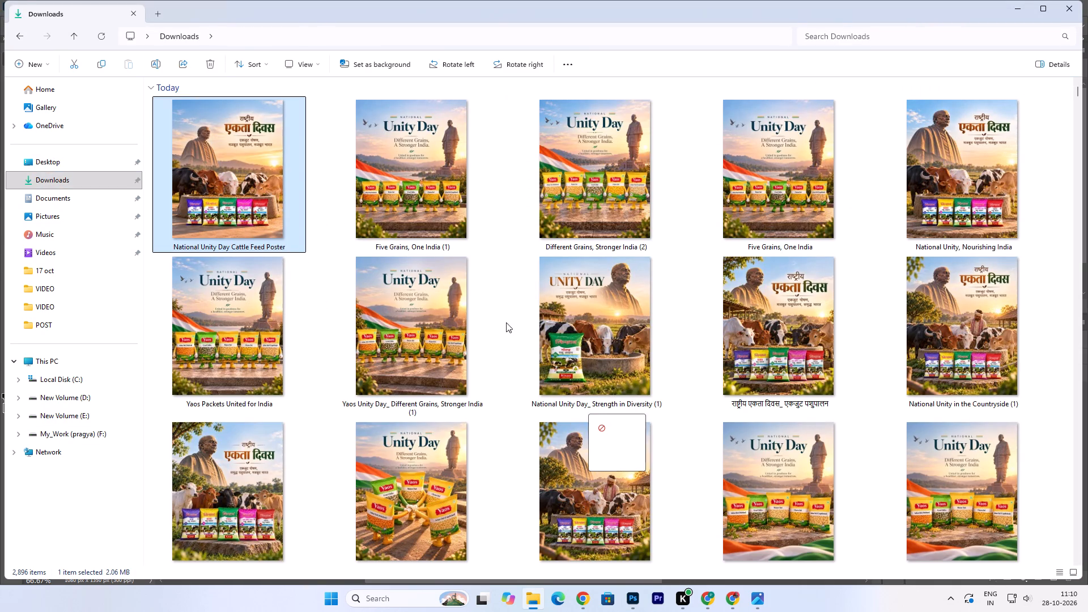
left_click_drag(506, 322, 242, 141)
Compare the National Unity, Nourishing India image with the National Unity Day Cattle Feed Poster image in Photos.
double_click(959, 216)
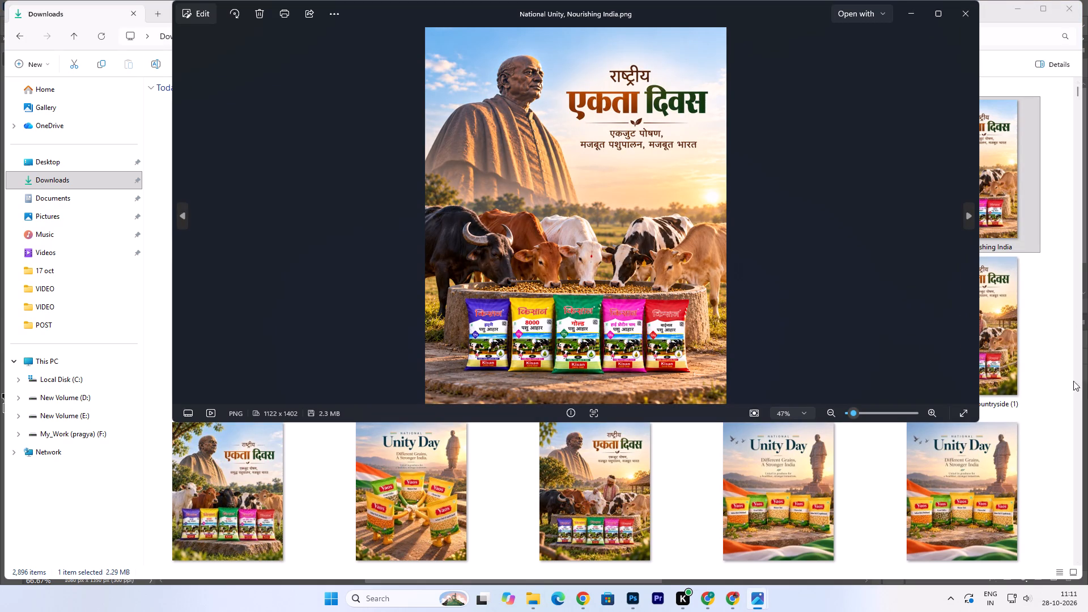
left_click(1065, 263)
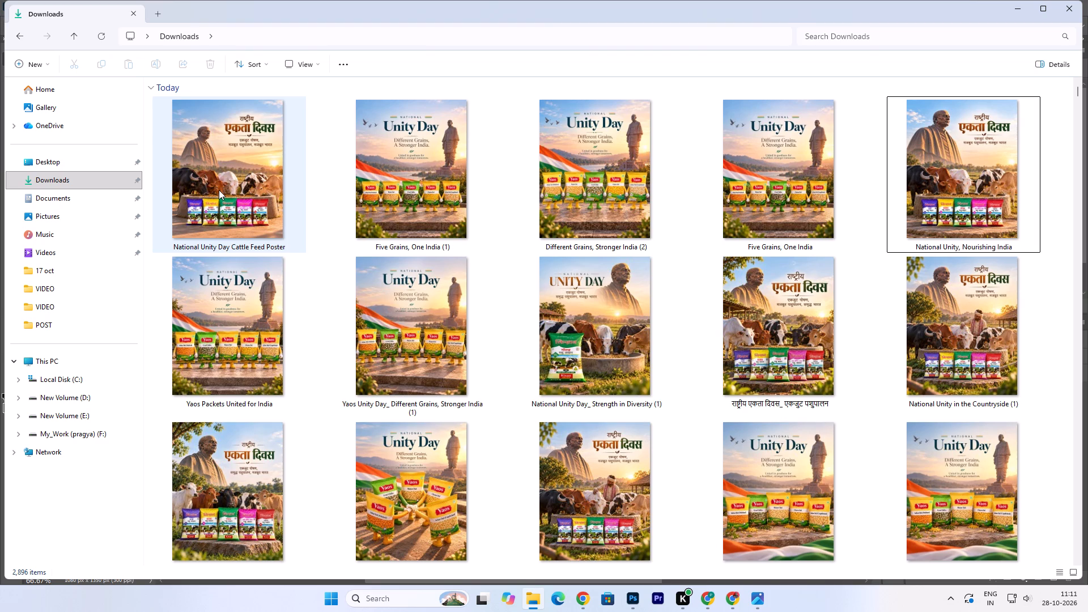
double_click(219, 190)
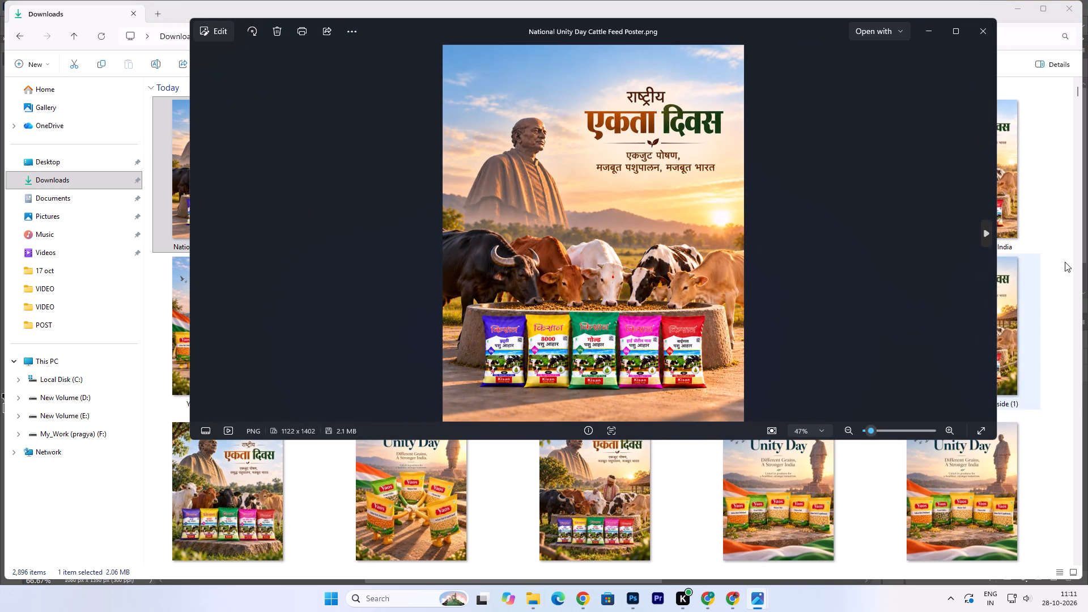
left_click(1060, 320)
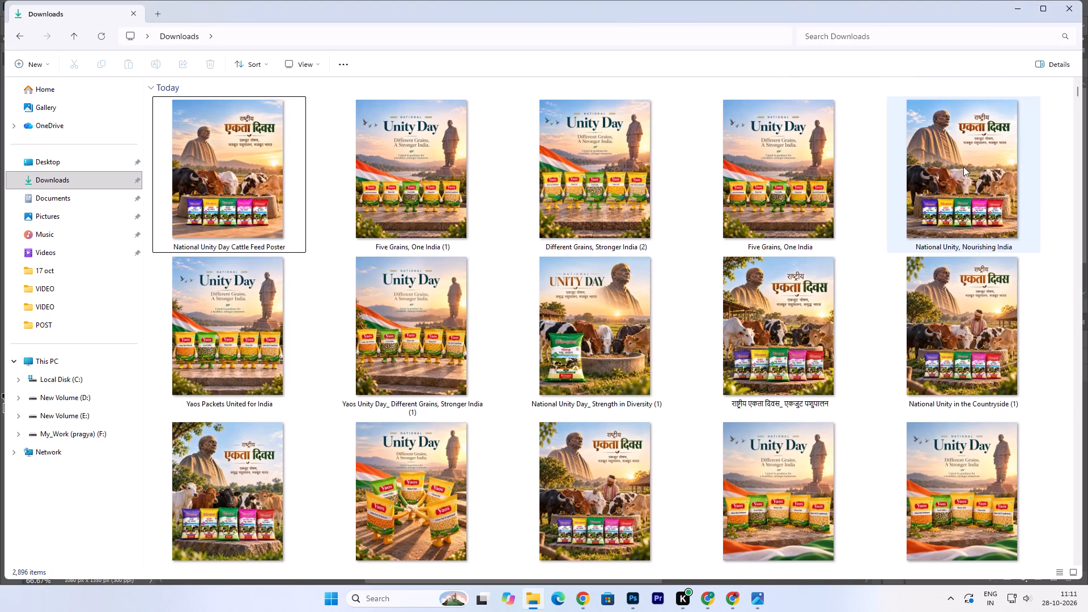
double_click(961, 164)
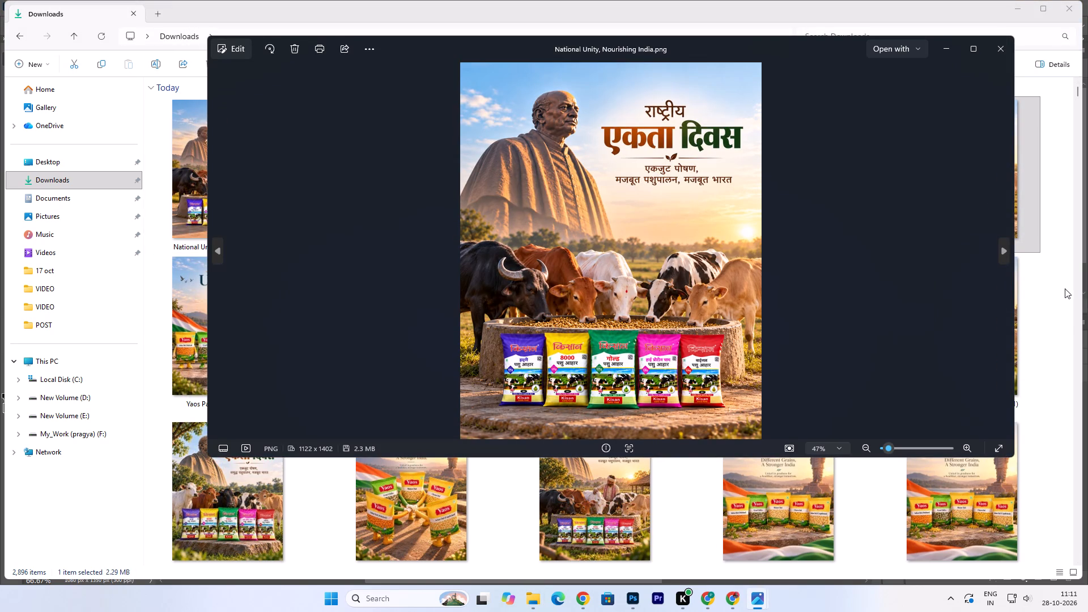
left_click(1069, 301)
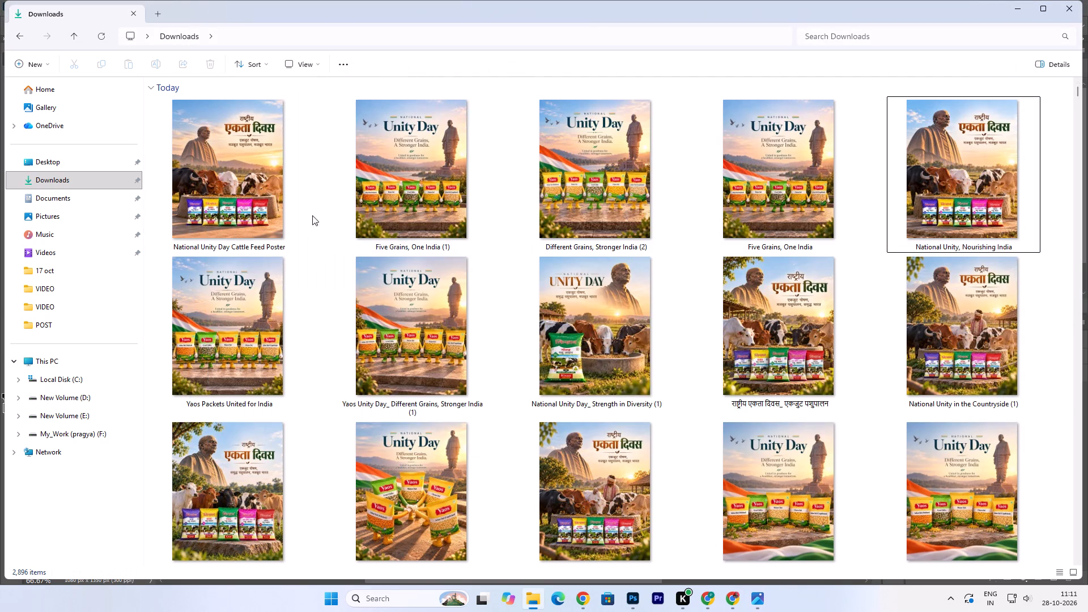
double_click(955, 202)
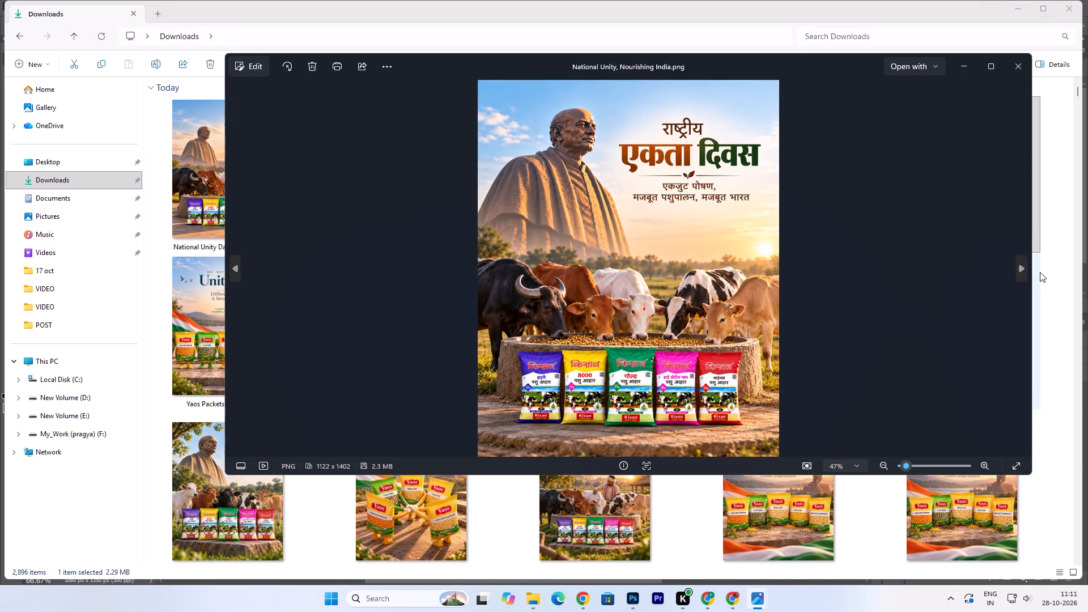
left_click(1053, 277)
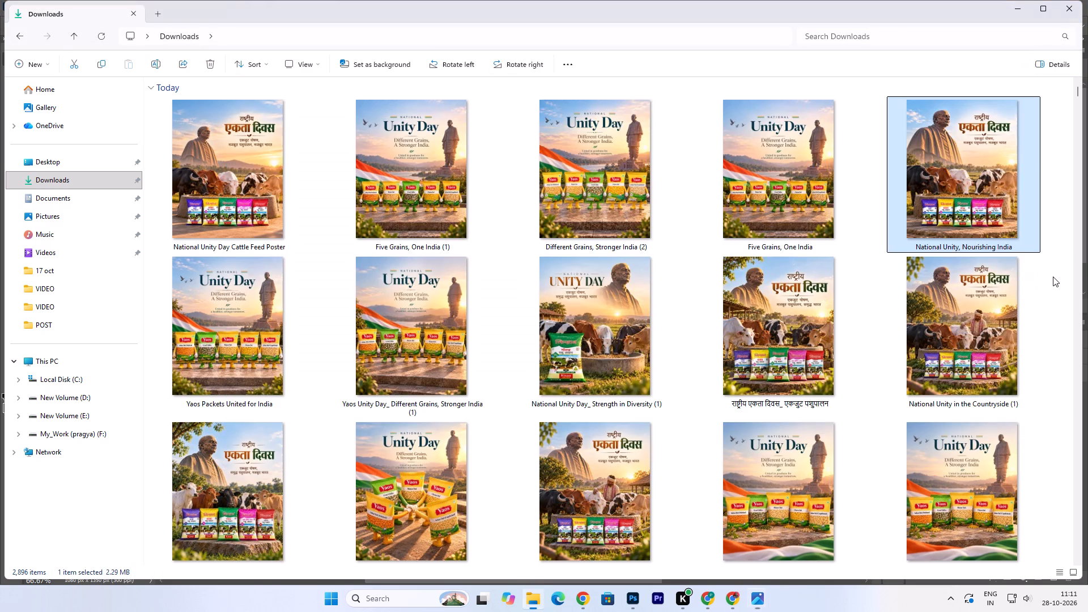
double_click(253, 152)
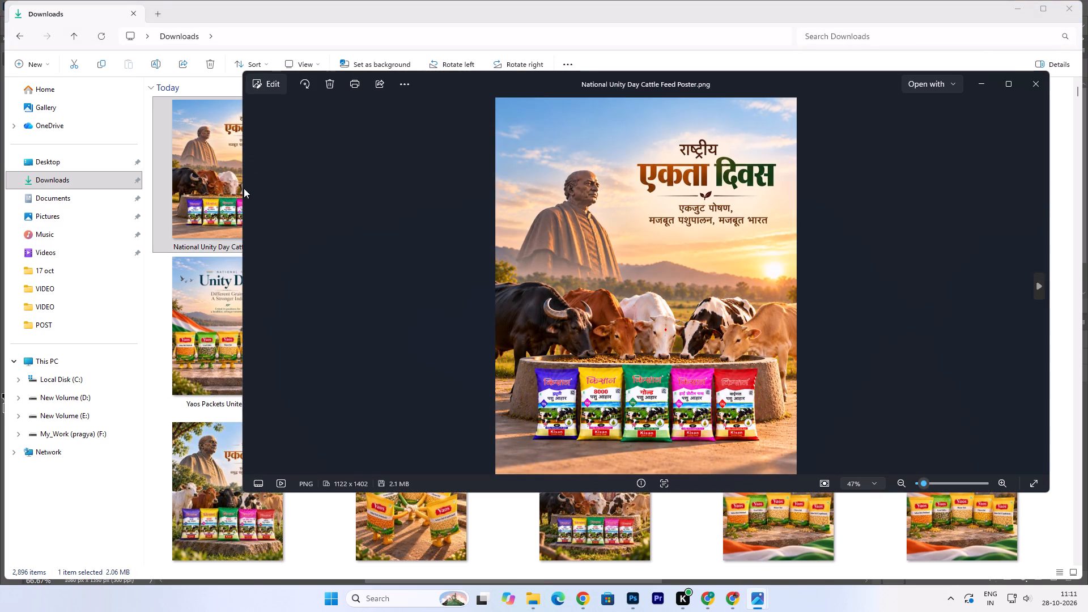
left_click(1064, 370)
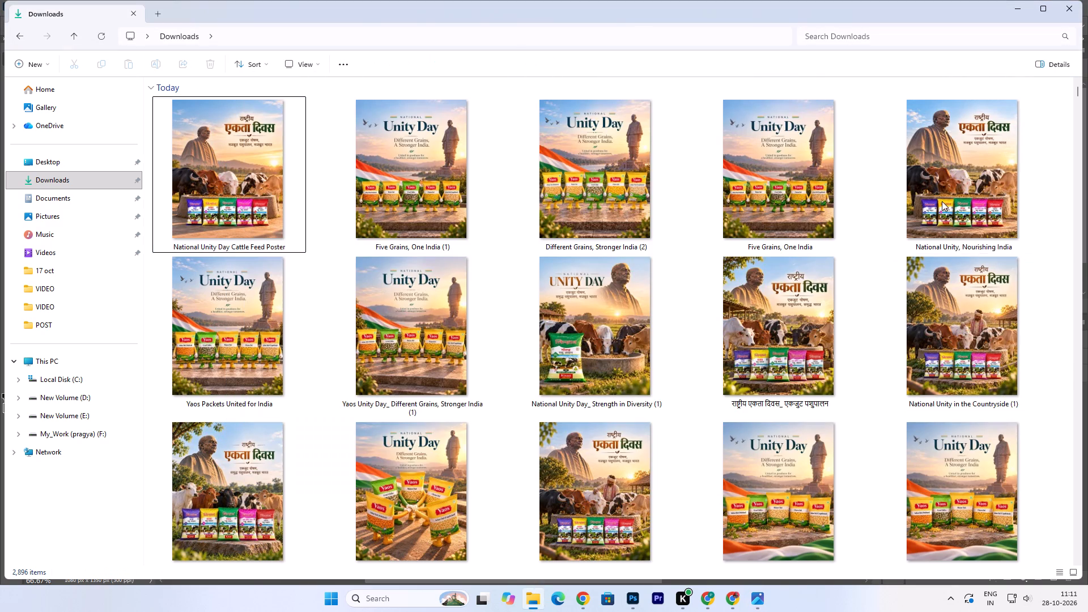
Place the National Unity, Nourishing India image from Downloads into the new Photoshop document, filling the 1080 x 1350 px canvas.
left_click(942, 201)
left_click_drag(931, 158, 631, 591)
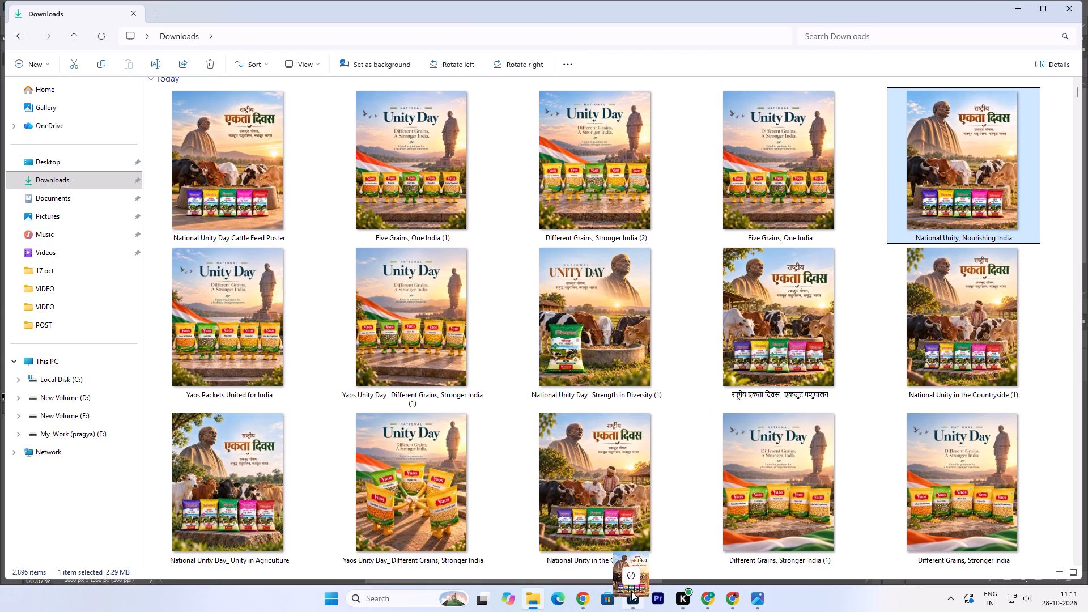
left_click_drag(631, 591, 555, 384)
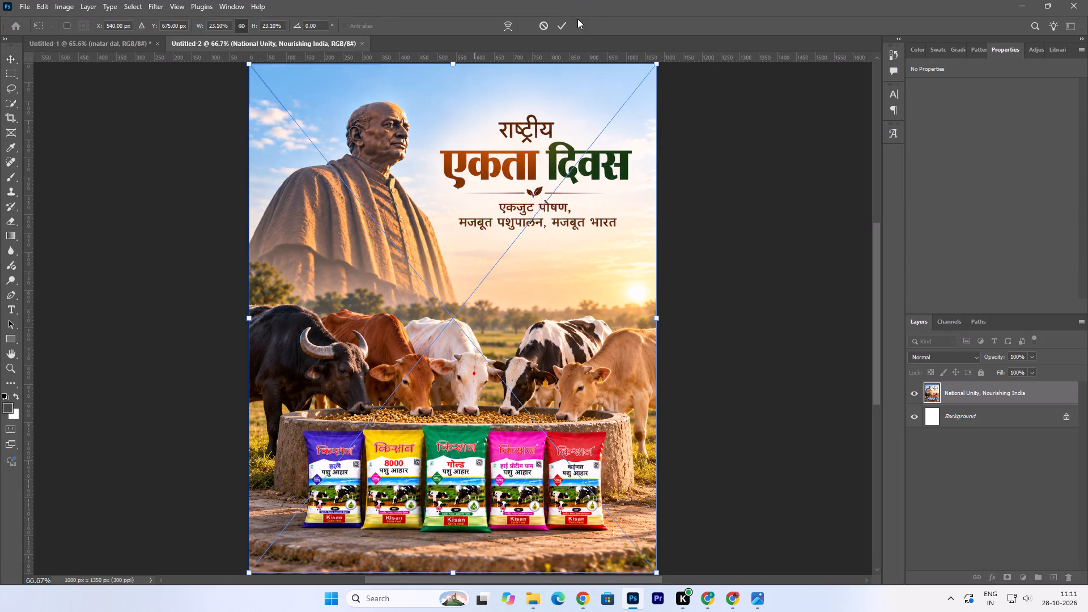
left_click(562, 23)
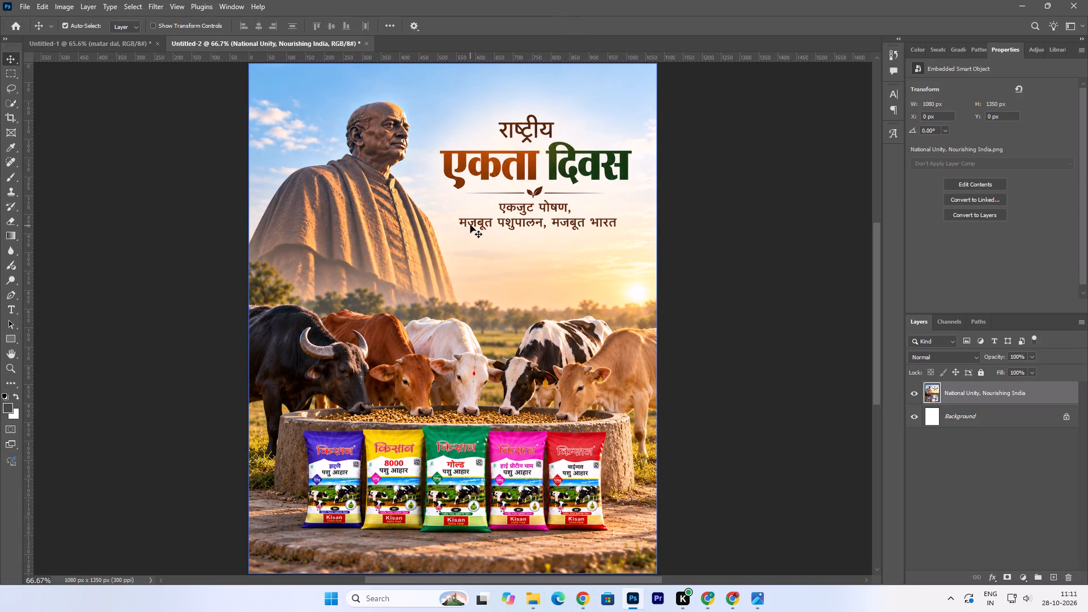
Duplicate the poster layer, then select the statue in it with the Object Selection tool and copy the statue onto its own layer.
left_click(5, 73)
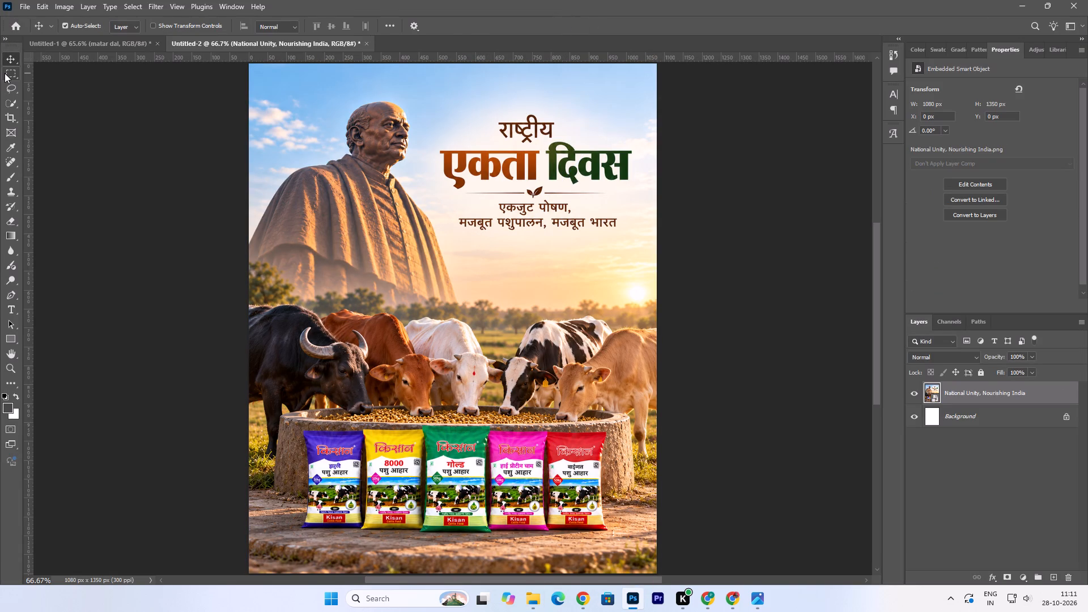
right_click(5, 73)
left_click(52, 76)
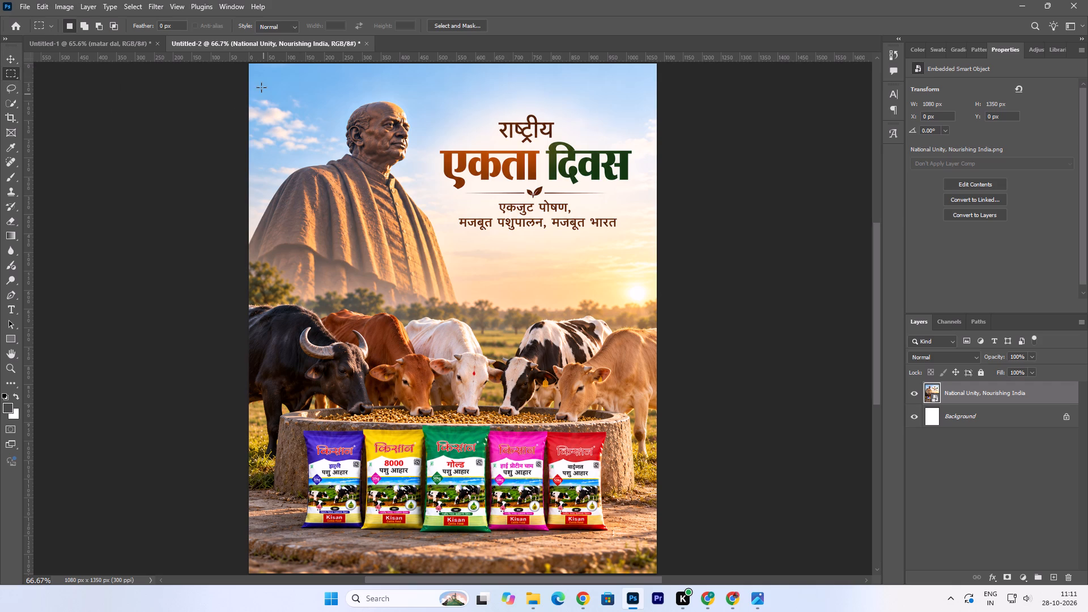
left_click(15, 89)
right_click(15, 89)
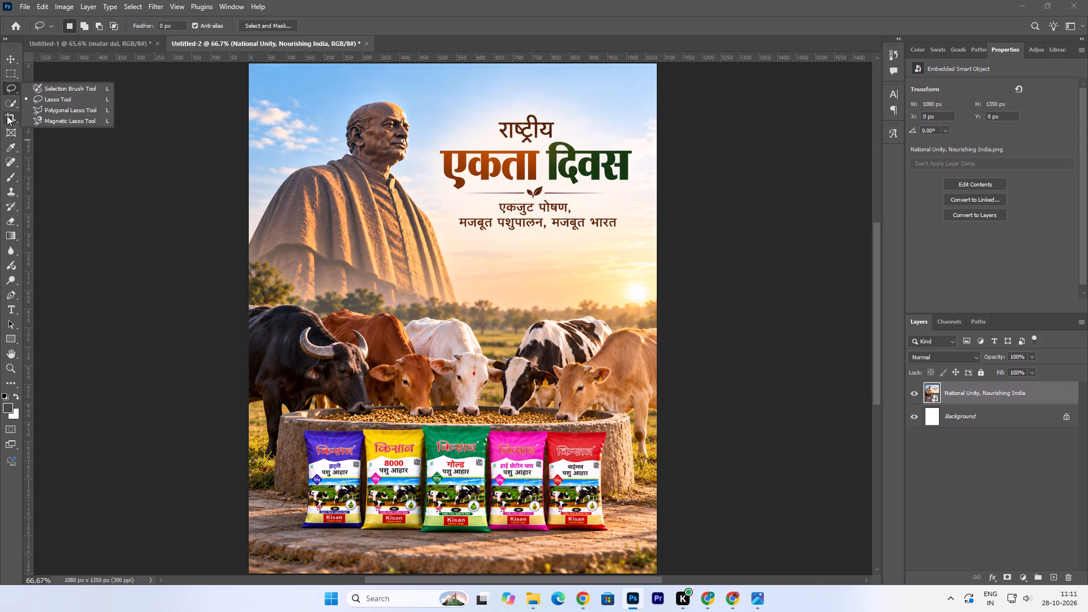
right_click(14, 105)
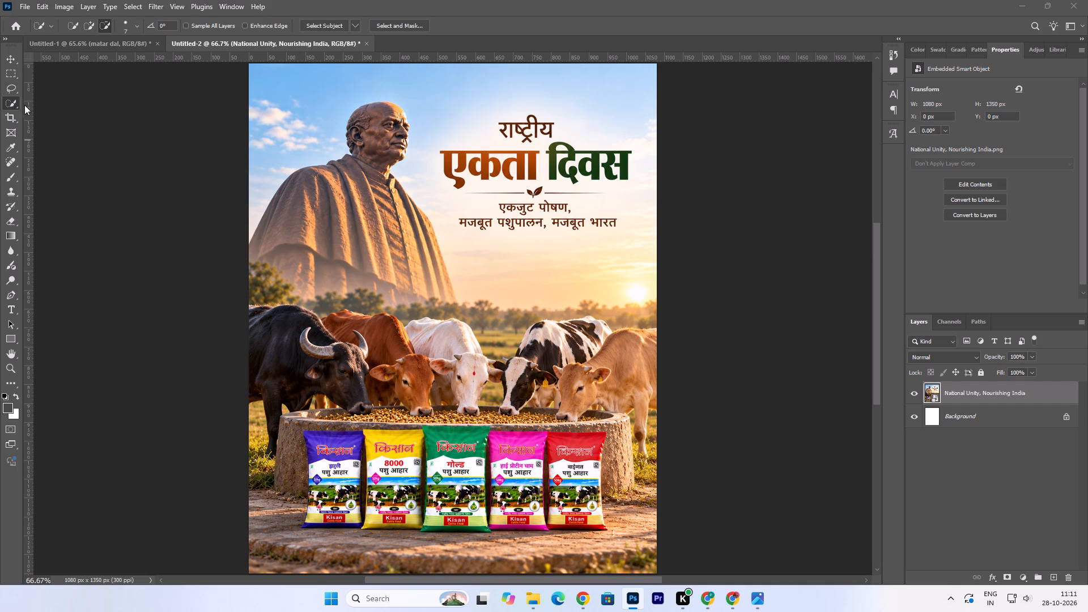
left_click(56, 103)
left_click(360, 189)
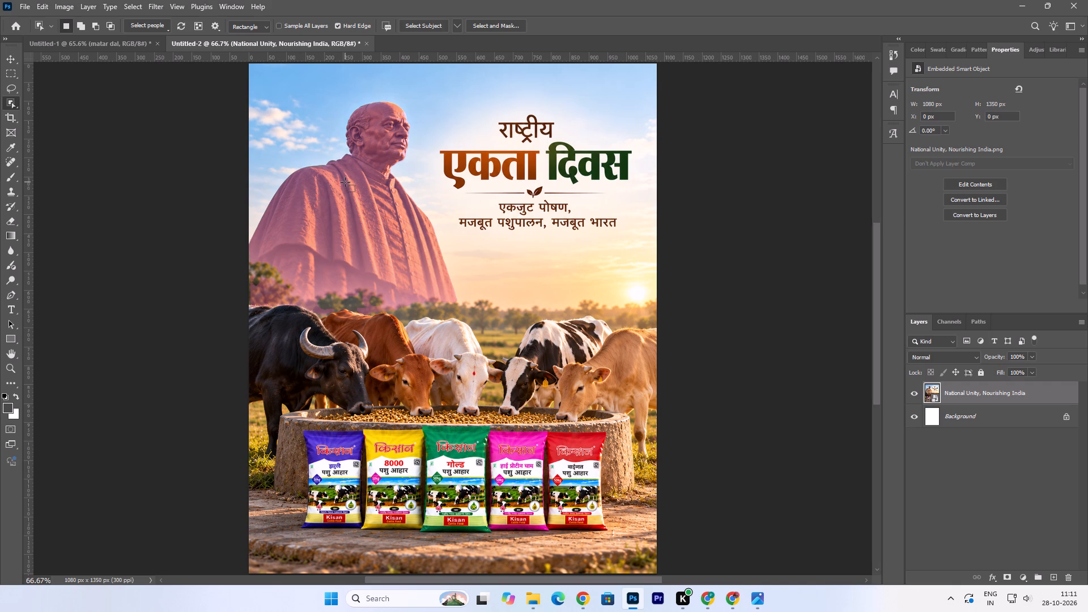
key("ctrl+j")
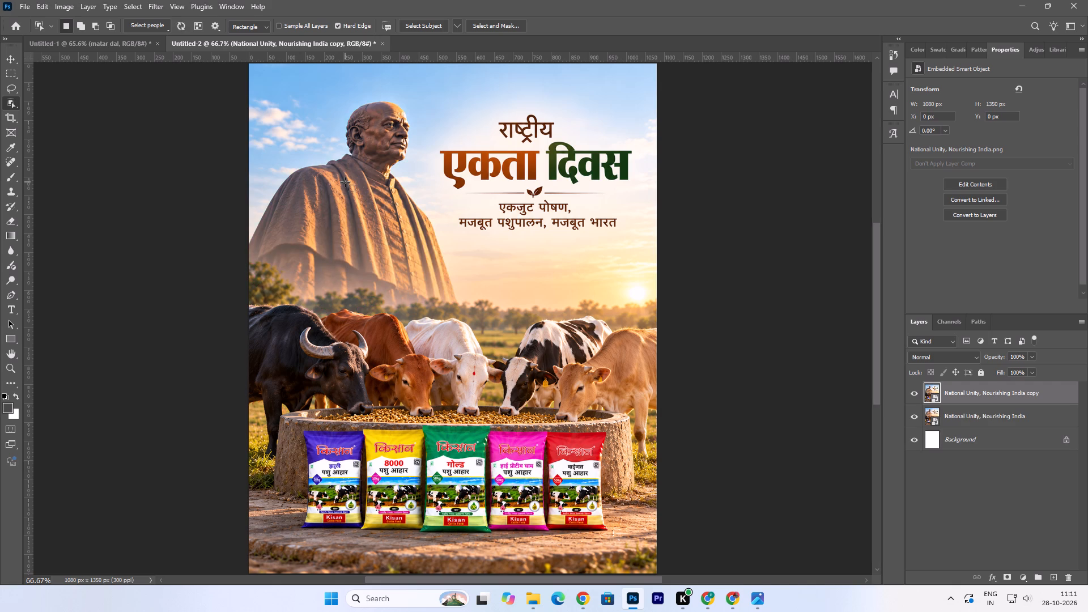
left_click(369, 214)
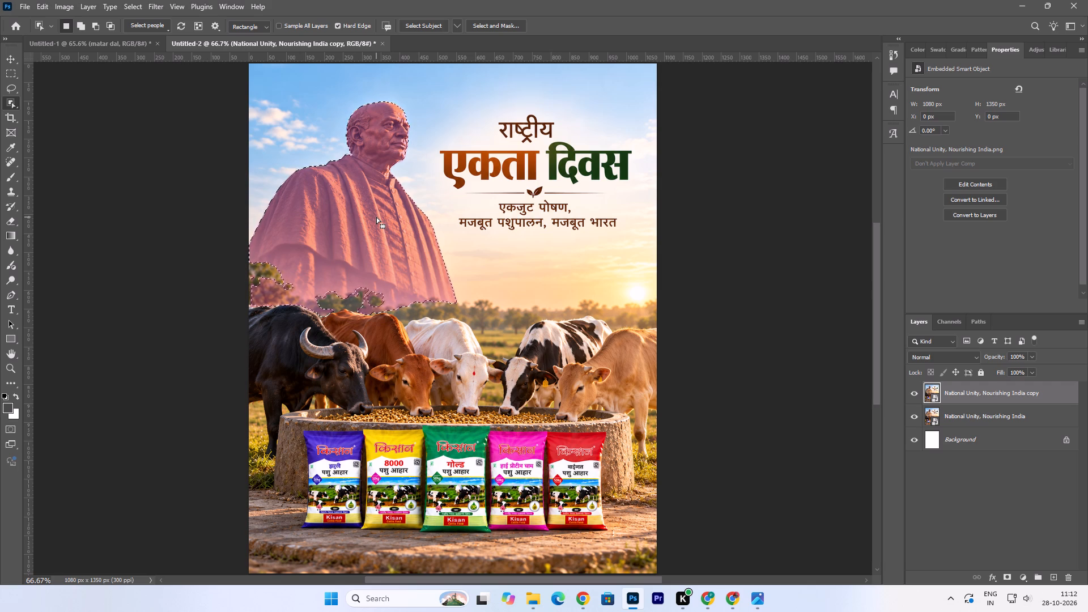
key("ctrl+j")
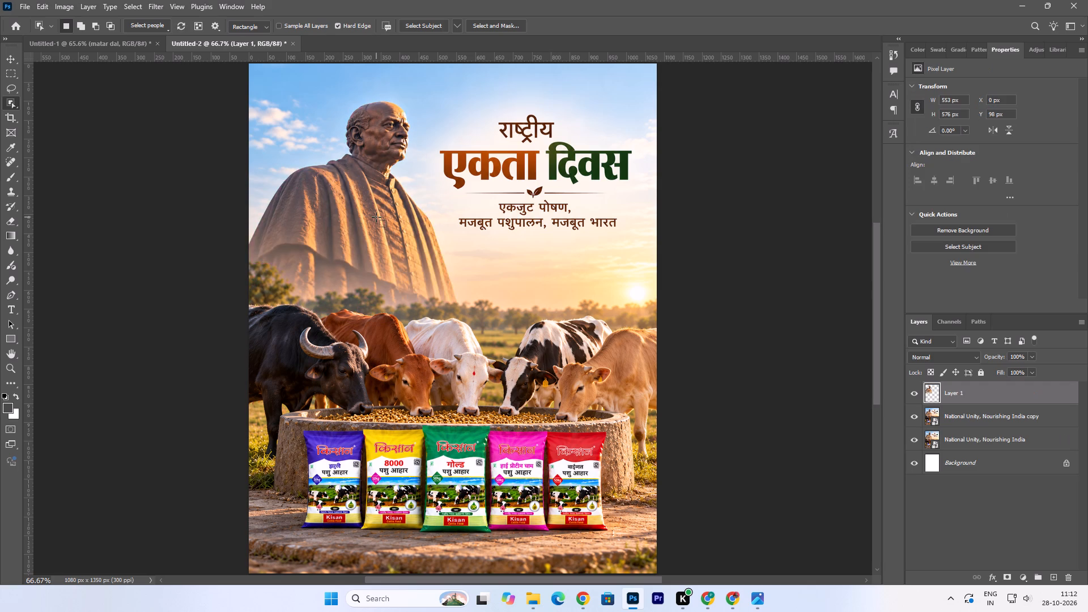
Hide the National Unity, Nourishing India copy layer.
left_click(913, 416)
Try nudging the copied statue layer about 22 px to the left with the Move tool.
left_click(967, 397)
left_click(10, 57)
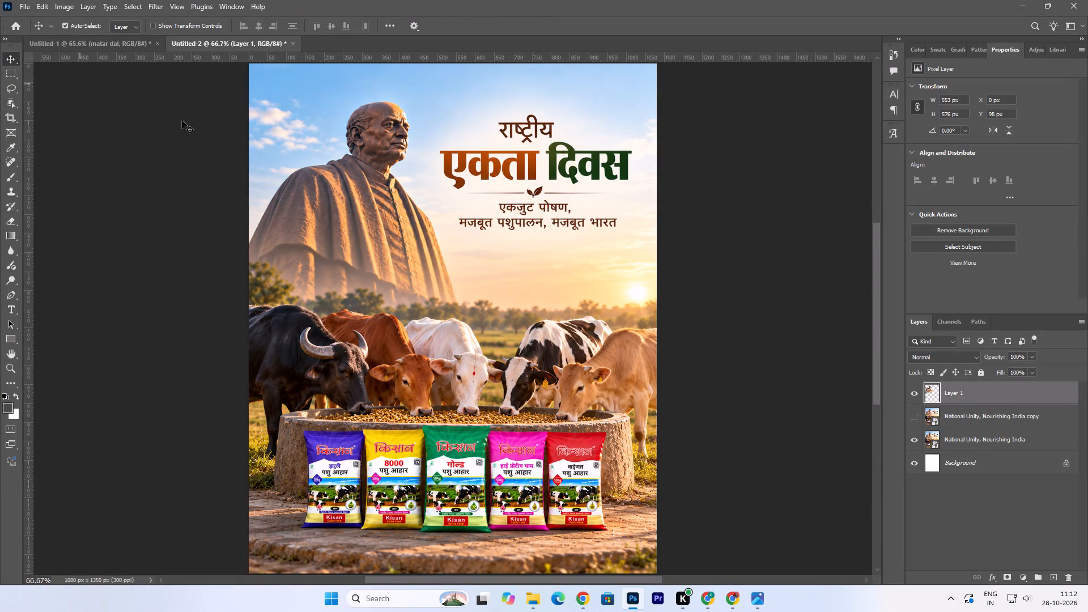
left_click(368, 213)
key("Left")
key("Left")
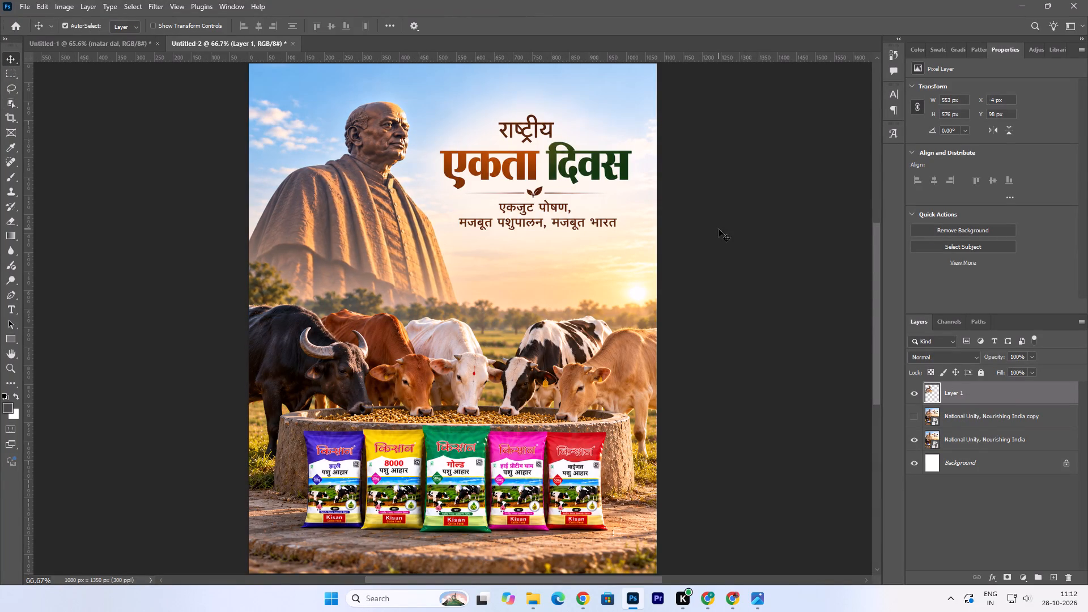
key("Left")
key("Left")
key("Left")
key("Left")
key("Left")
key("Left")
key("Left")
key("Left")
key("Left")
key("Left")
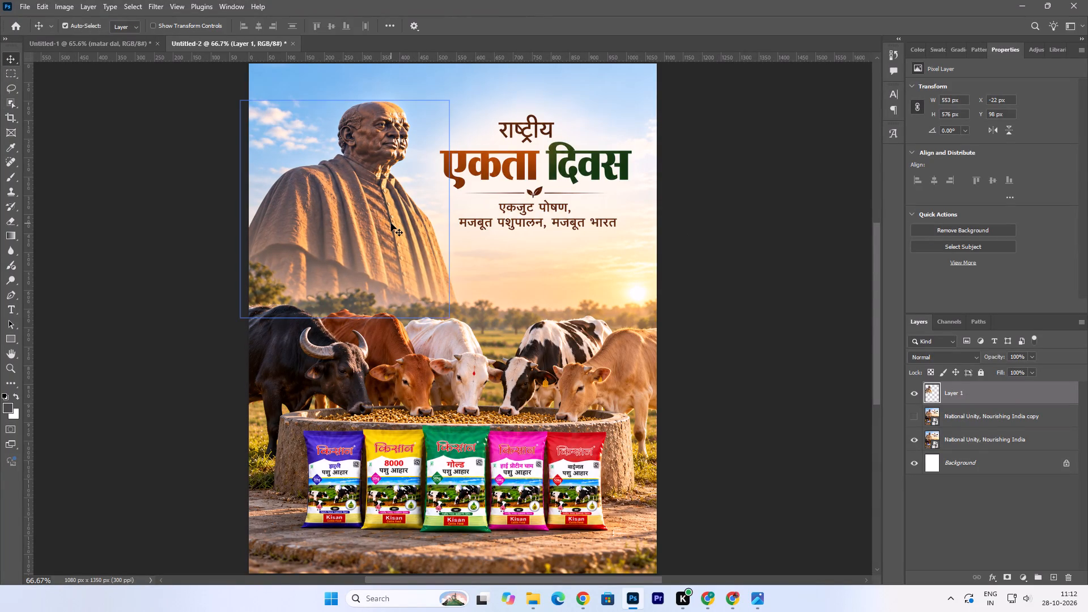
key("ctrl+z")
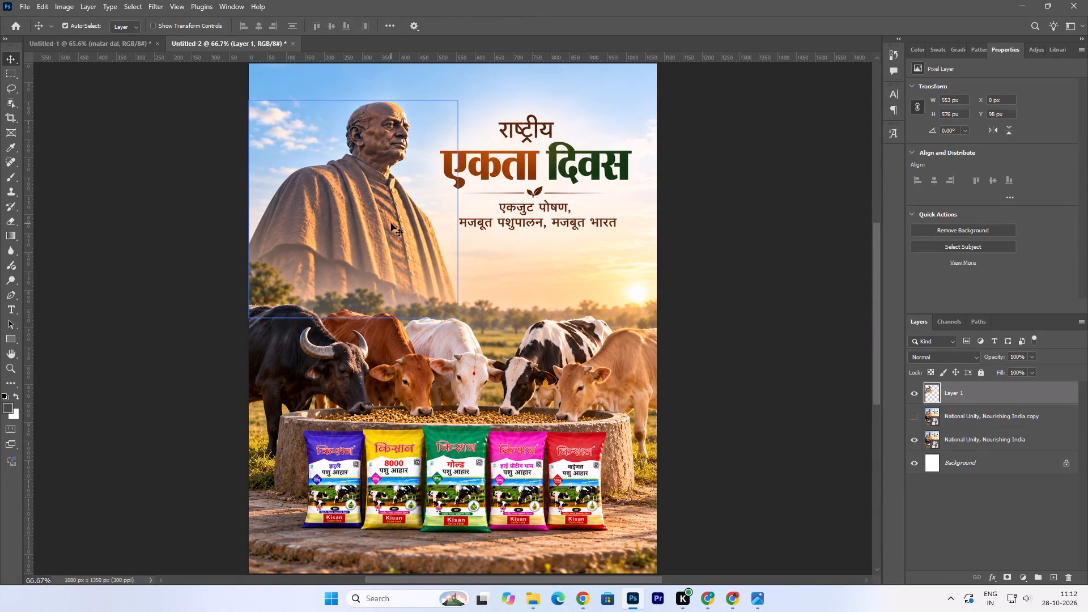
Scale the copied statue layer down proportionally to about 87% with Free Transform, keeping its bottom edge in place.
key("ctrl+t")
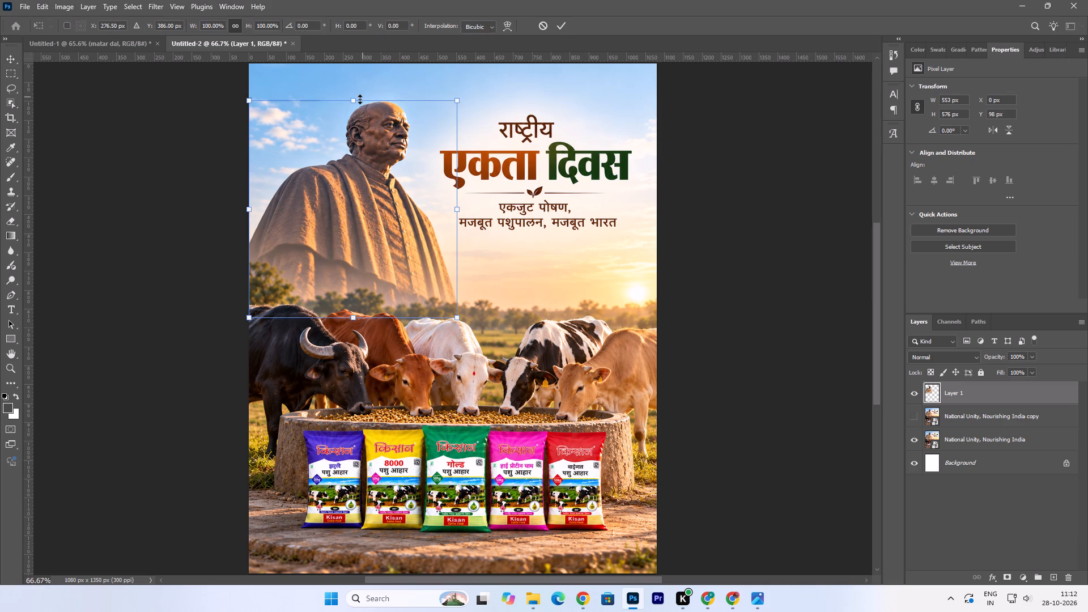
left_click_drag(354, 100, 354, 125)
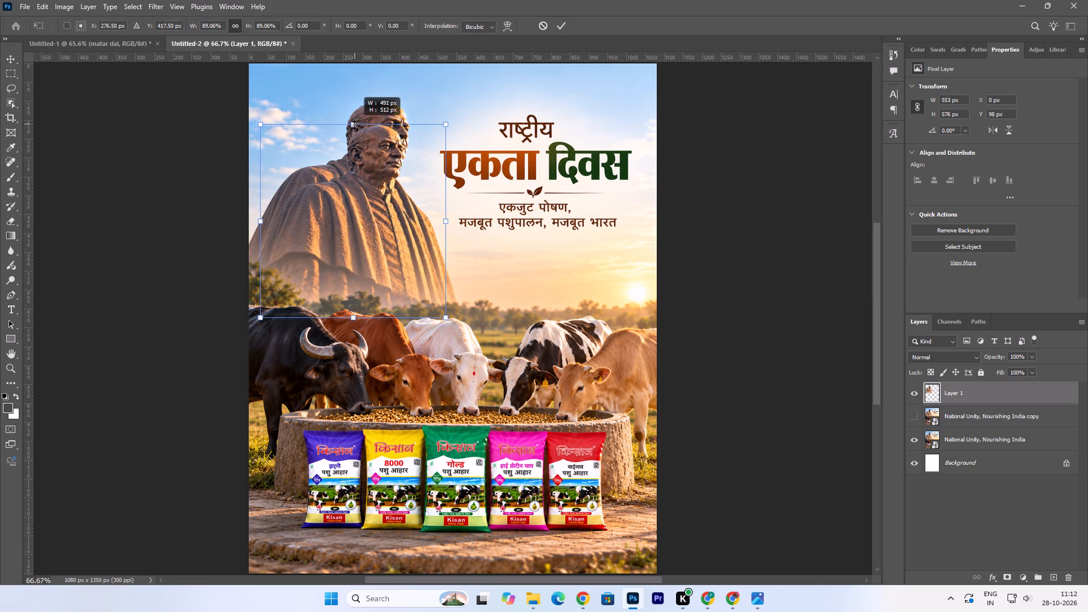
left_click_drag(354, 125, 354, 128)
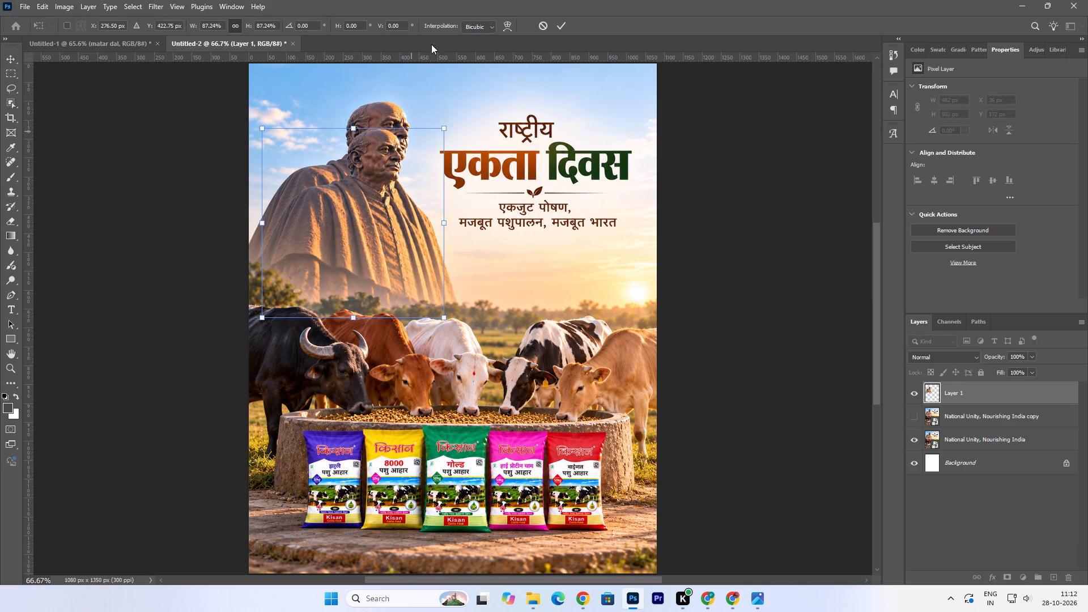
left_click(564, 24)
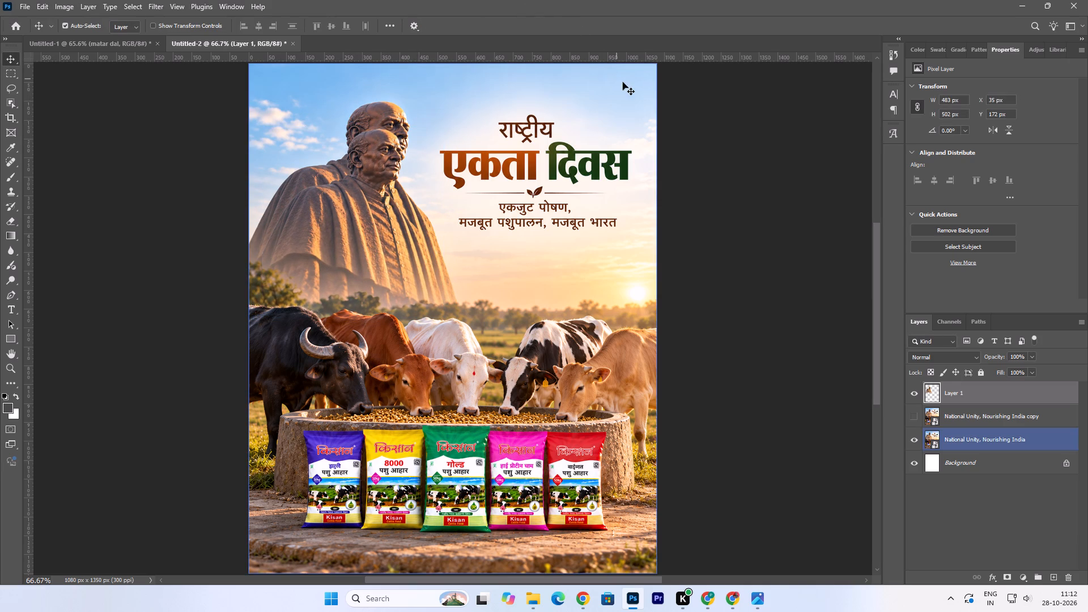
Nudge the scaled-down statue copy upward to a Y position of 158 px.
left_click(372, 247)
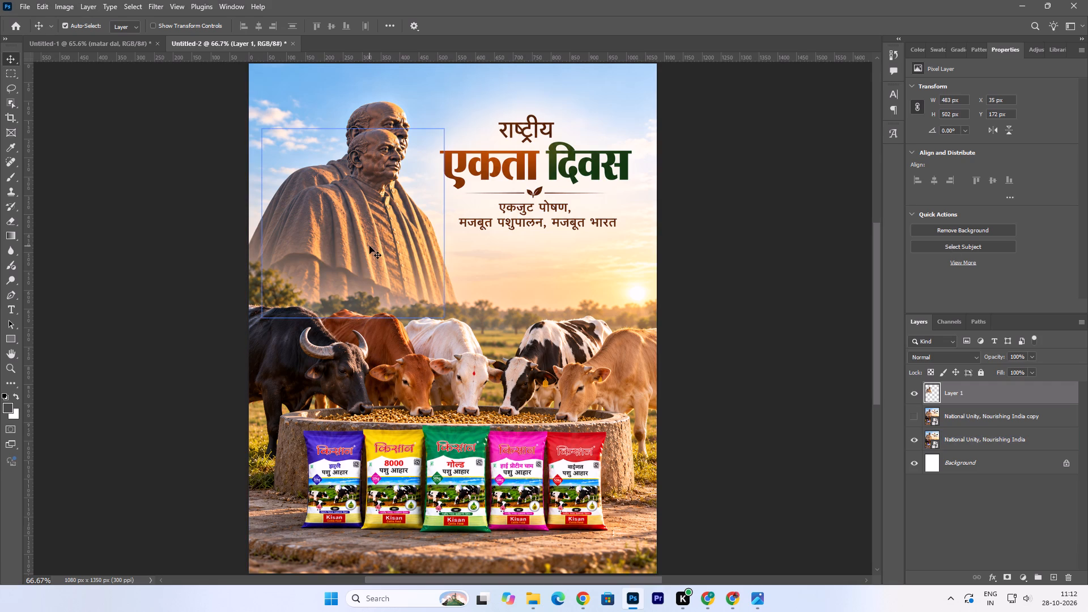
key("Up")
key("Up")
key("Up")
key("Up")
key("Up")
key("Up")
key("Up")
key("Up")
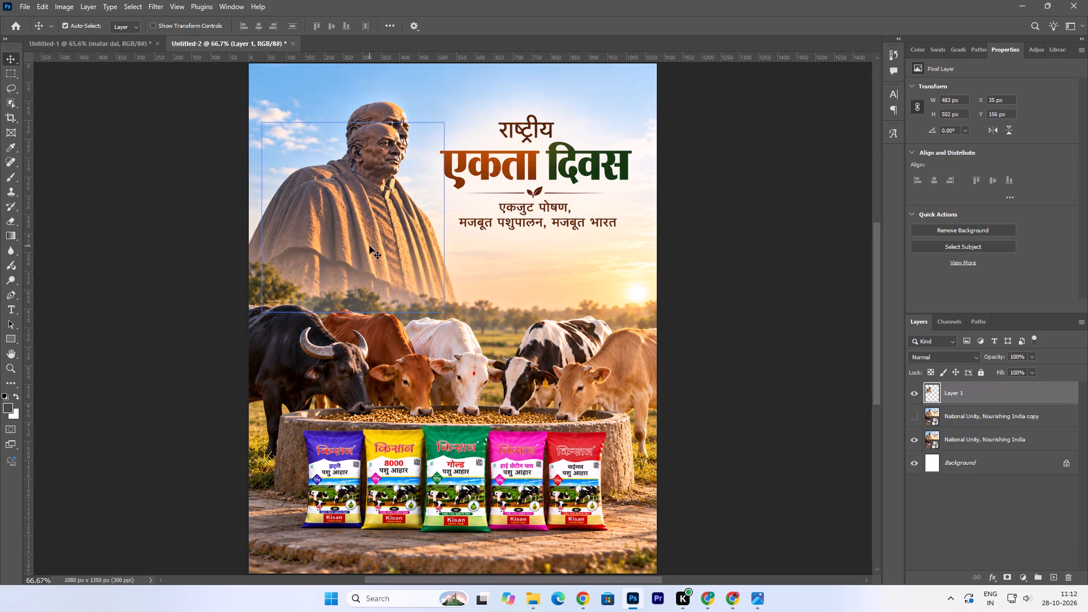
key("Down")
key("Down")
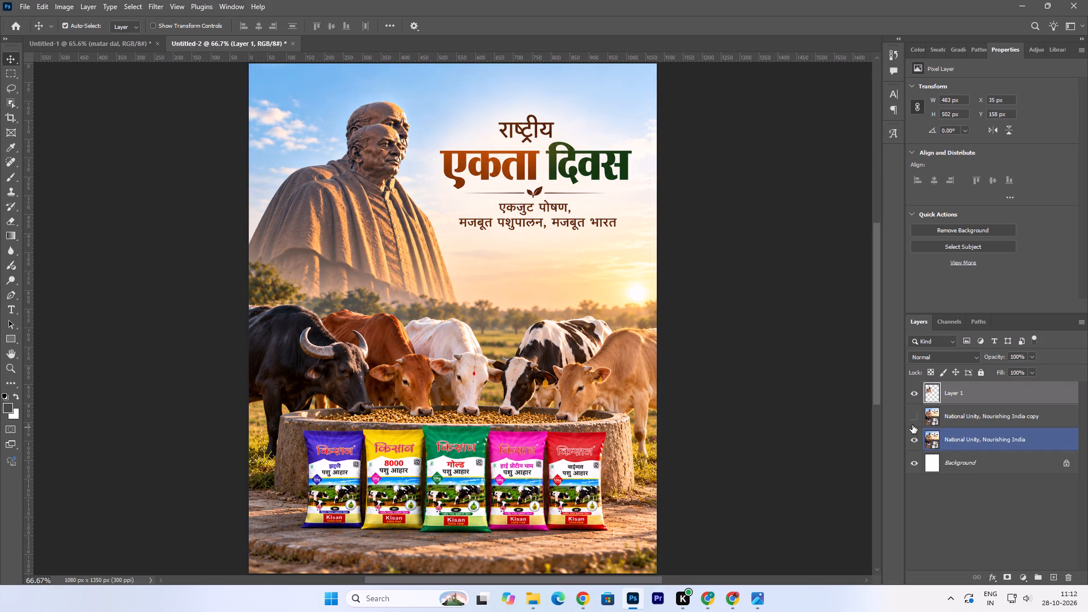
Hide the copied statue layer, Layer 1.
left_click(915, 394)
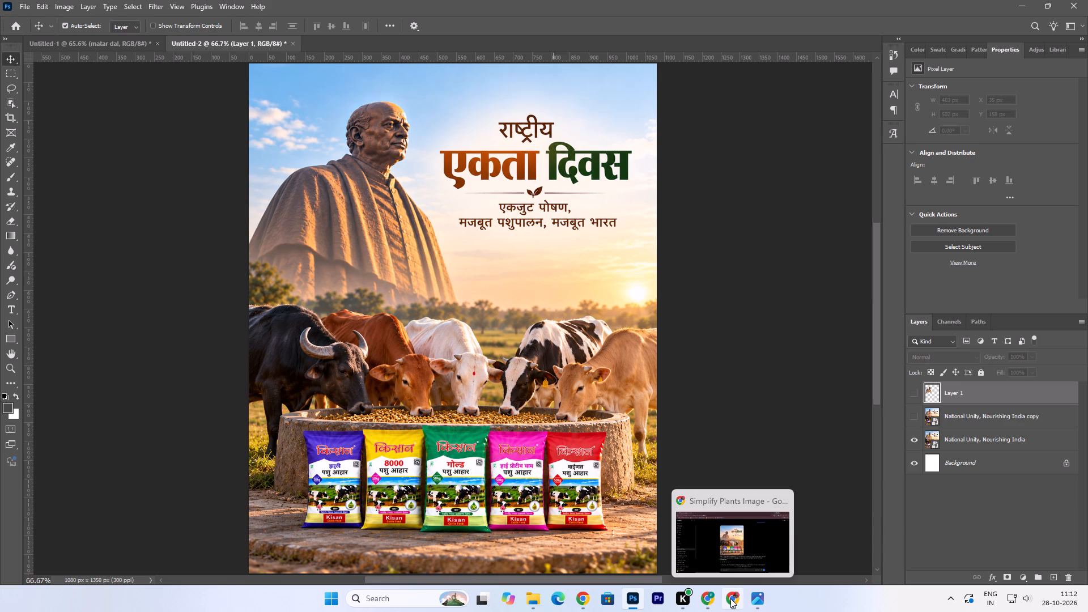
left_click(536, 601)
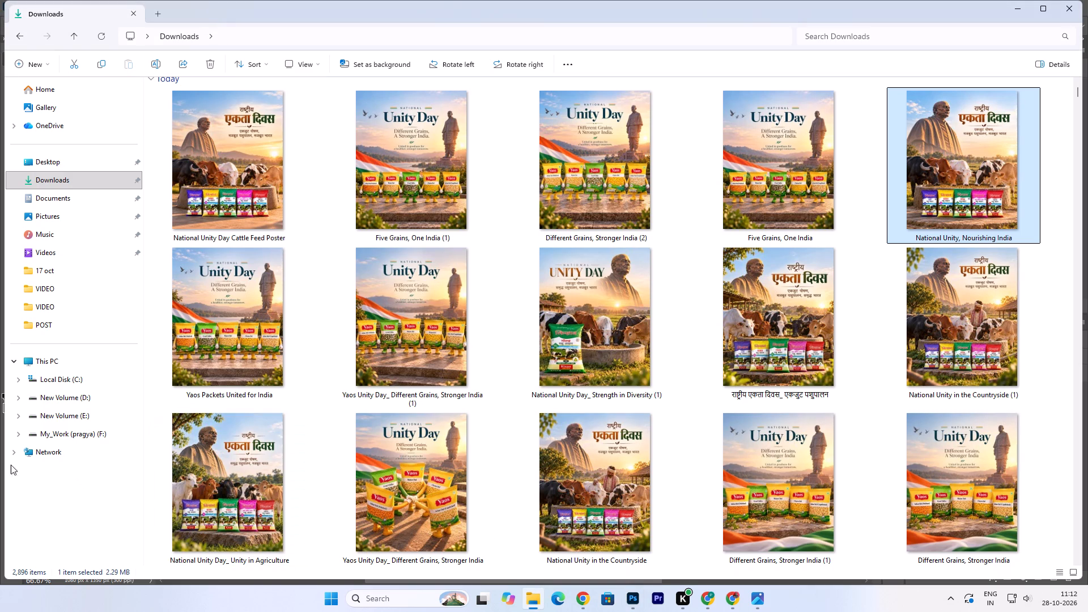
left_click(39, 437)
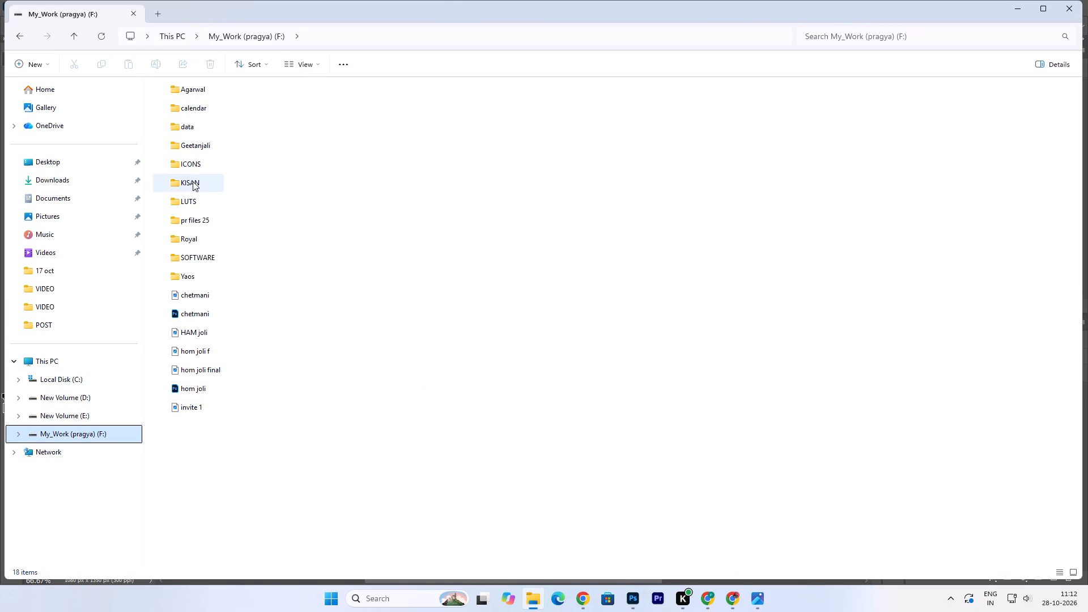
double_click(193, 181)
double_click(193, 176)
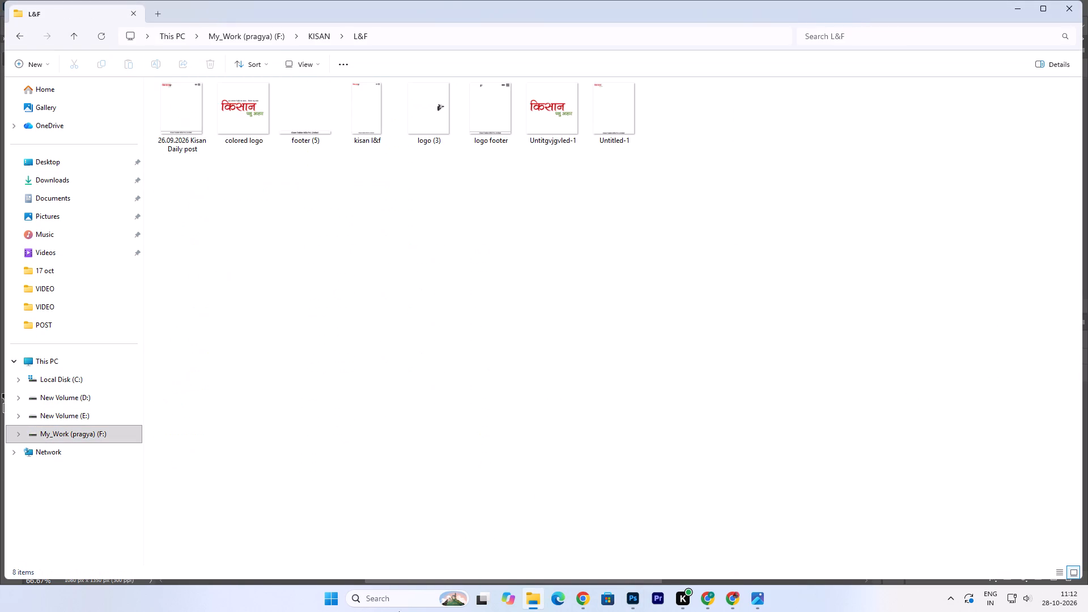
left_click(175, 125)
left_click_drag(176, 131, 603, 452)
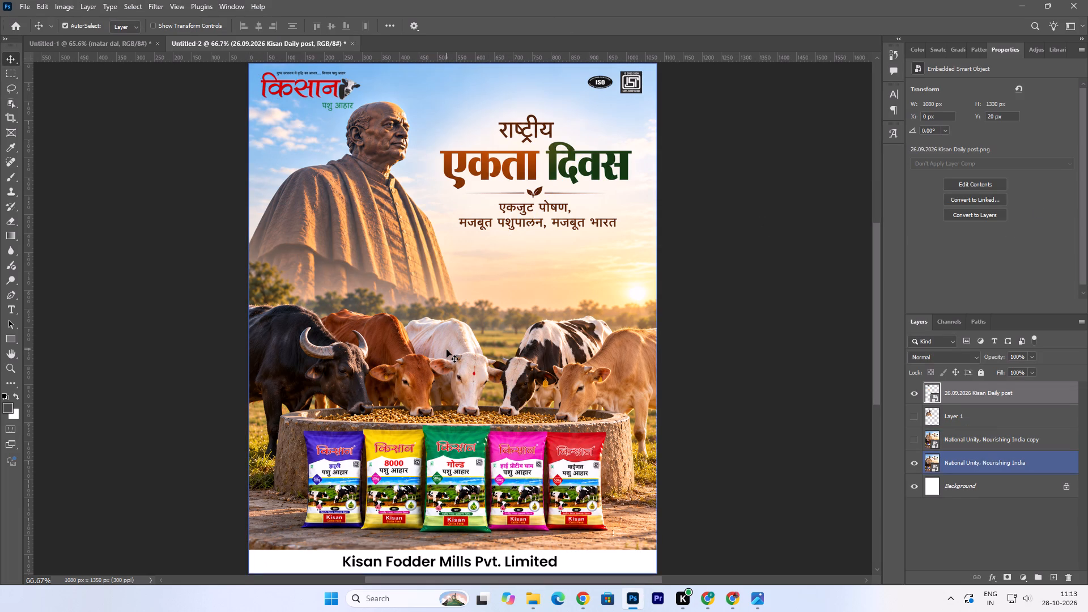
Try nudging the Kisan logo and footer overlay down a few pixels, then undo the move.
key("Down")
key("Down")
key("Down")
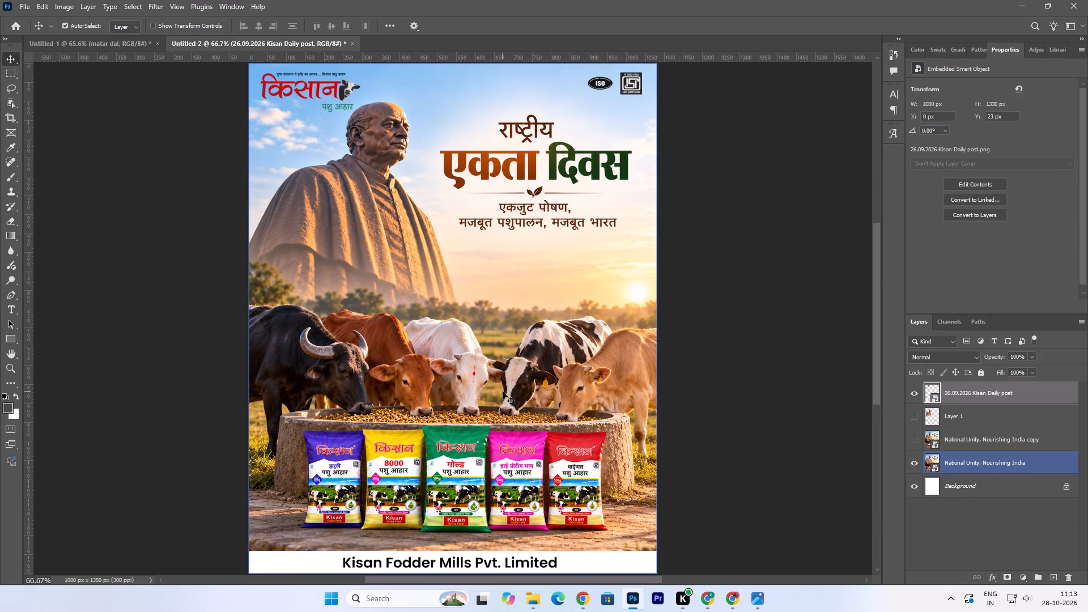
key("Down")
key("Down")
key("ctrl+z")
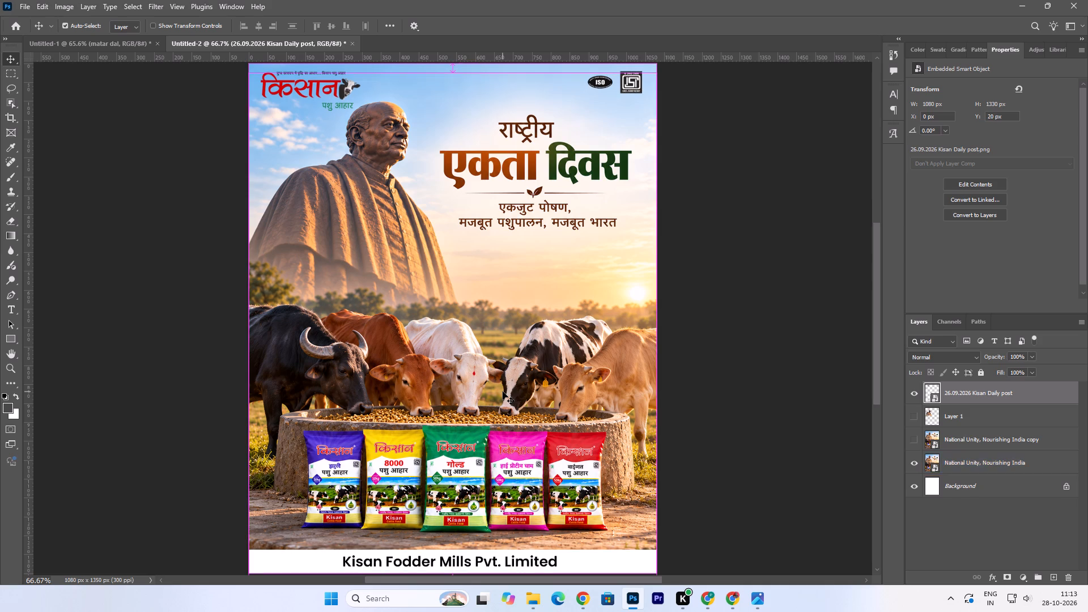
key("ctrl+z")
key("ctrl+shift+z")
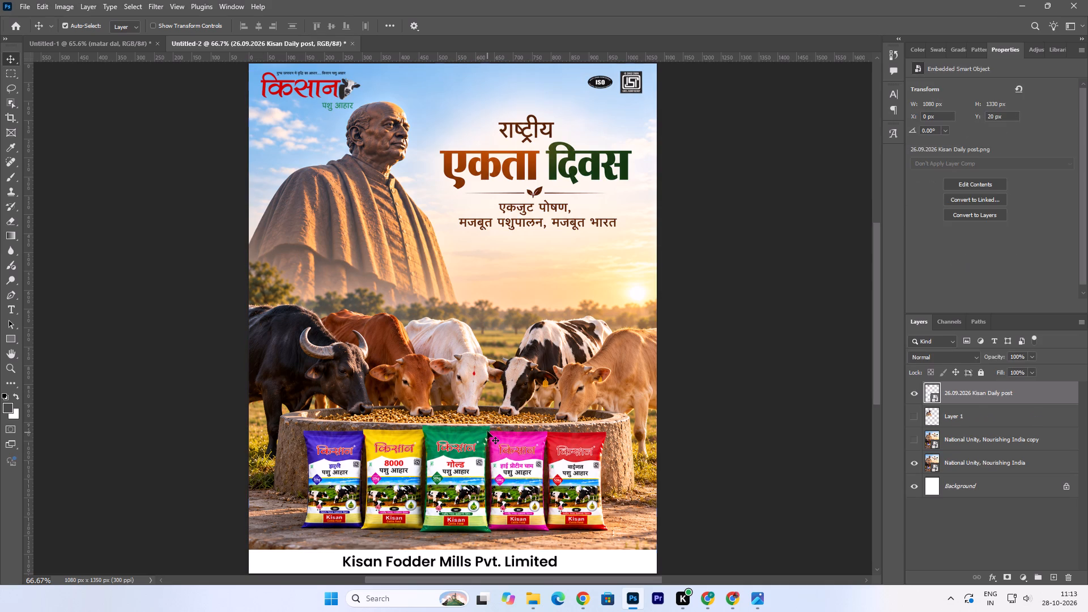
Nudge the National Unity, Nourishing India poster layer down to a Y position of 17 px.
left_click(487, 431)
key("Down")
key("Down")
key("Down")
key("Down")
key("Down")
key("Down")
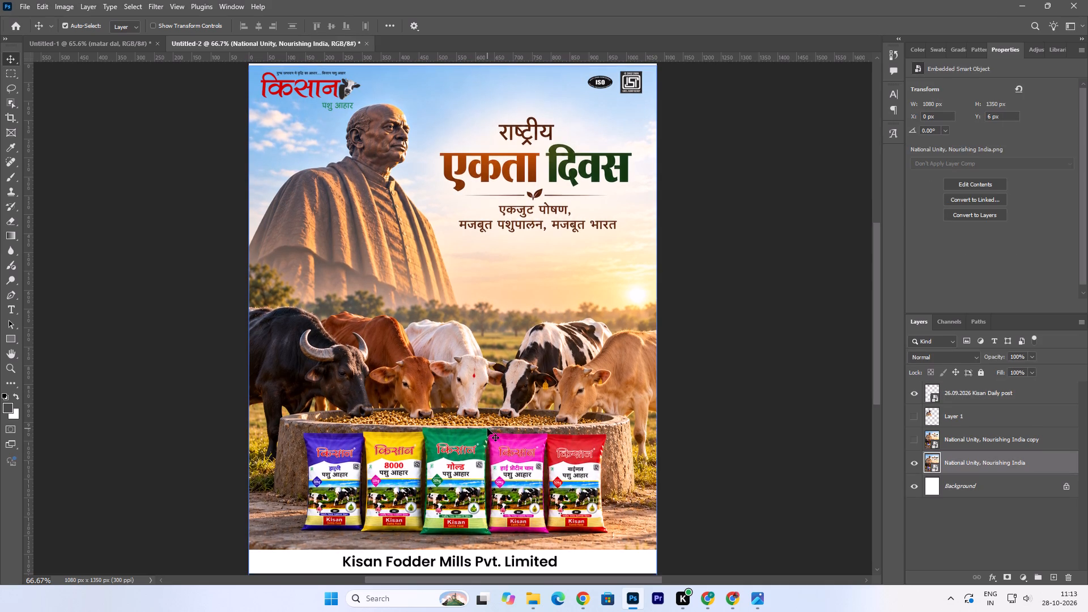
key("Down")
key("Down")
key("Down")
key("Down")
key("Down")
key("Down")
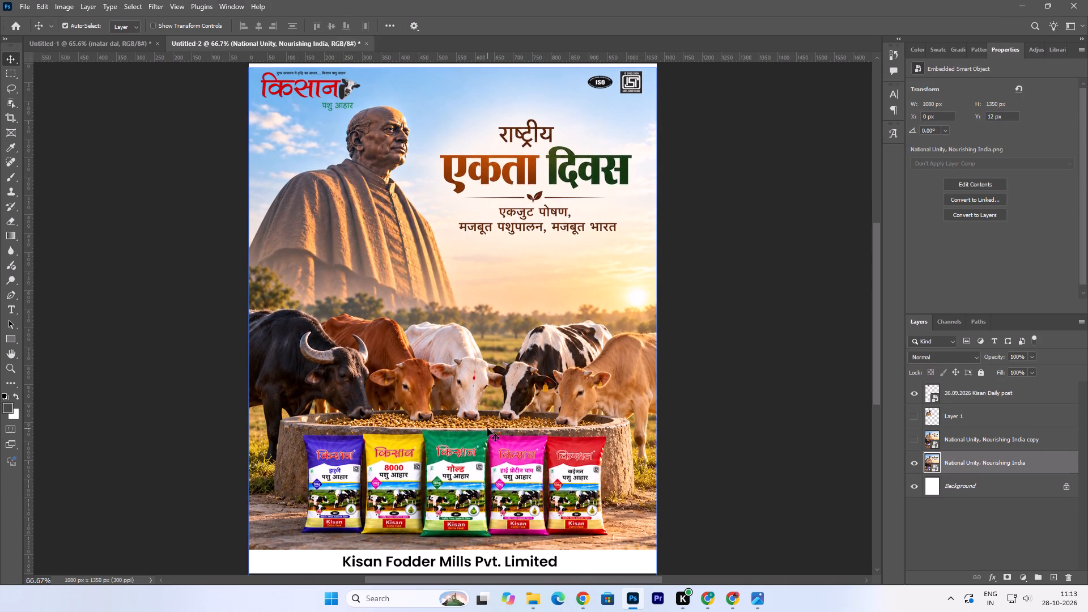
key("Down")
key("Down")
key("Down")
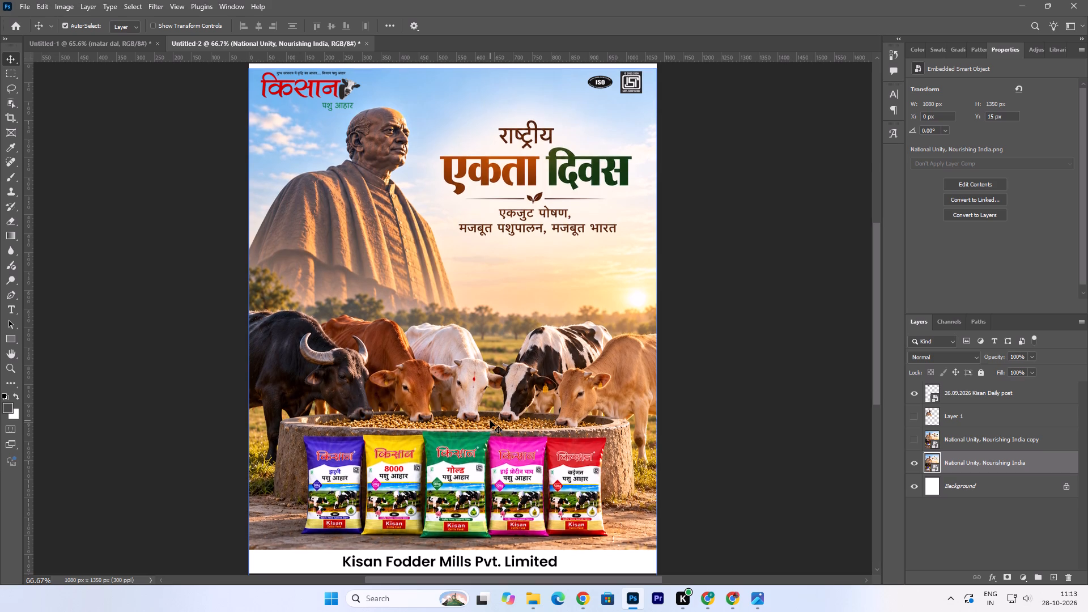
key("Down")
key("Down")
key("Down")
key("Down")
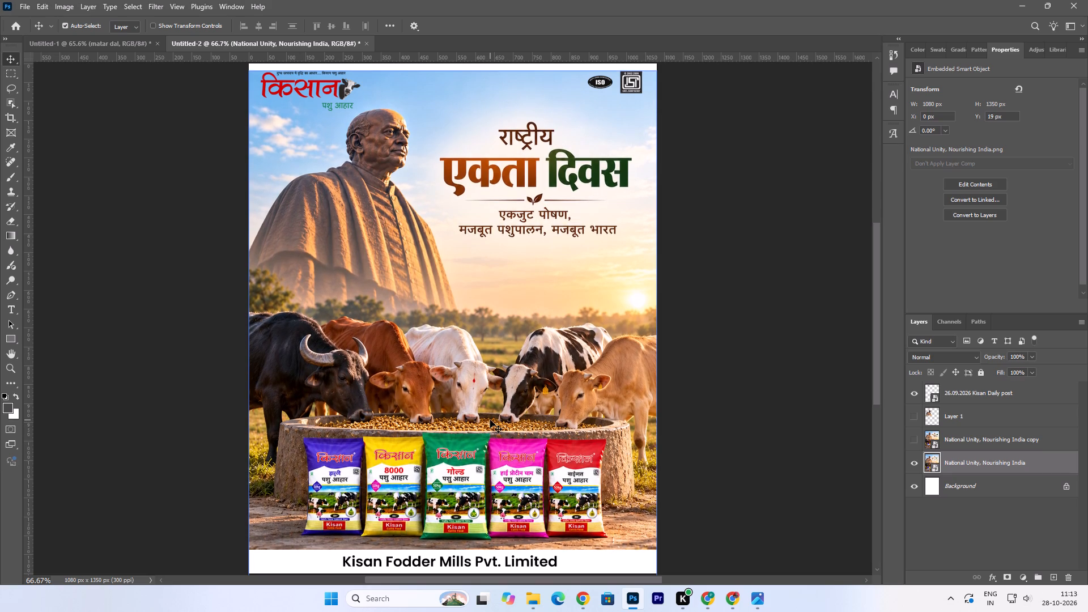
key("Up")
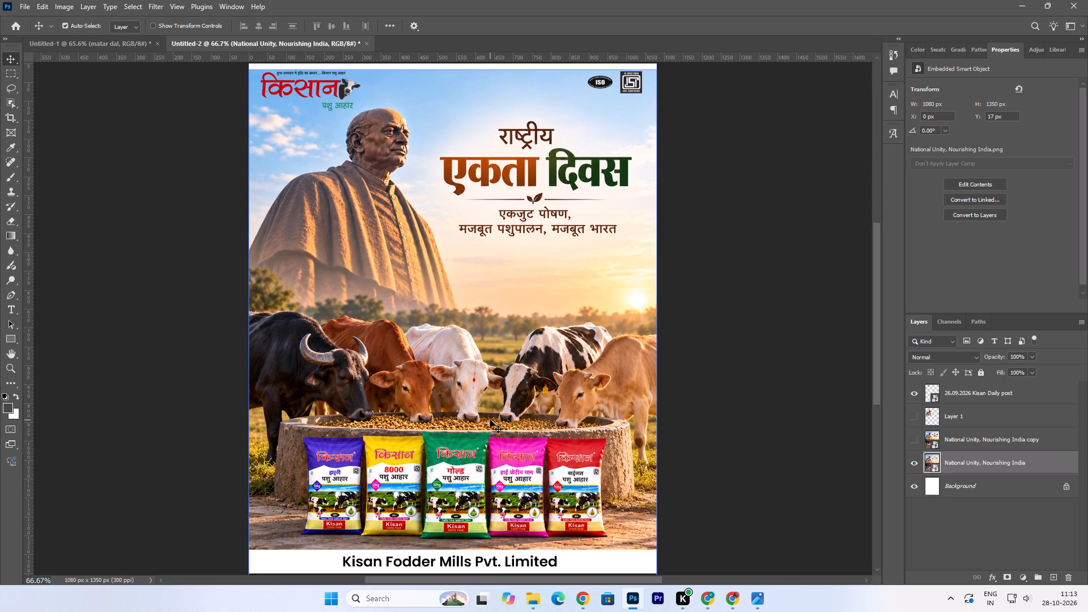
Select a full-width strip about 26 px high along the poster's top edge with the Rectangular Marquee tool.
left_click(967, 469)
scroll(552, 295, "up", 2)
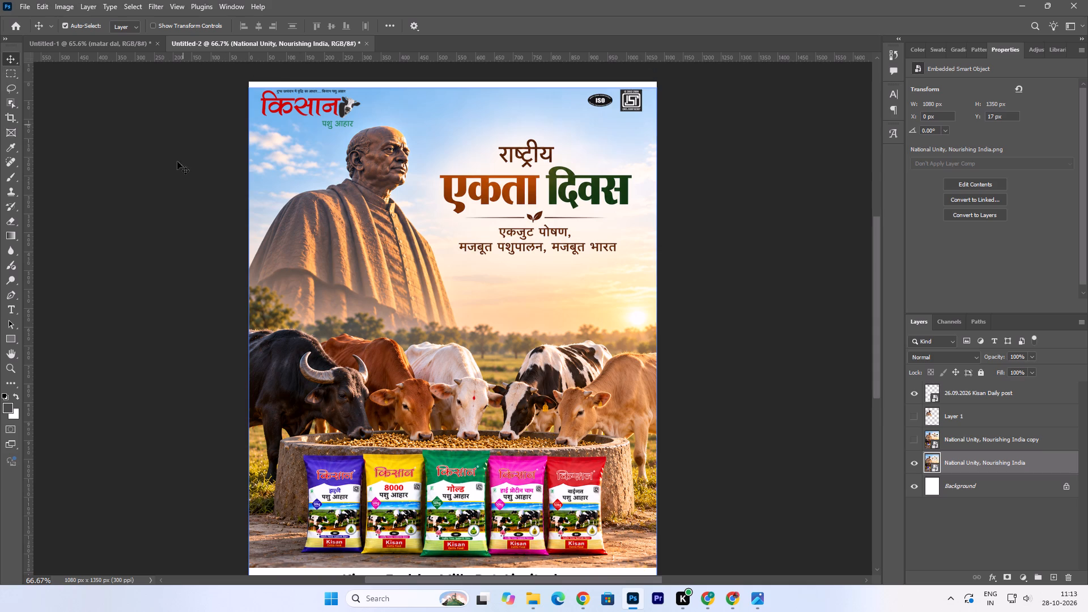
left_click(12, 71)
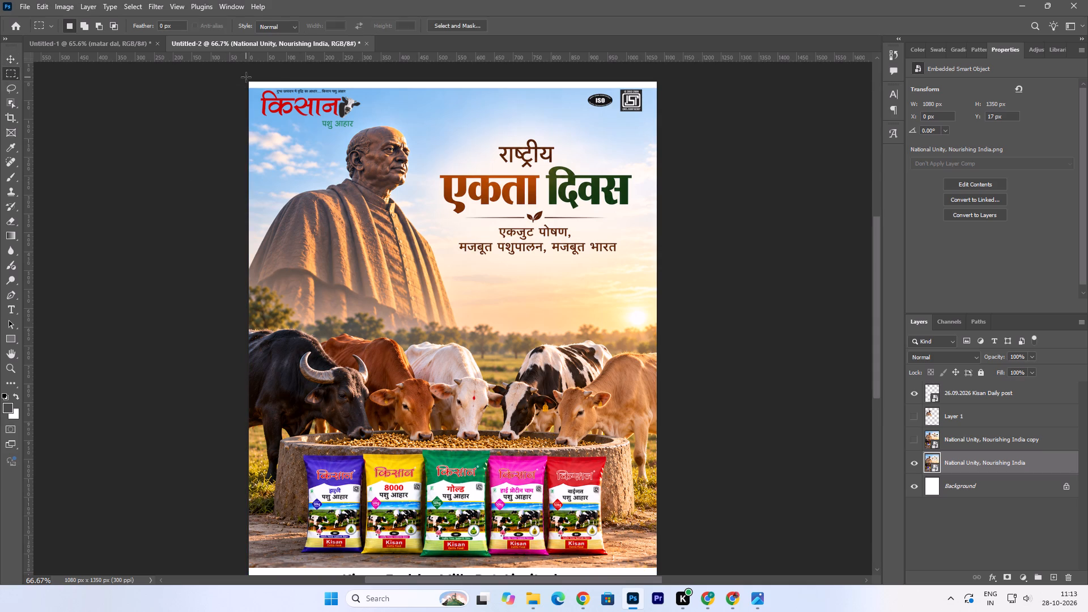
left_click_drag(246, 77, 663, 91)
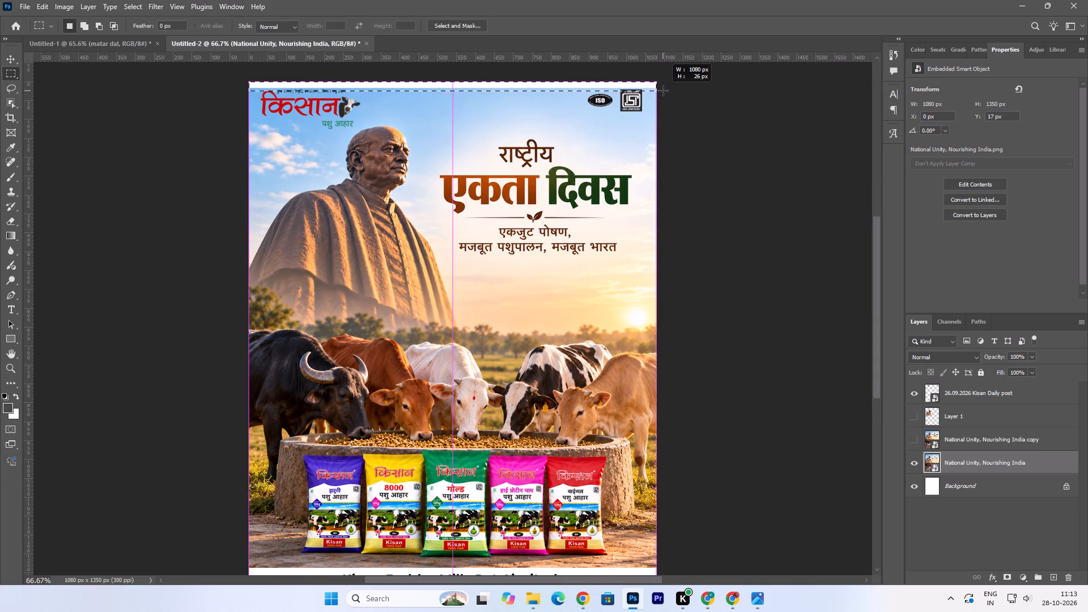
left_click_drag(663, 91, 666, 91)
right_click(644, 85)
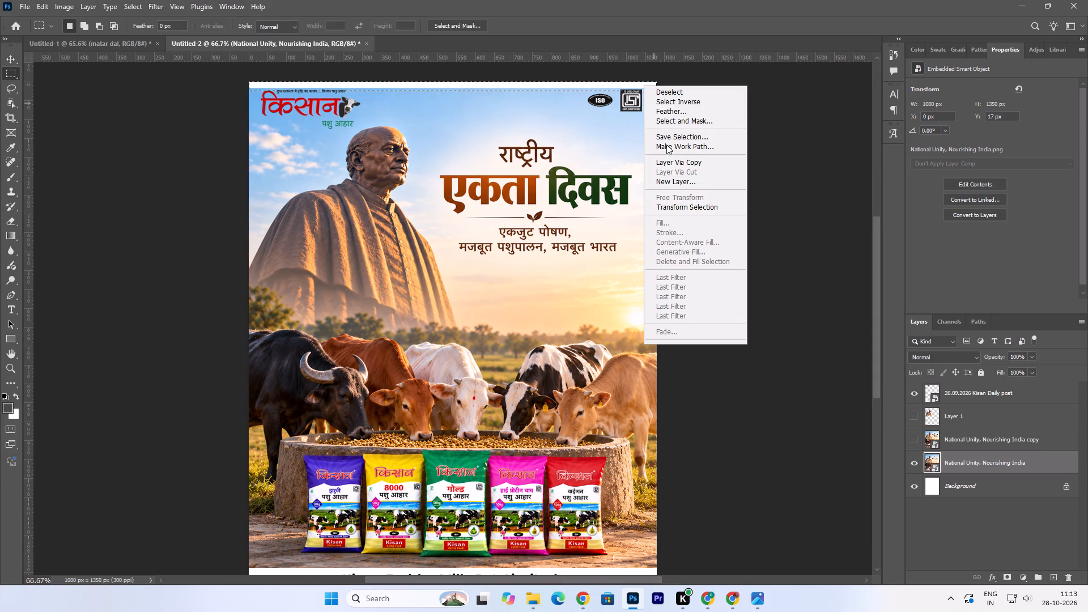
left_click(821, 352)
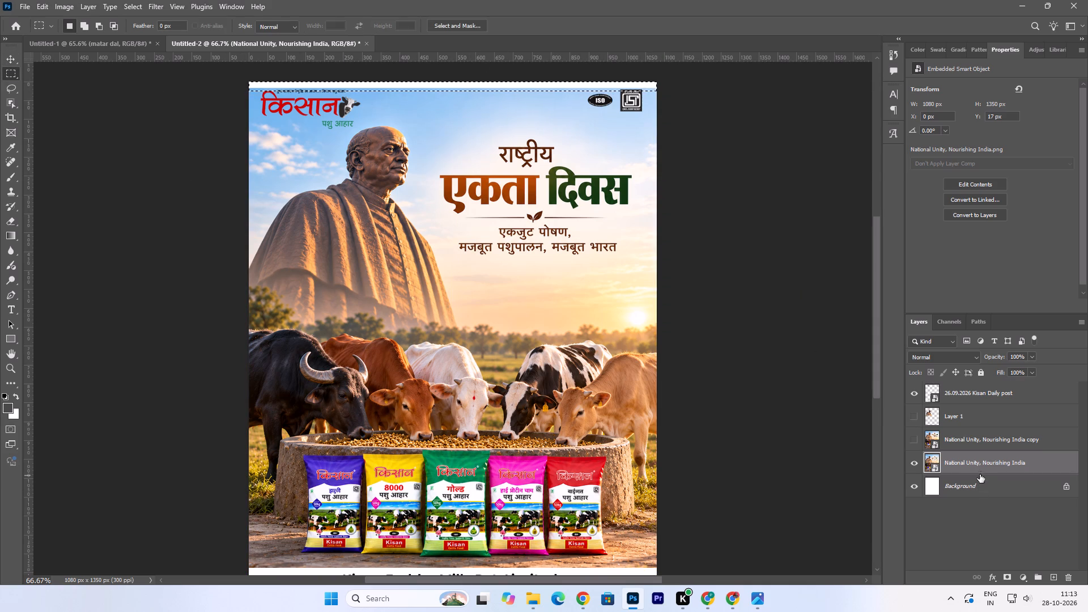
Rasterize the National Unity, Nourishing India layer.
right_click(989, 465)
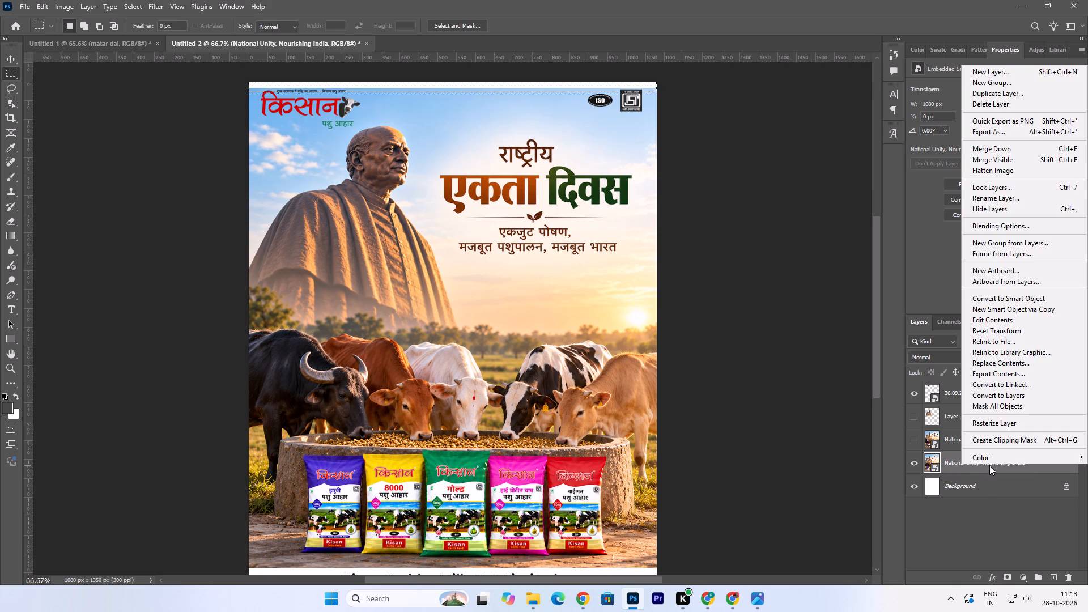
left_click(1006, 426)
Fill the selected top strip with Content-Aware Fill, using automatic sampling and output to a new layer.
right_click(575, 85)
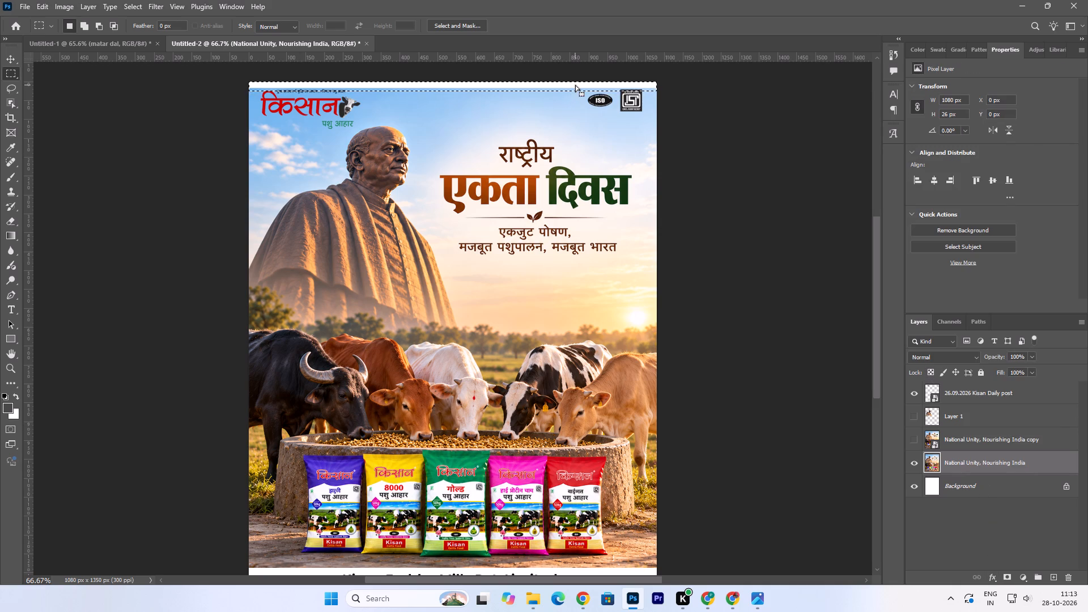
left_click(607, 240)
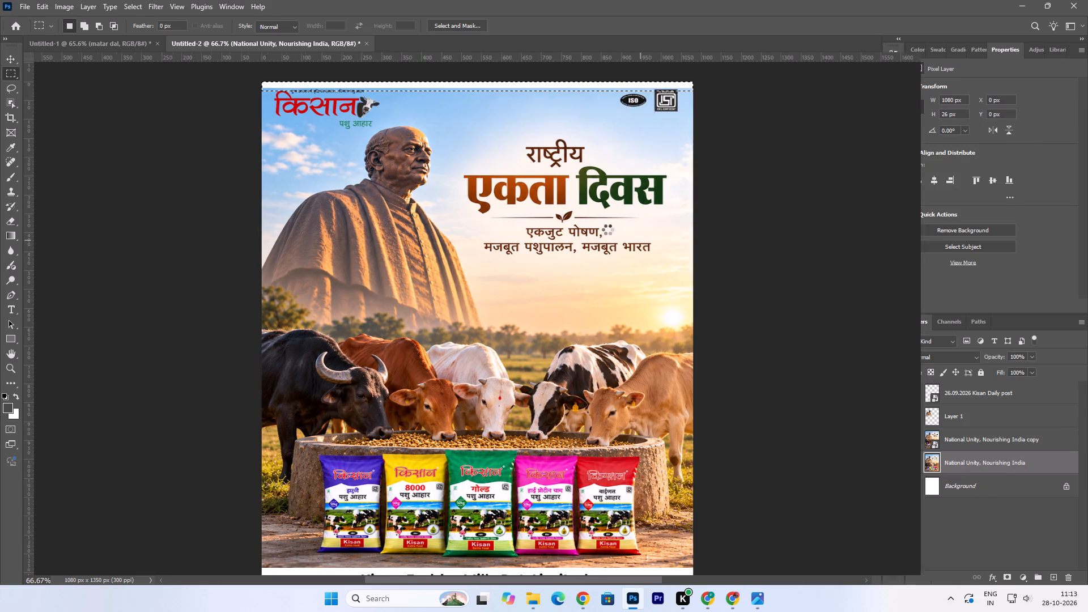
left_click(983, 567)
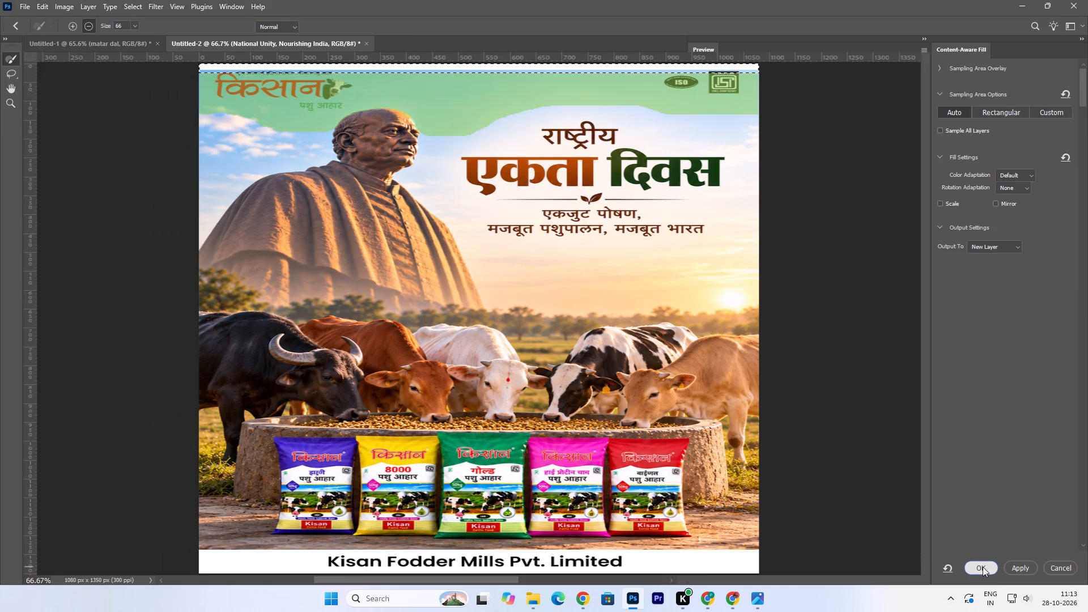
Clear the marquee selection around the top strip and leave no layer selected.
left_click(10, 59)
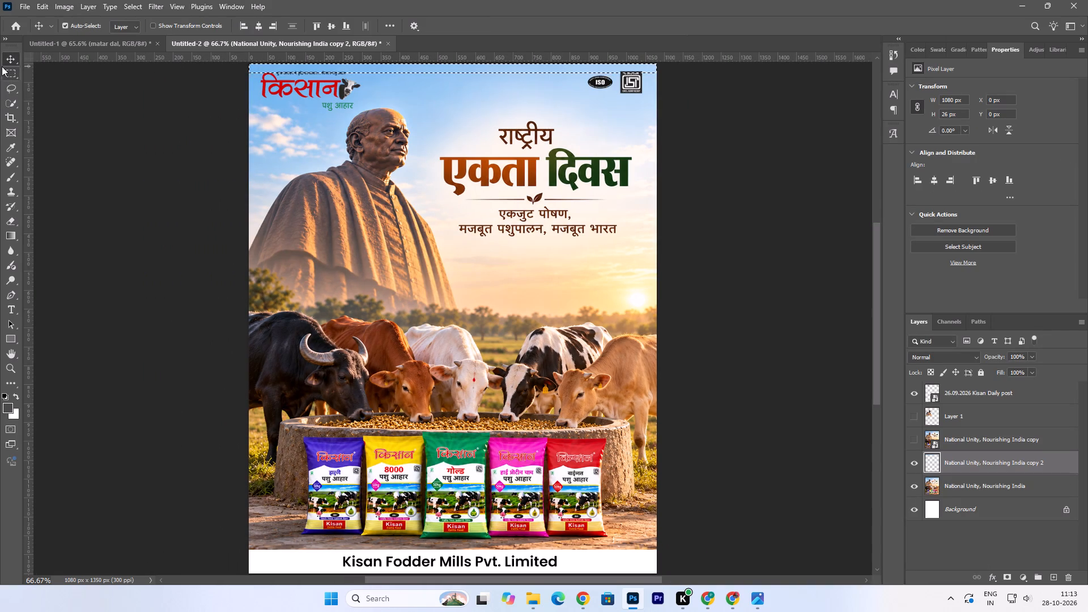
key("ctrl+d")
left_click(726, 249)
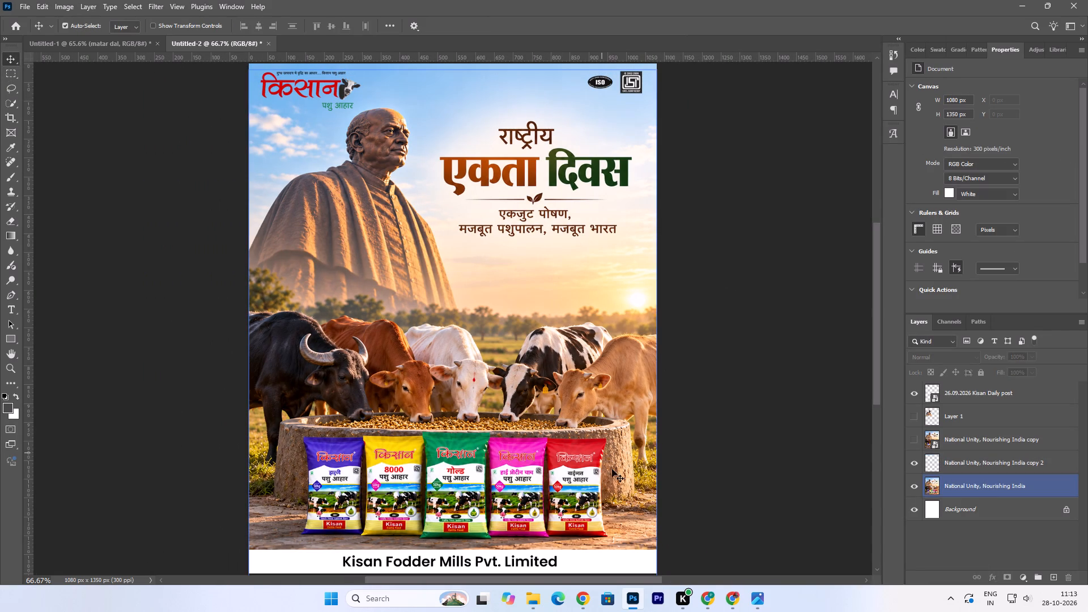
Save the Kisan poster as a PSD named national unity day in the KISAN FESTIVE POST folder on drive F, with Maximize Compatibility on.
key("ctrl+s")
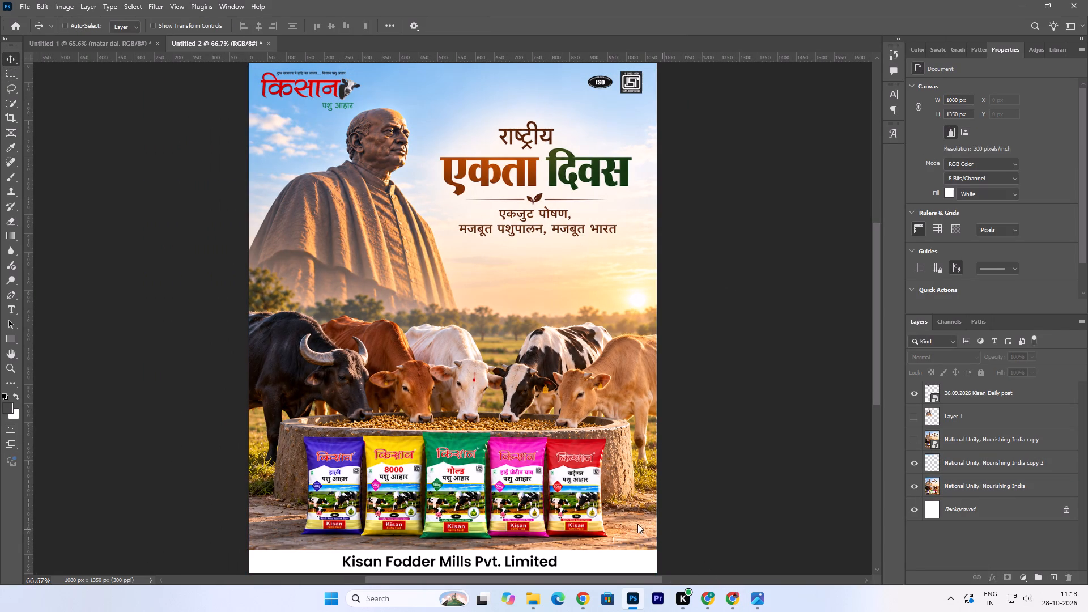
key("BackSpace")
key("BackSpace")
key("BackSpace")
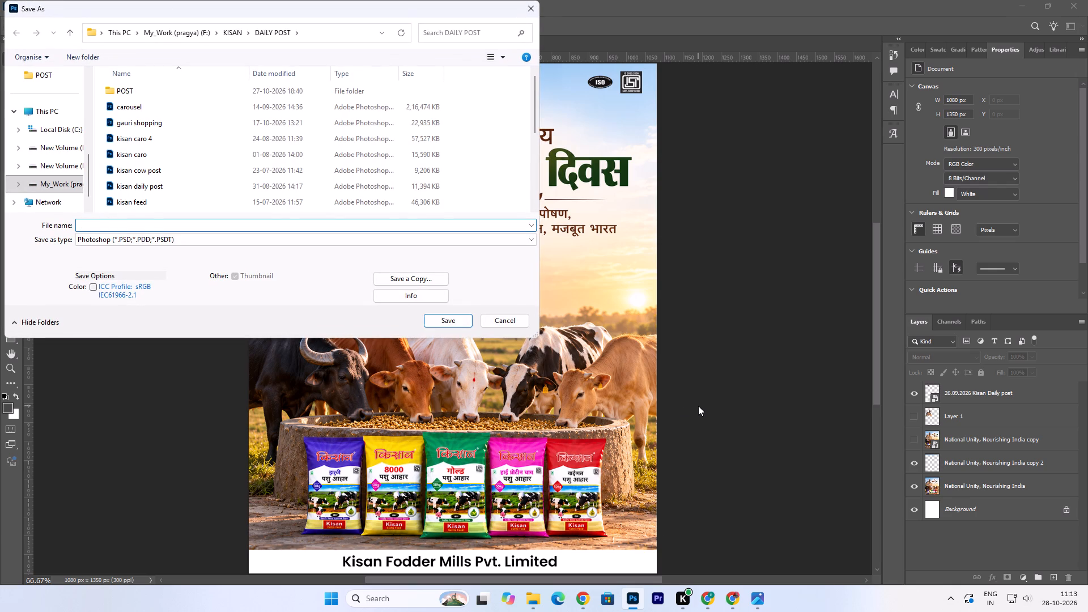
type("national unity day")
key("space")
left_click(62, 195)
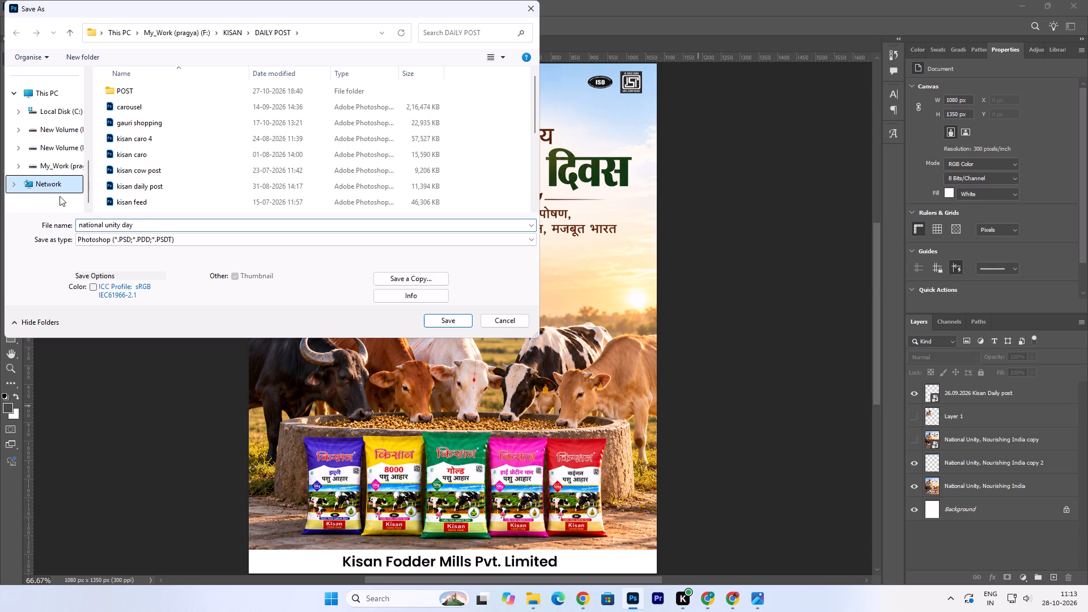
left_click(58, 168)
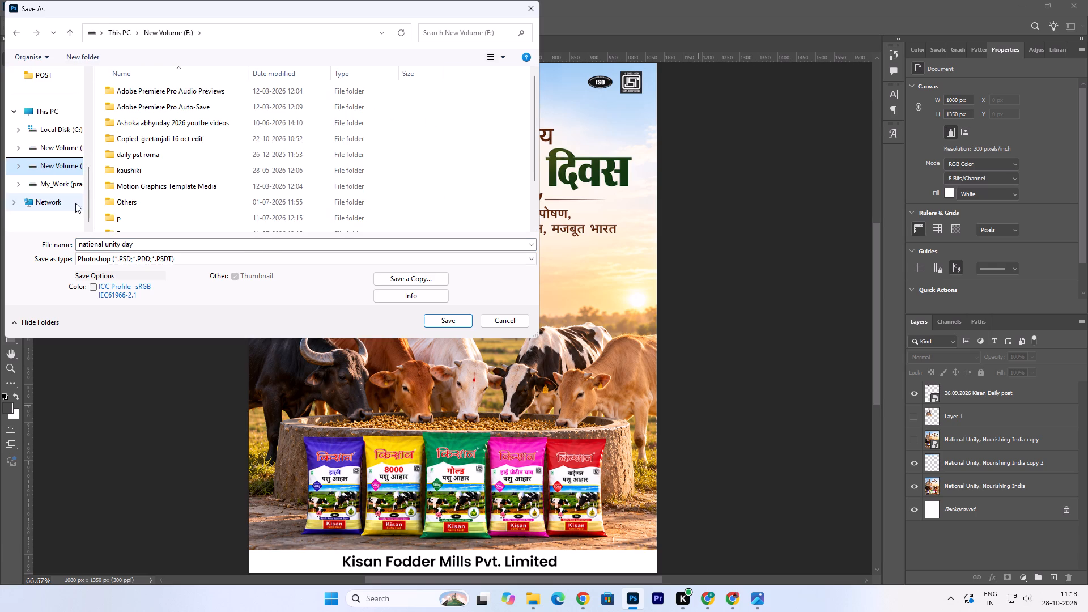
left_click(75, 183)
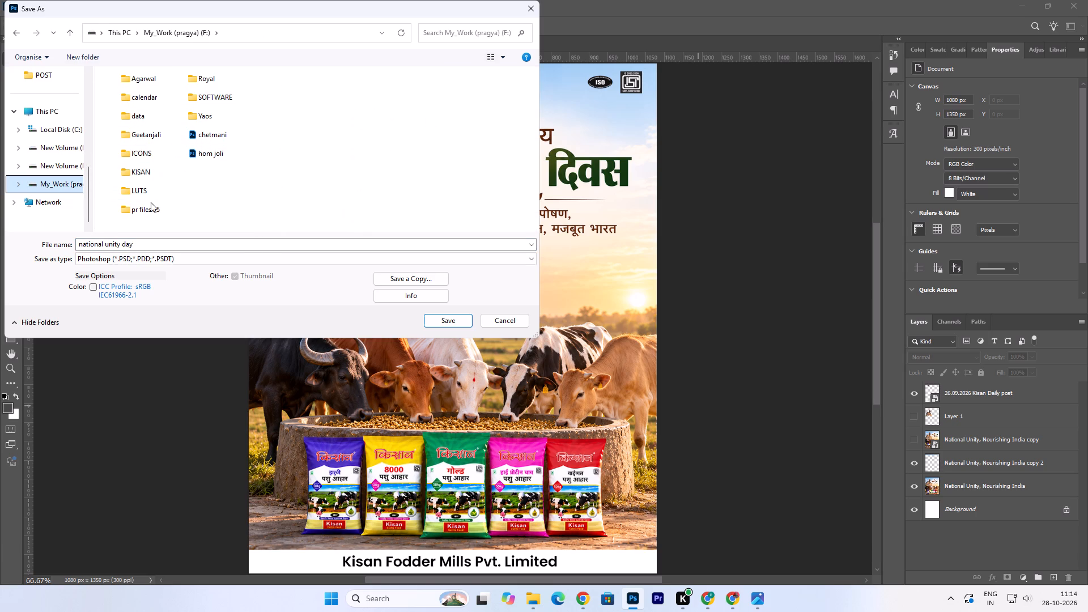
double_click(144, 171)
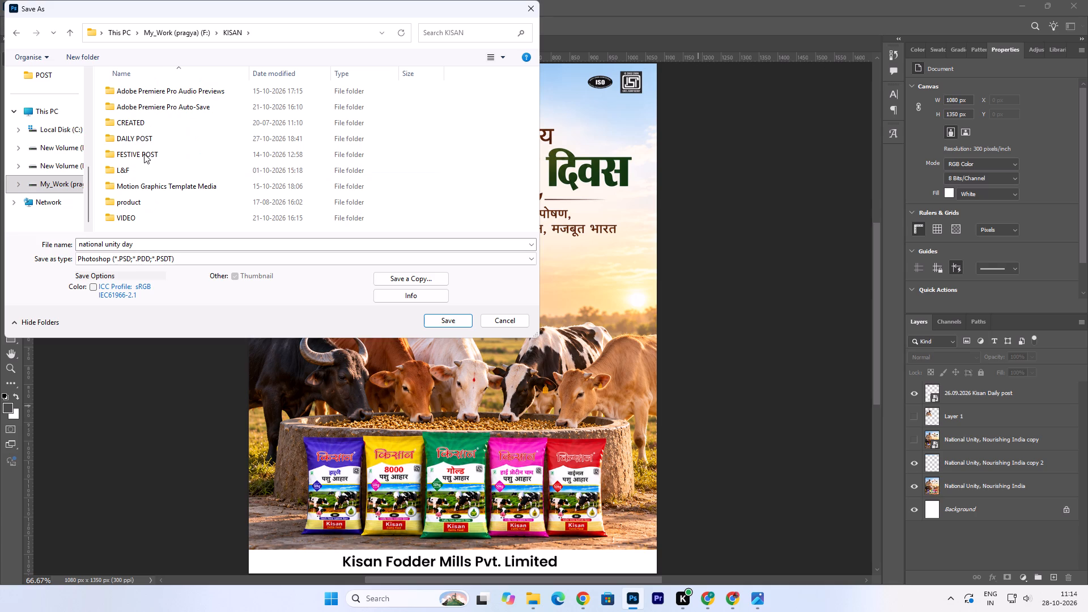
double_click(152, 152)
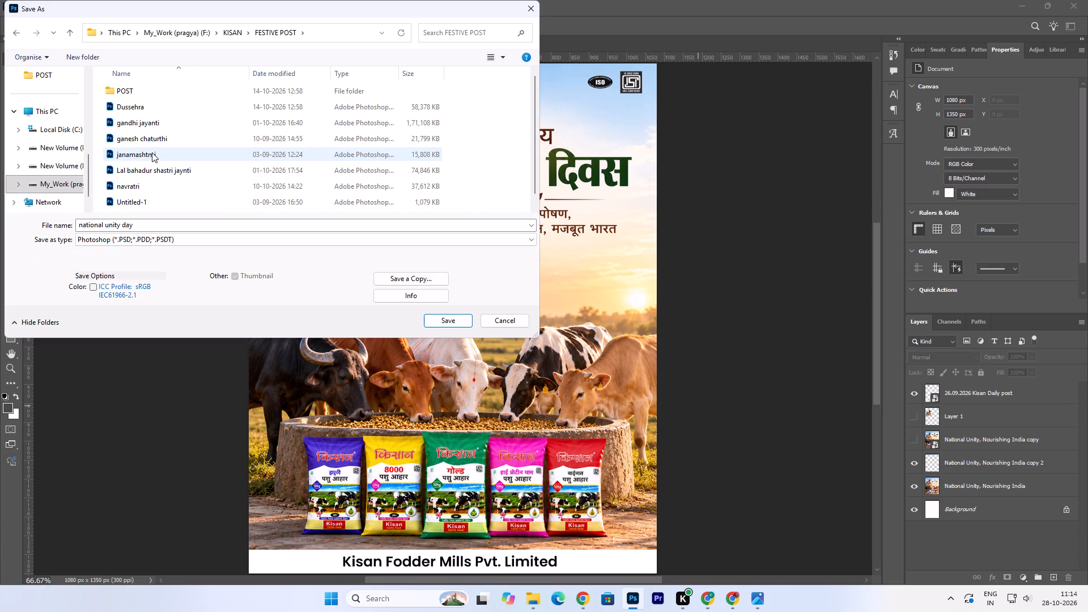
left_click(456, 321)
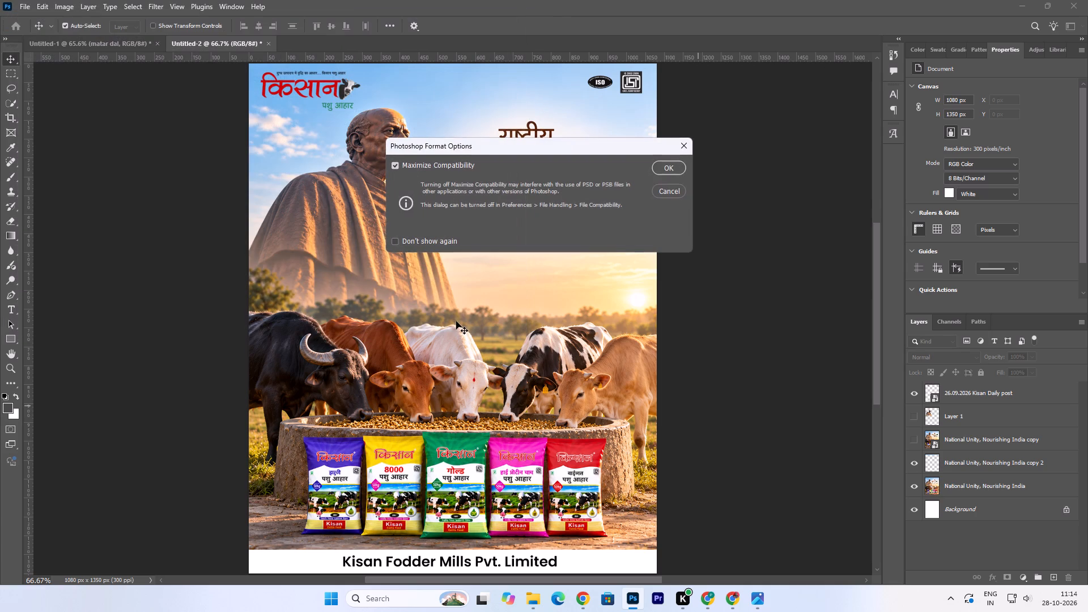
left_click(677, 165)
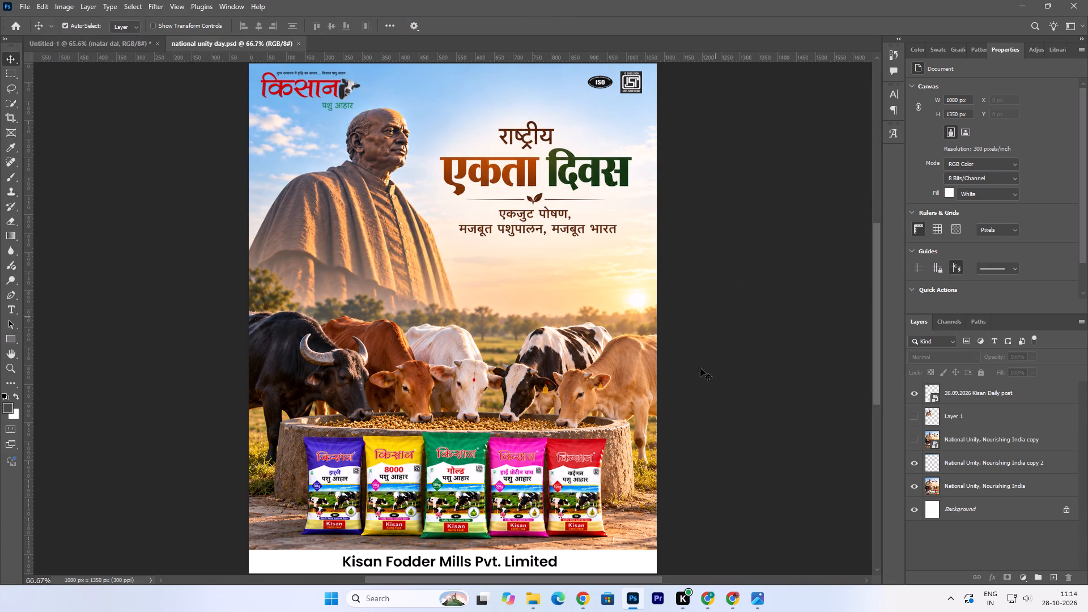
left_click(737, 595)
scroll(712, 422, "down", 3)
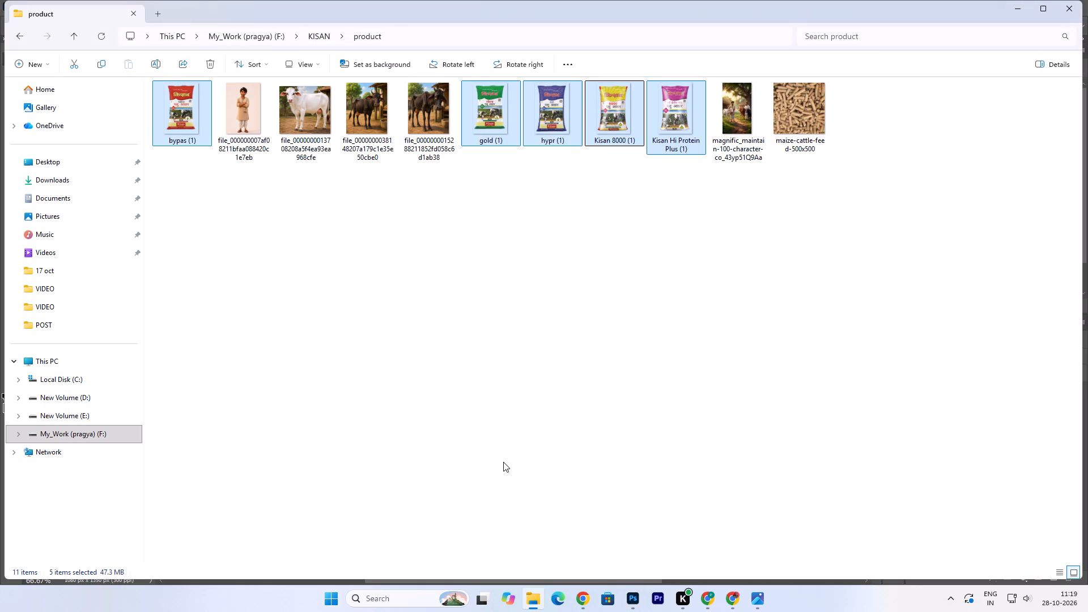
left_click(517, 209)
left_click(488, 126)
left_click_drag(488, 105, 665, 542)
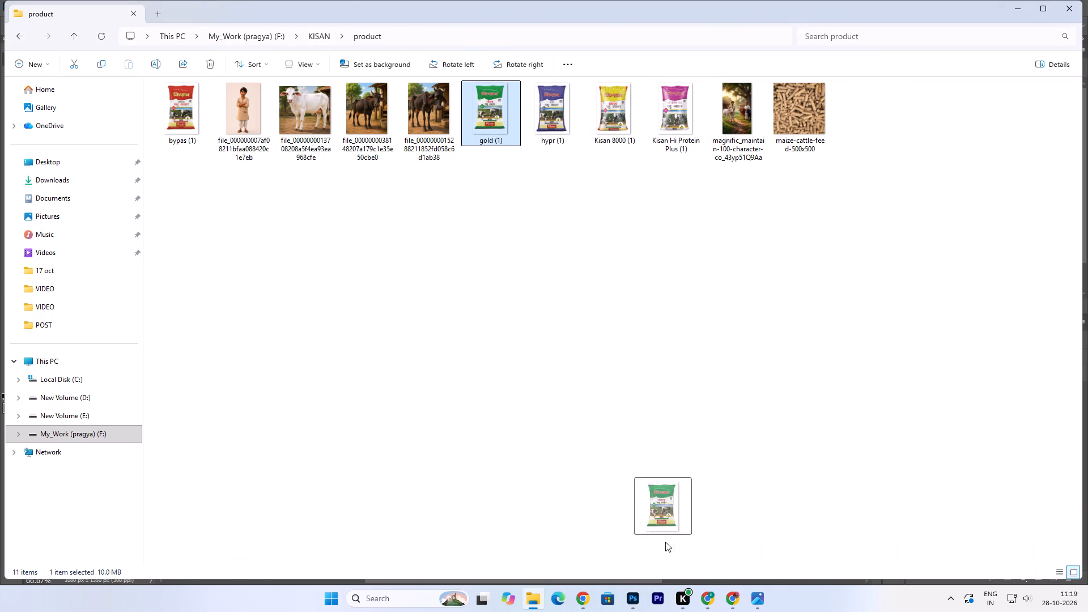
left_click_drag(665, 542, 568, 506)
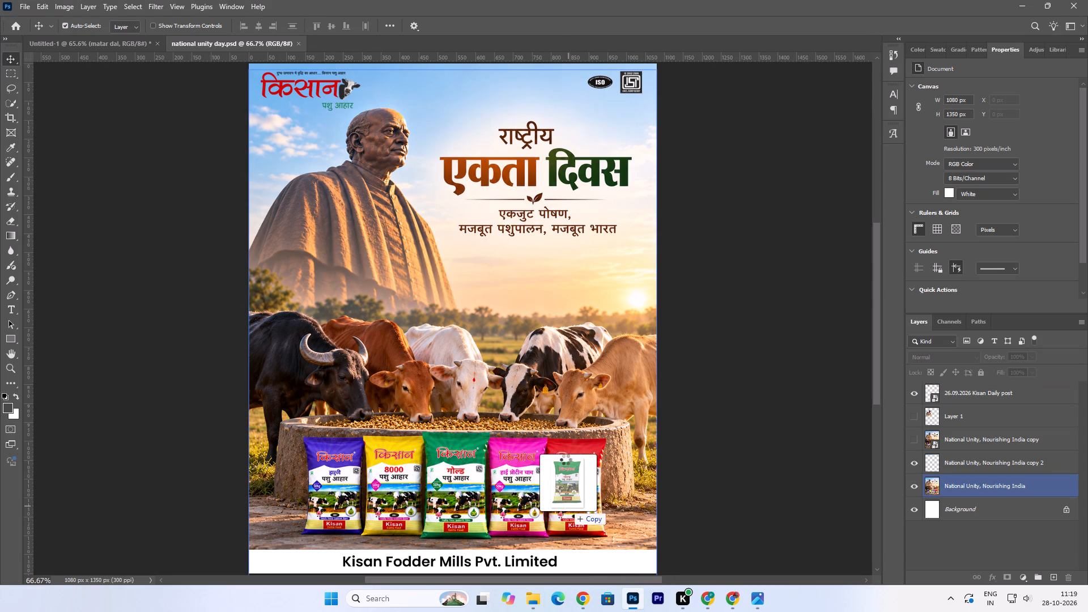
left_click_drag(454, 66, 478, 351)
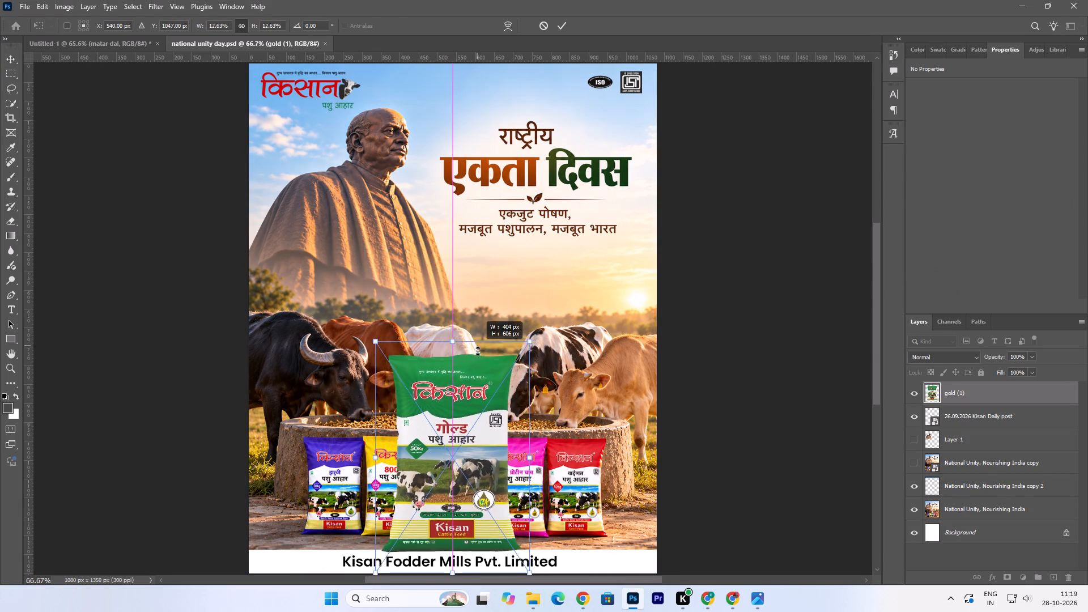
left_click_drag(478, 351, 478, 432)
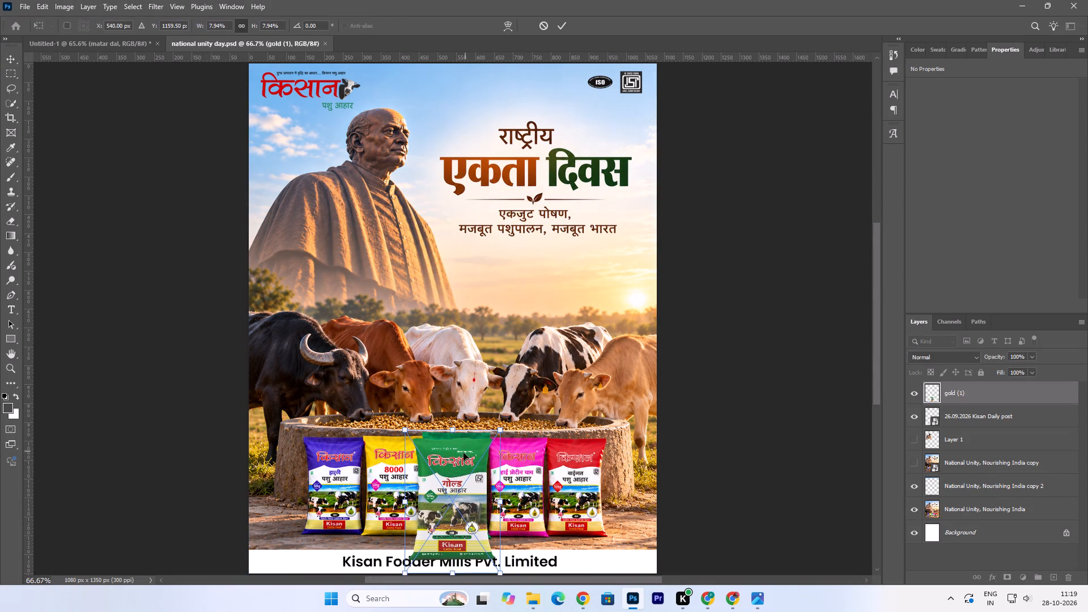
left_click_drag(462, 457, 465, 445)
left_click(452, 416)
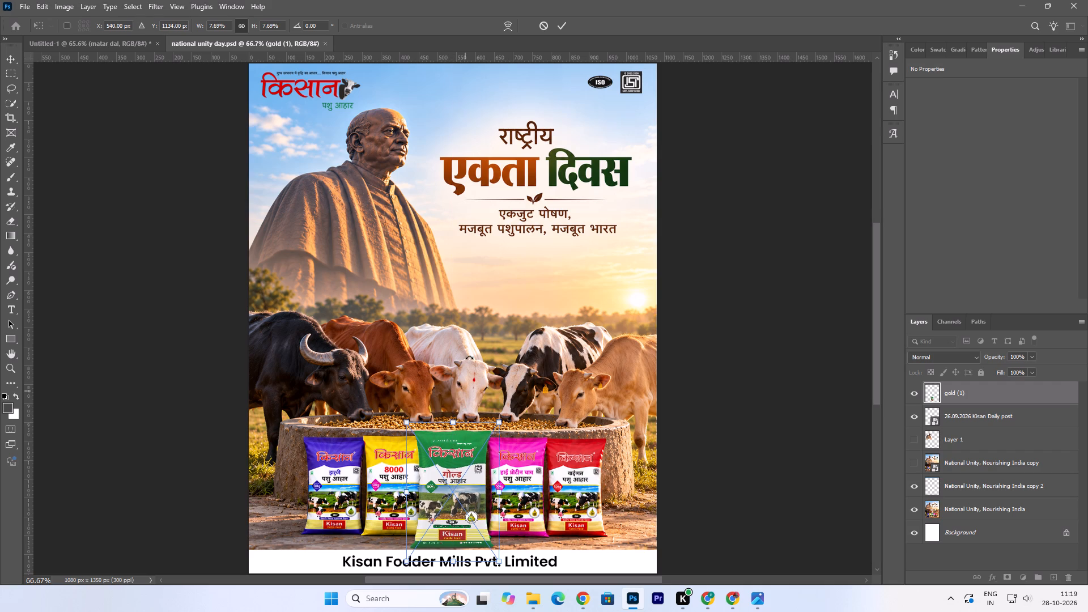
key("Up")
key("Up")
key("Up")
key("Up")
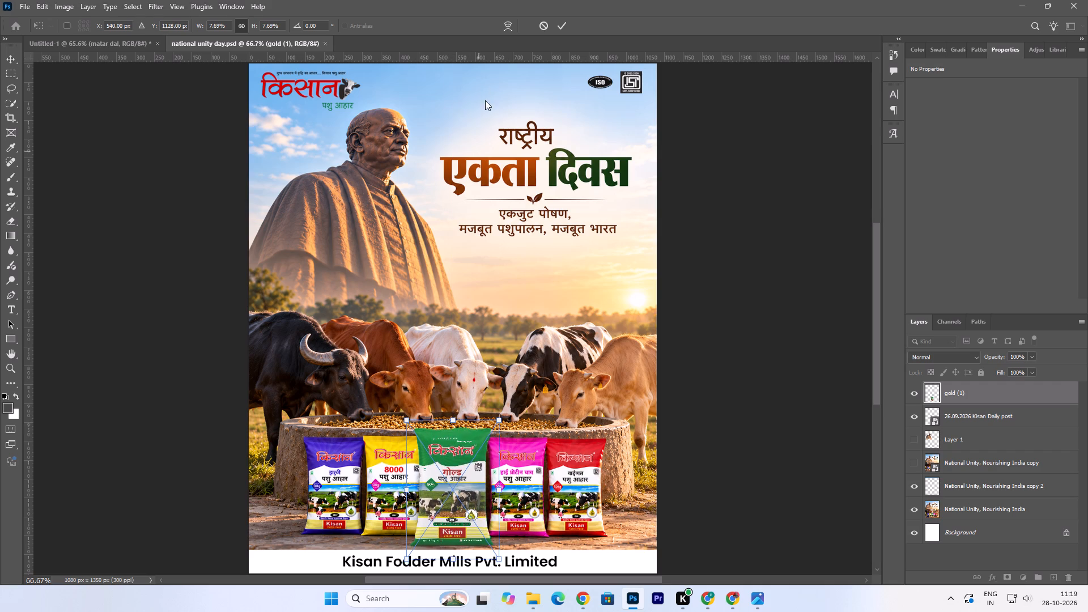
left_click(566, 27)
Place the Kisan Hi Protein Plus (1) packet image from the product folder, scaled to about 6.45%, over the pink packet.
left_click(527, 600)
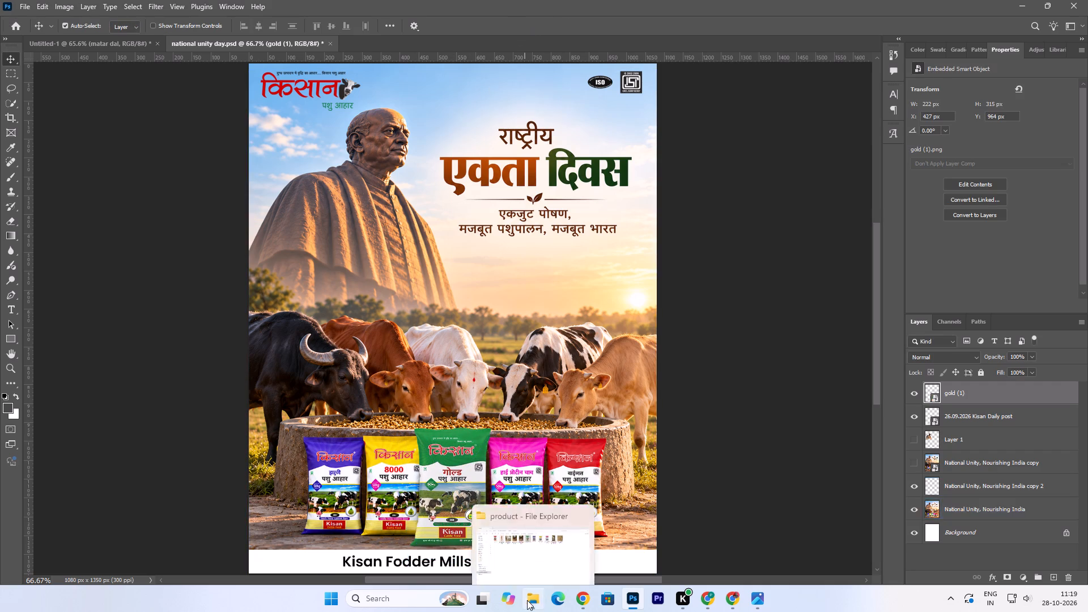
left_click(670, 124)
left_click_drag(678, 109, 660, 412)
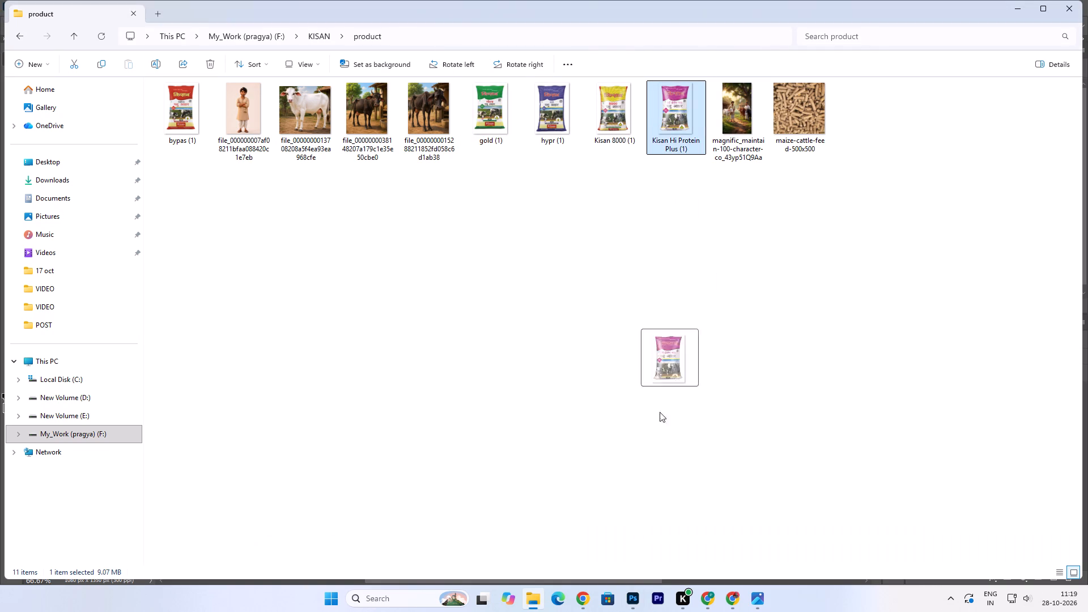
left_click_drag(660, 412, 534, 509)
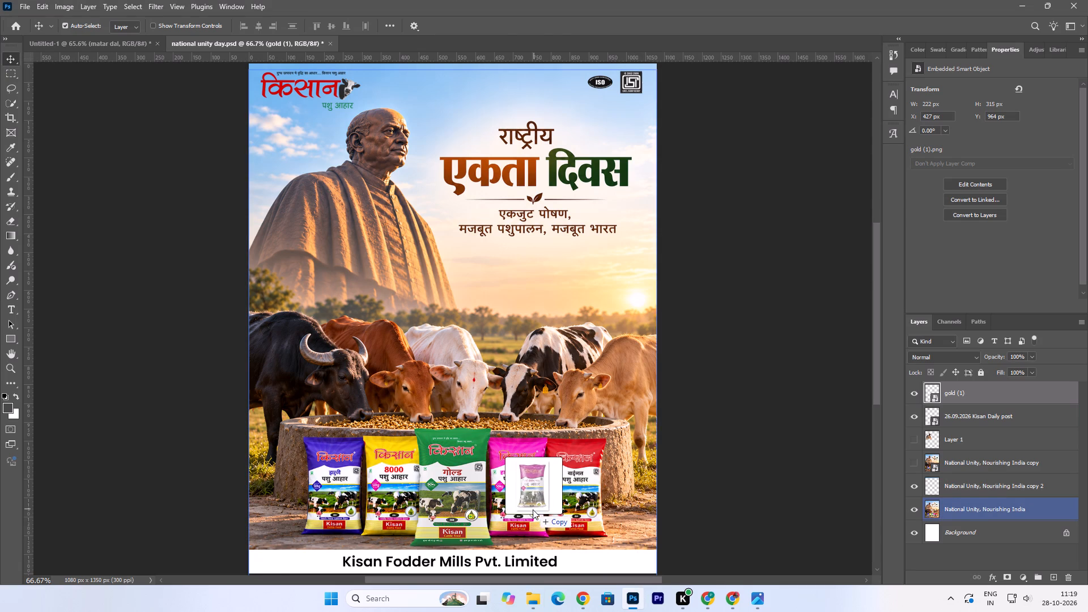
left_click_drag(454, 65, 467, 126)
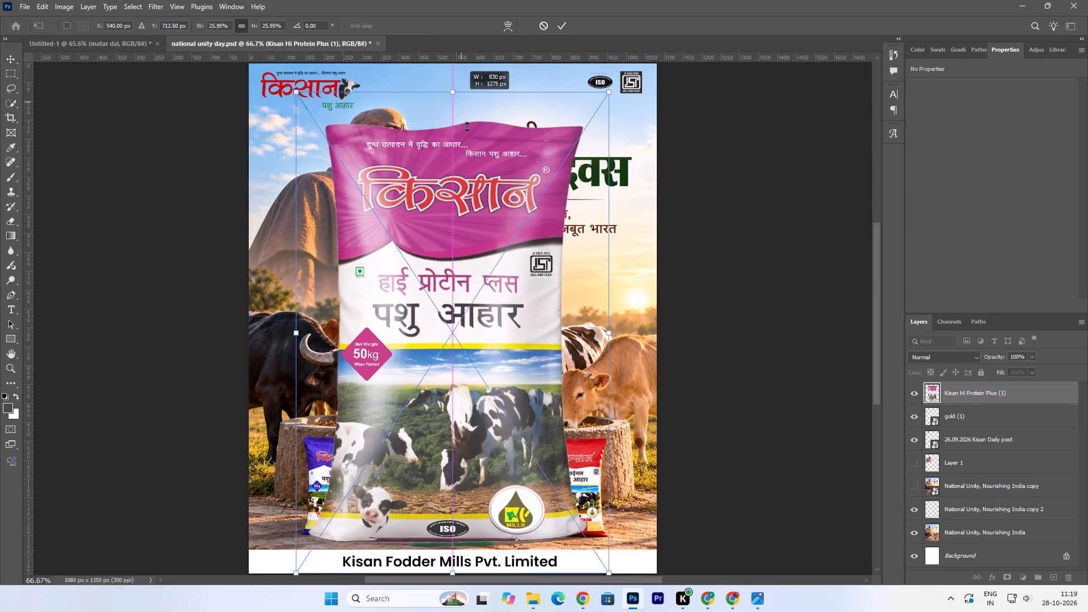
left_click_drag(467, 126, 486, 429)
left_click_drag(447, 469, 449, 469)
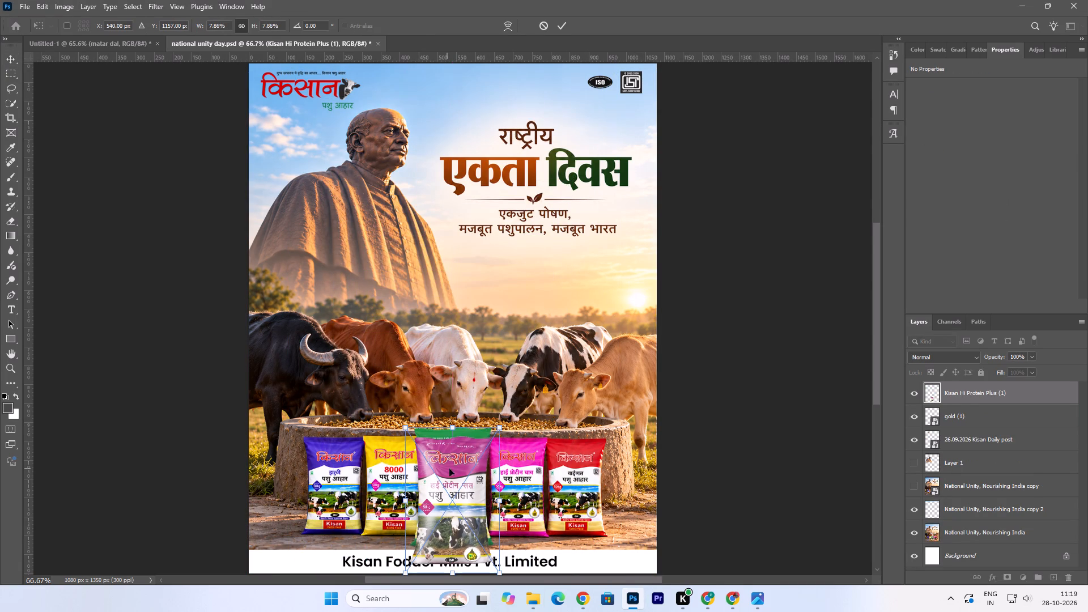
left_click_drag(449, 469, 517, 464)
left_click_drag(525, 422, 526, 452)
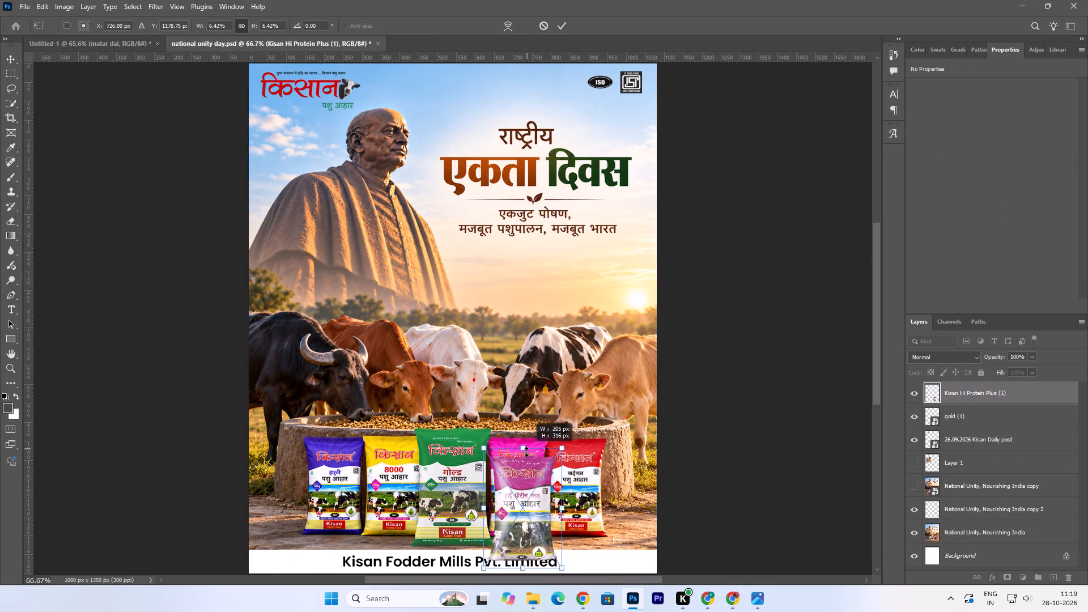
left_click_drag(526, 452, 526, 453)
left_click_drag(526, 491, 520, 461)
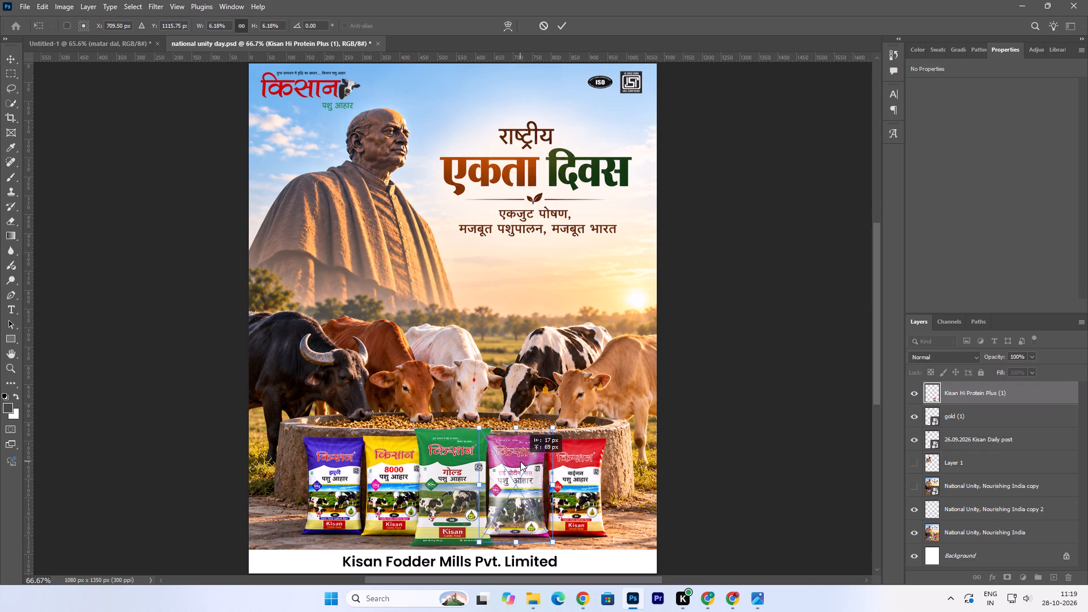
left_click_drag(520, 461, 521, 463)
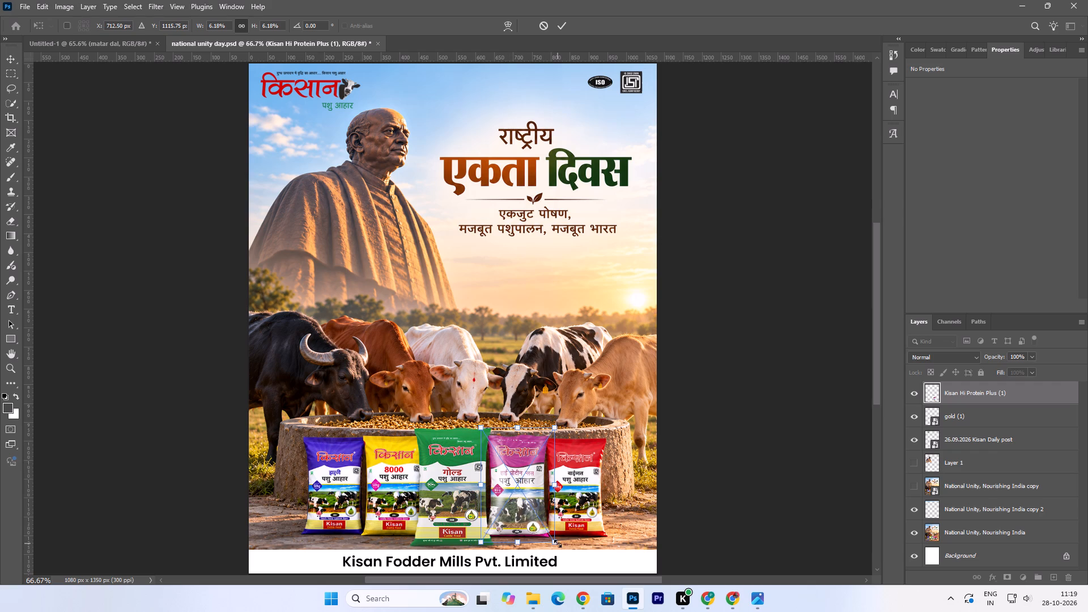
left_click_drag(558, 543, 560, 549)
left_click(536, 513)
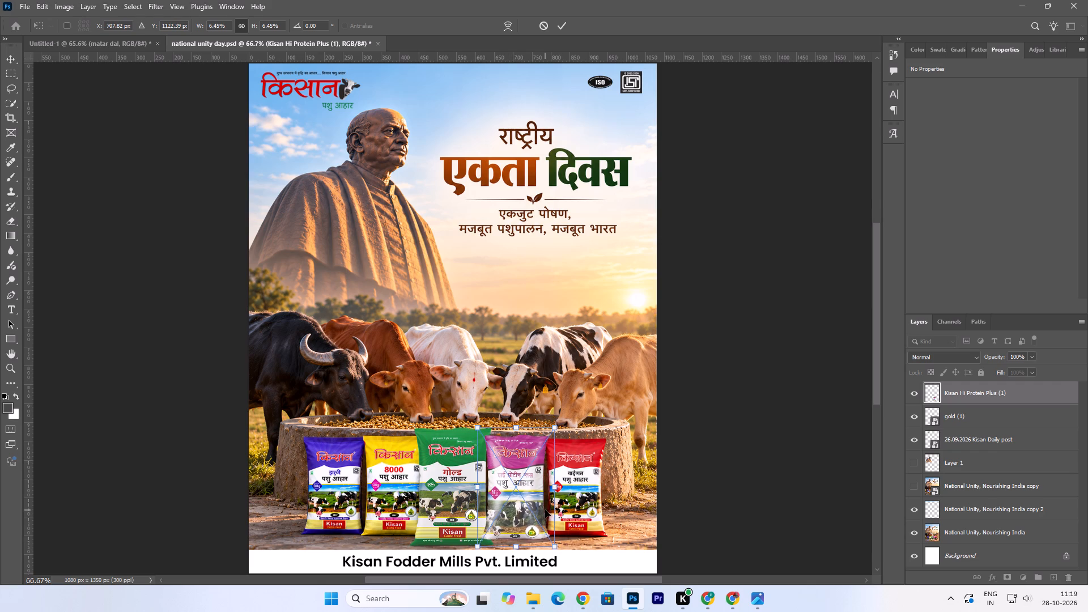
key("Down")
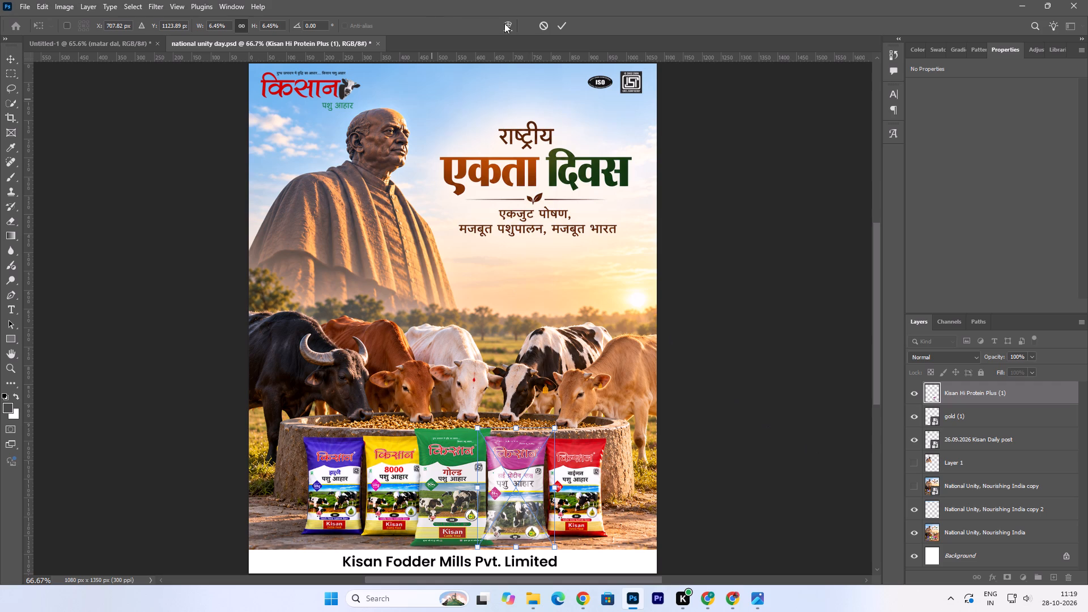
left_click(564, 25)
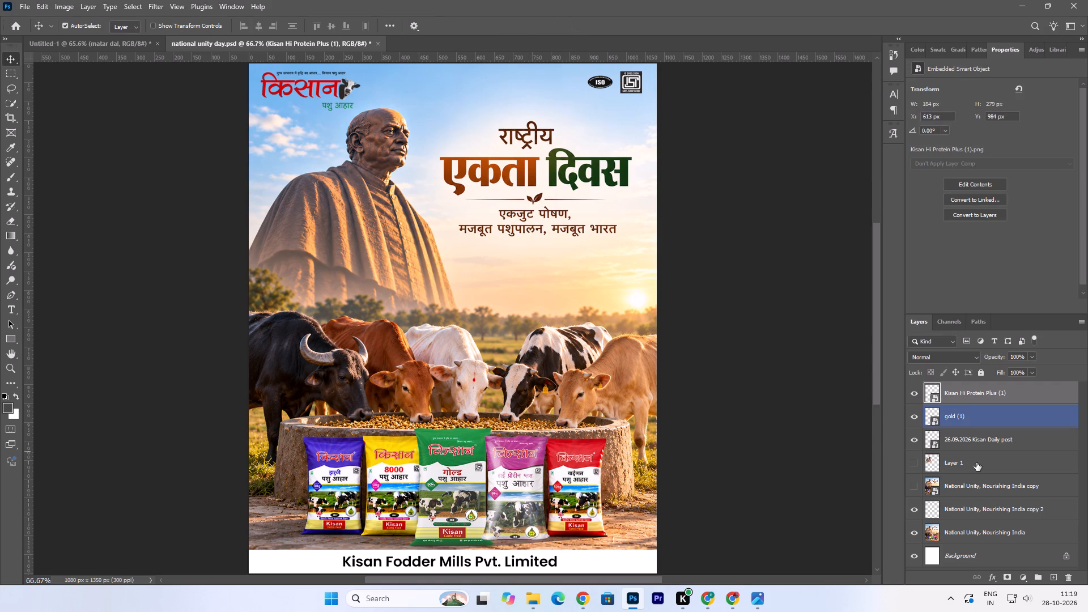
Move the gold (1) layer above the Kisan Hi Protein Plus (1) layer.
left_click(971, 412)
left_click_drag(976, 414, 980, 385)
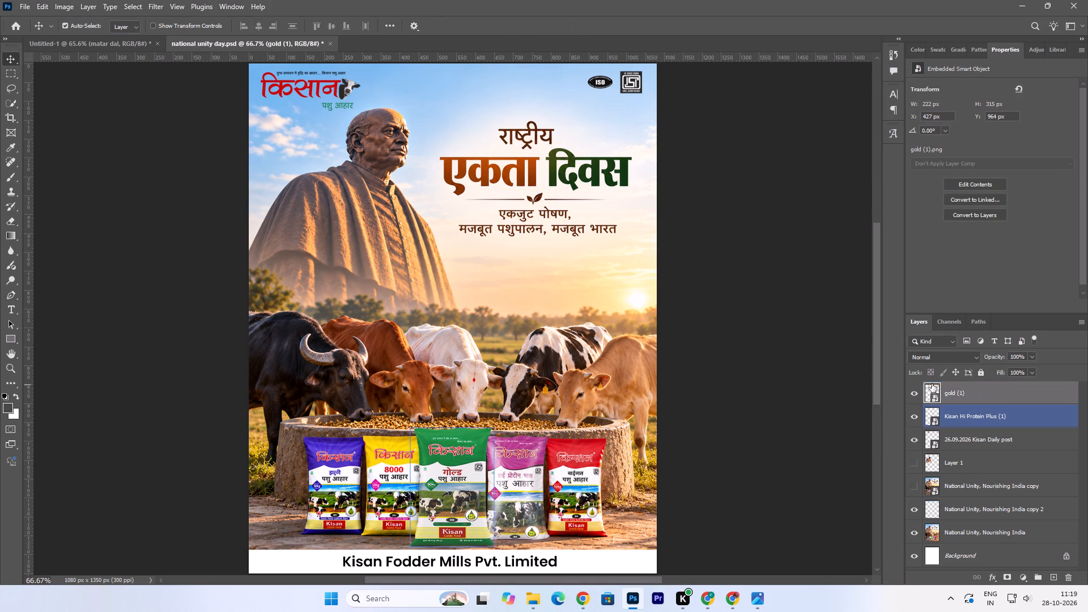
left_click(776, 457)
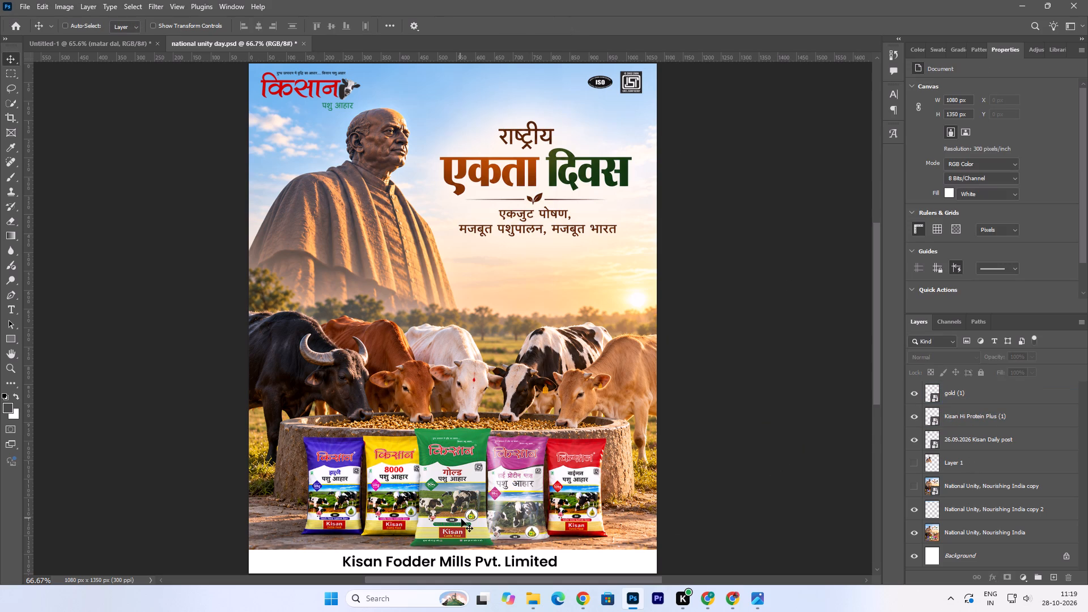
Enlarge the pink Kisan Hi Protein Plus (1) packet slightly, to a scale of about 6.72%.
key("ctrl+t")
left_click(466, 515)
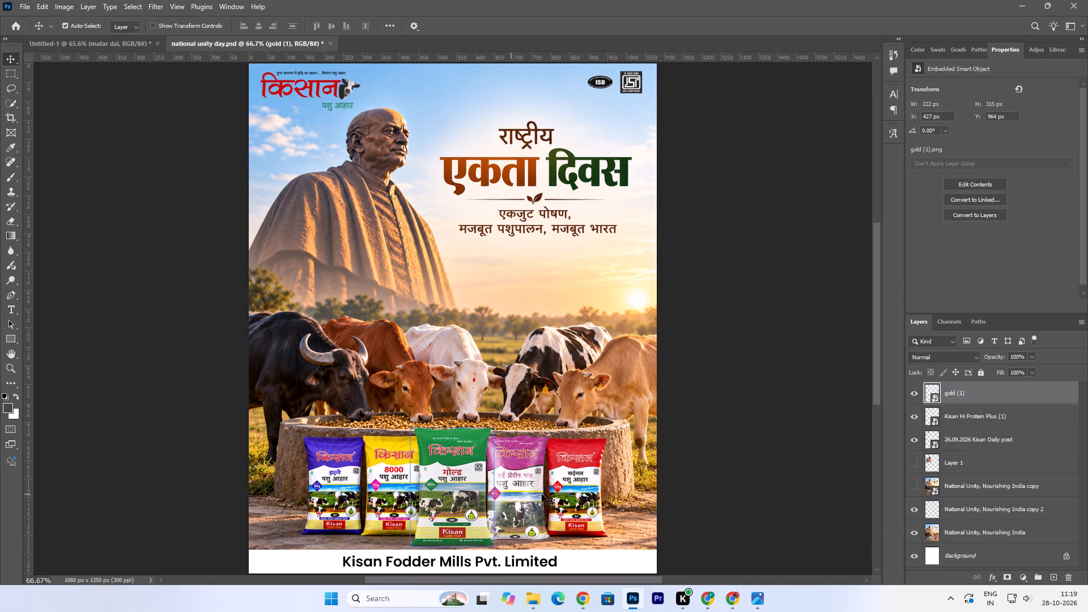
left_click(522, 493)
key("ctrl+t")
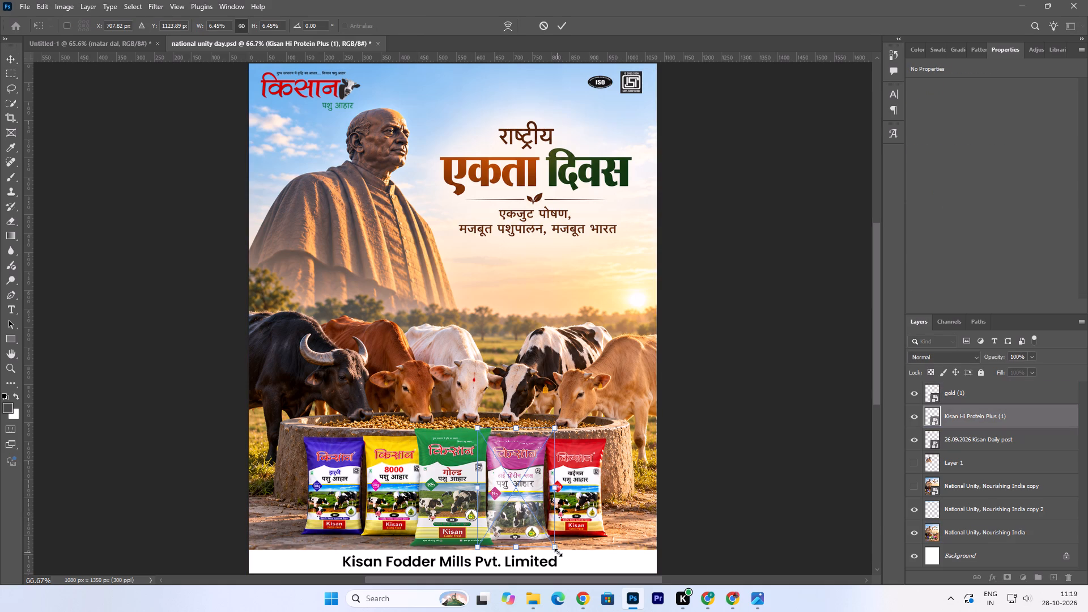
left_click_drag(558, 550, 560, 556)
key("Up")
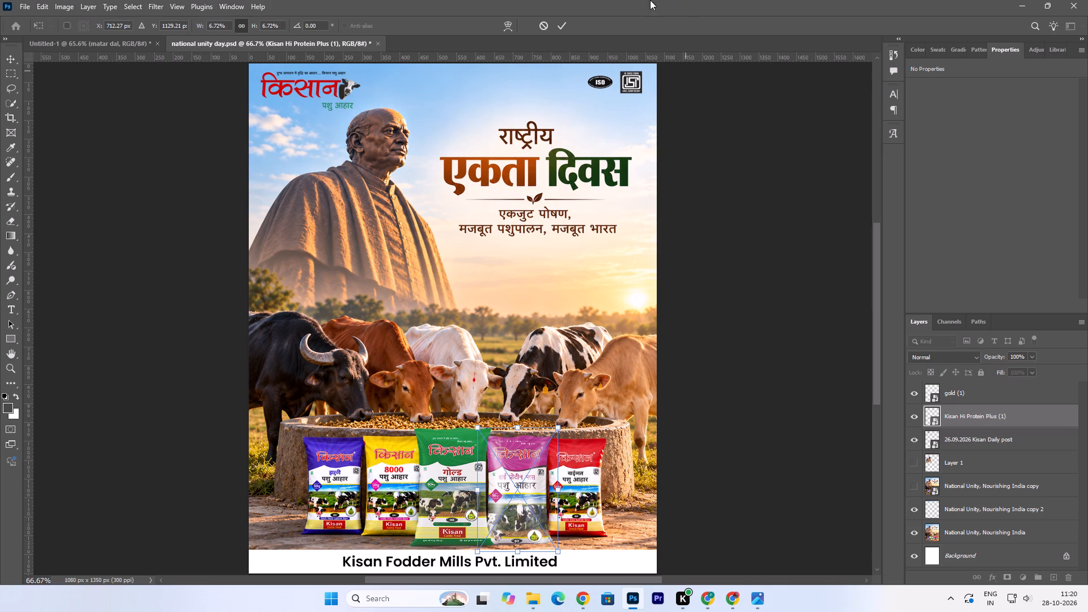
left_click(560, 27)
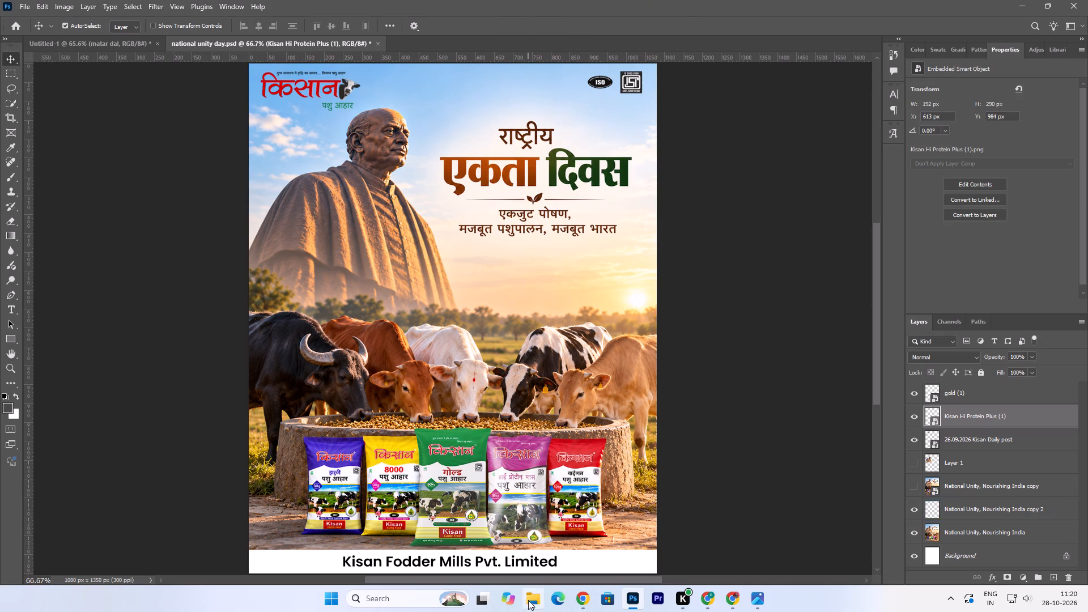
Place the bypas (1) packet image from the product folder, scaled to about 6.69%, over the red packet.
left_click(529, 601)
left_click(566, 222)
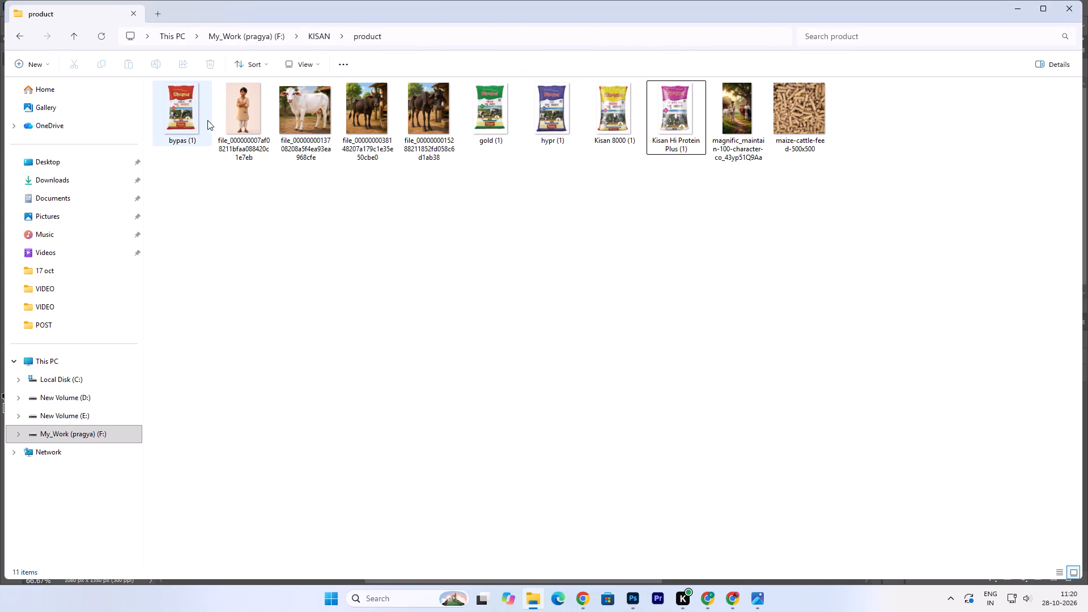
left_click(179, 109)
left_click_drag(172, 93, 639, 602)
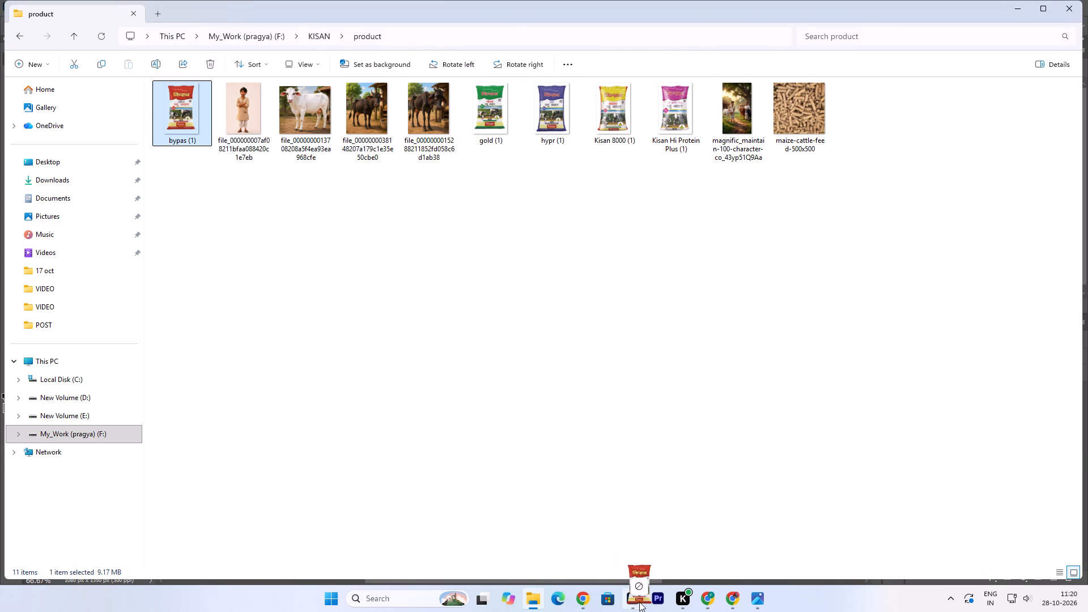
left_click_drag(639, 602, 564, 521)
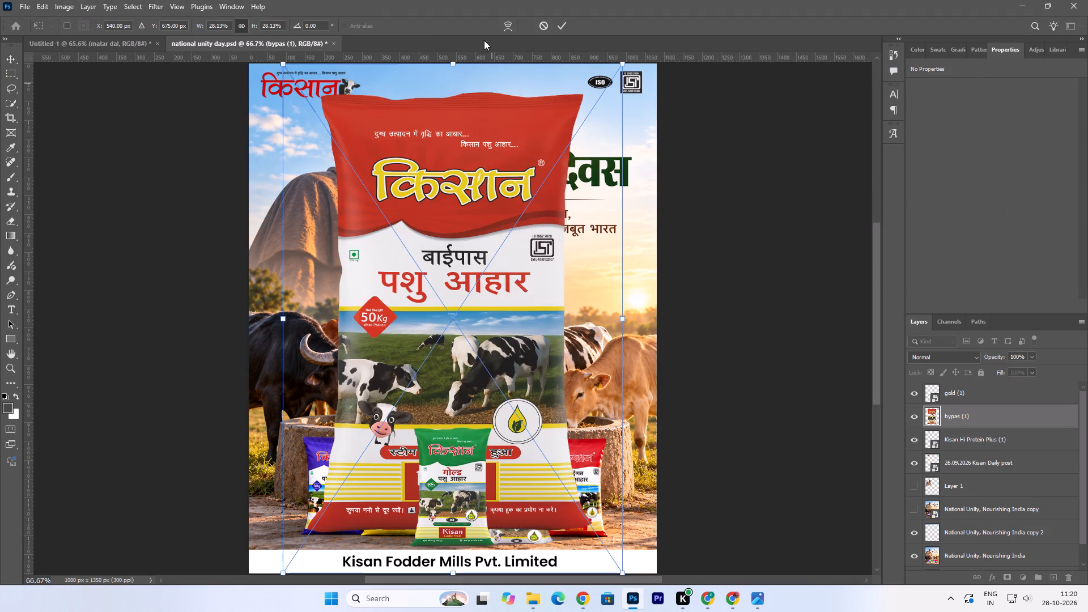
left_click_drag(453, 66, 498, 354)
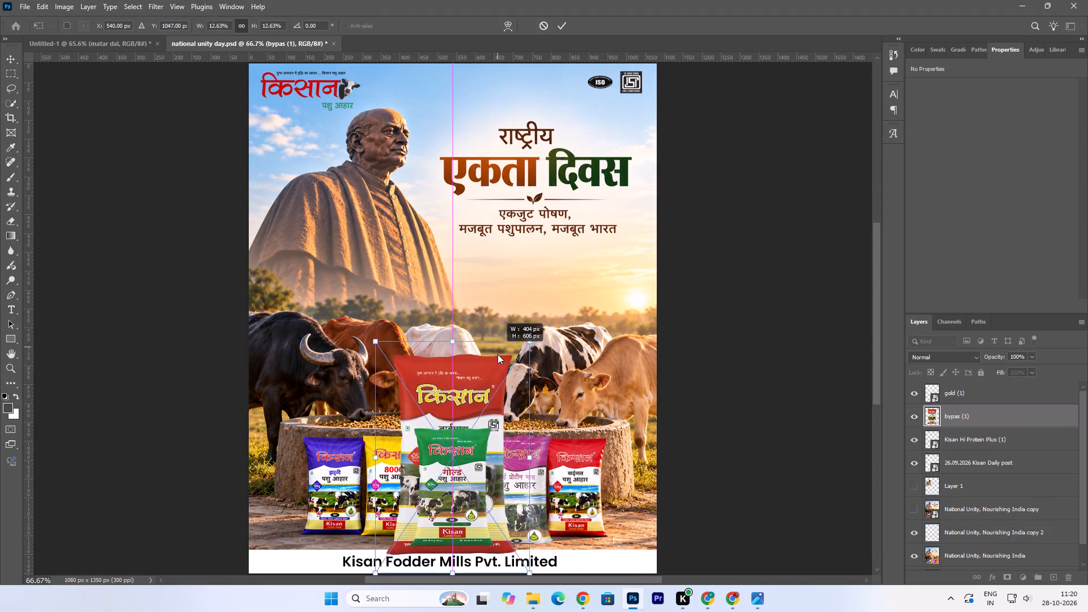
left_click_drag(498, 354, 500, 417)
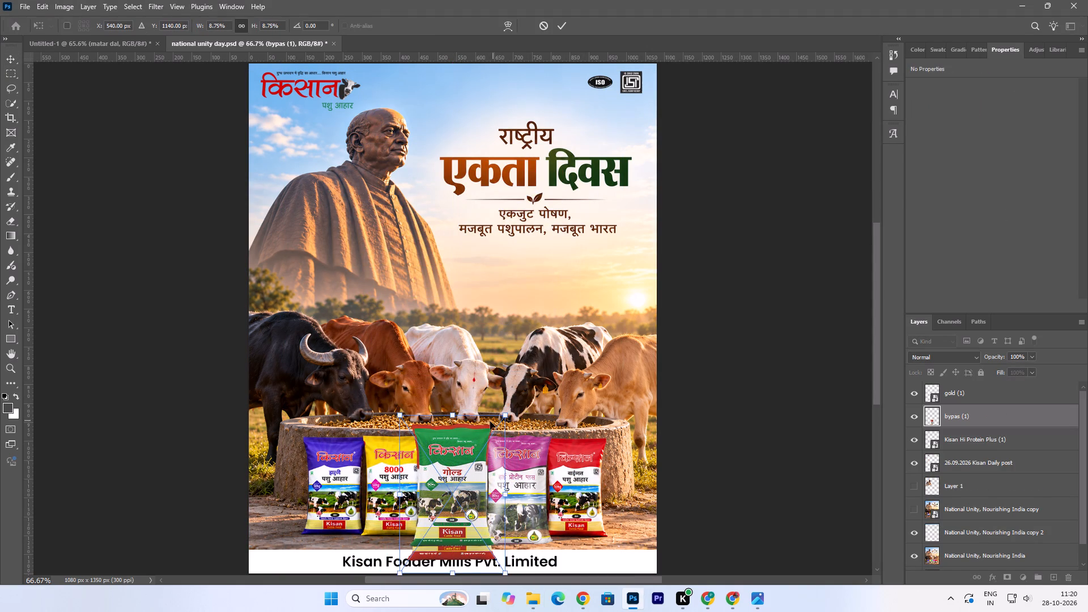
left_click_drag(484, 424, 615, 421)
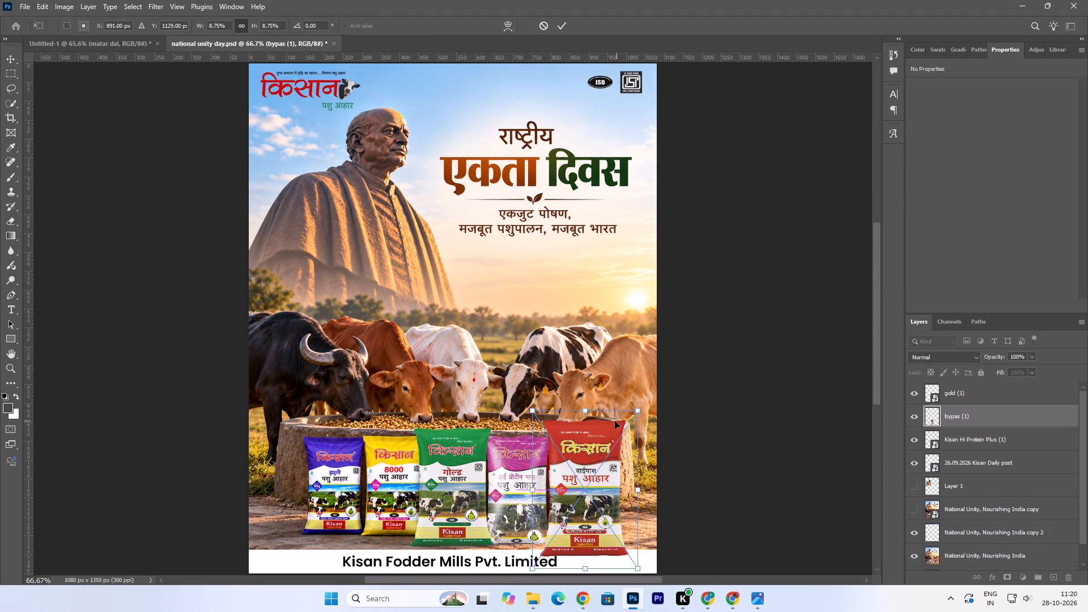
left_click_drag(615, 421, 617, 421)
left_click_drag(588, 409, 589, 446)
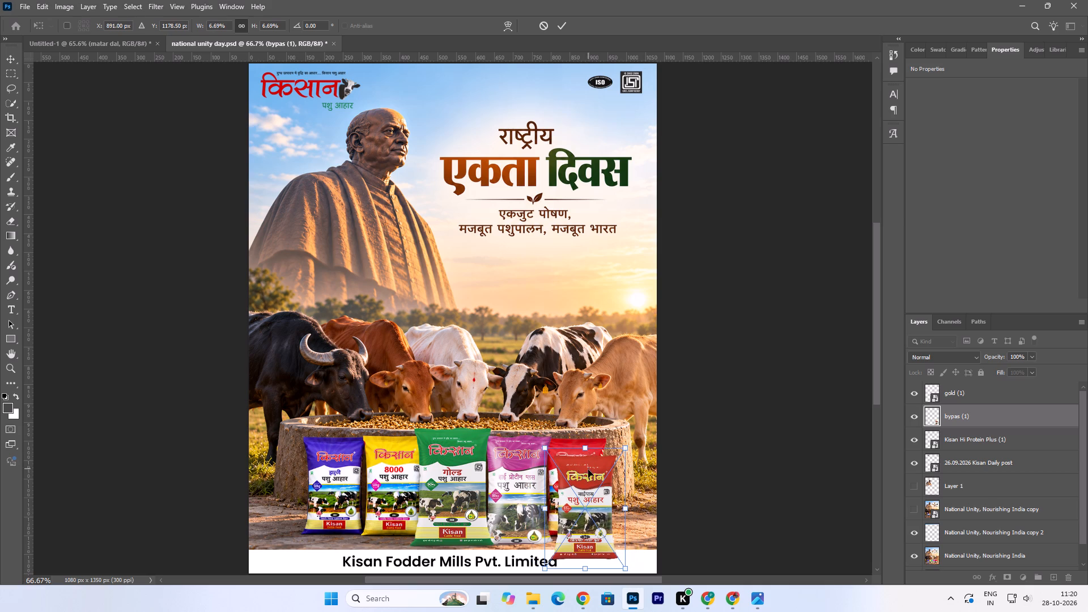
left_click_drag(588, 470, 583, 452)
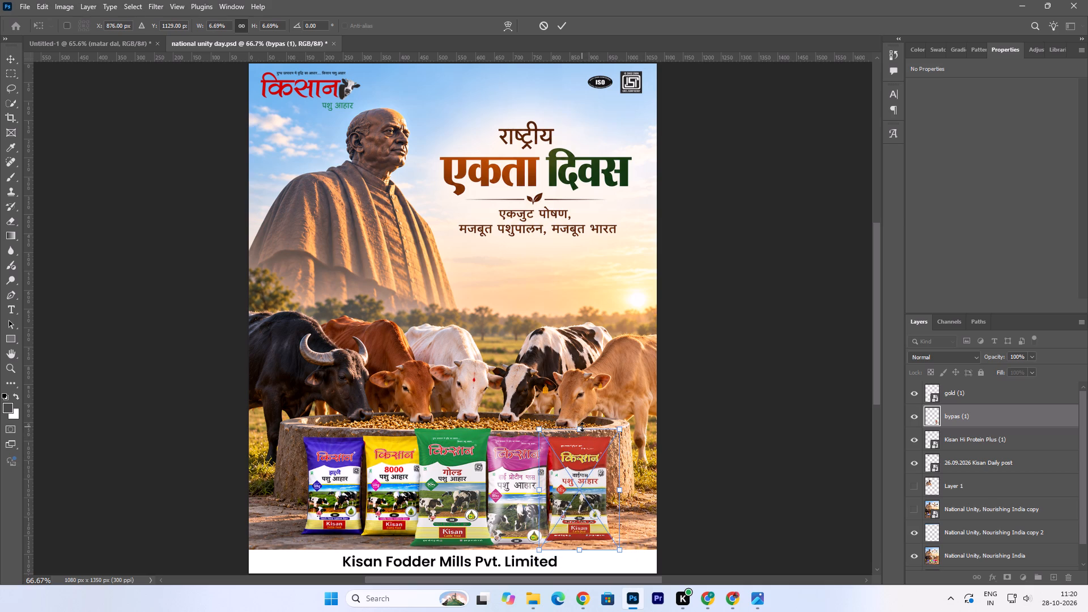
Scale the bypas (1) packet to about 6.78% and nudge it down and left to about X 864 px.
left_click_drag(582, 427, 582, 421)
key("Down")
key("Down")
key("Down")
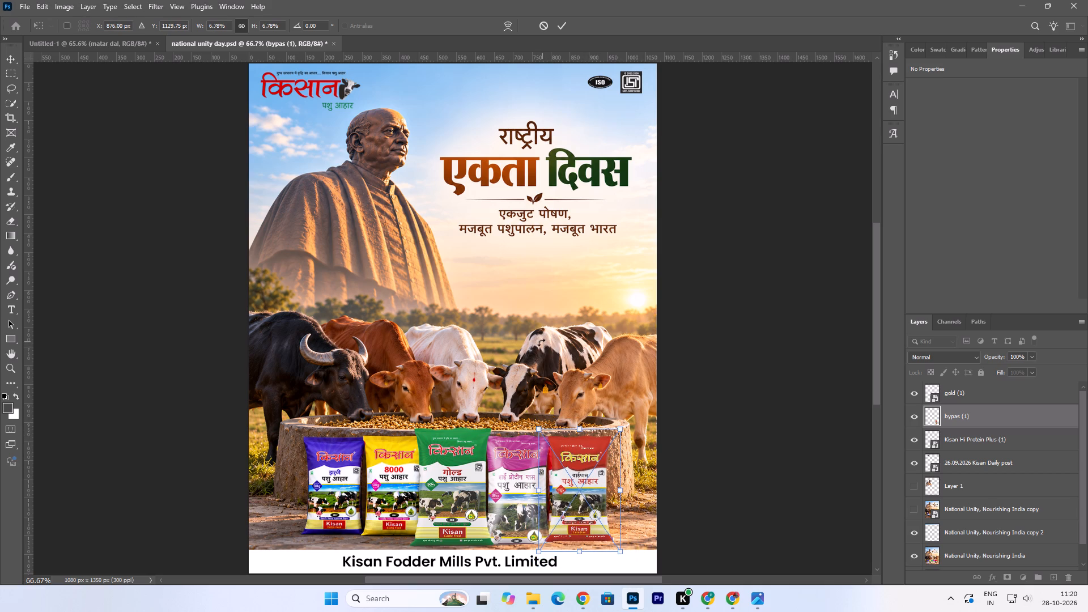
key("Left")
key("Left")
key("Left")
key("Left")
key("Left")
key("Left")
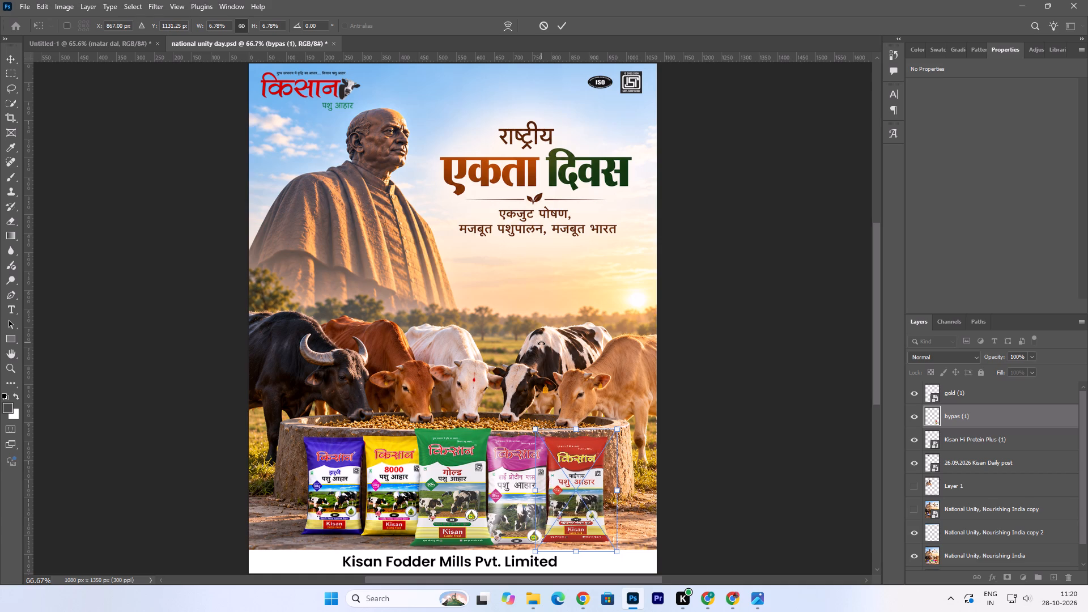
key("Left")
key("Left")
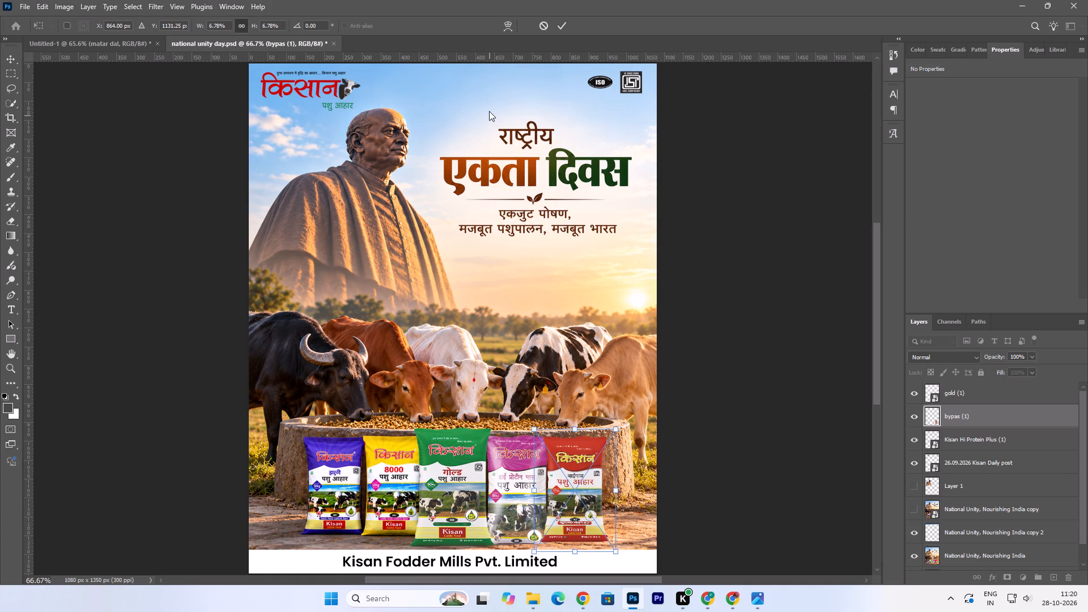
left_click(562, 24)
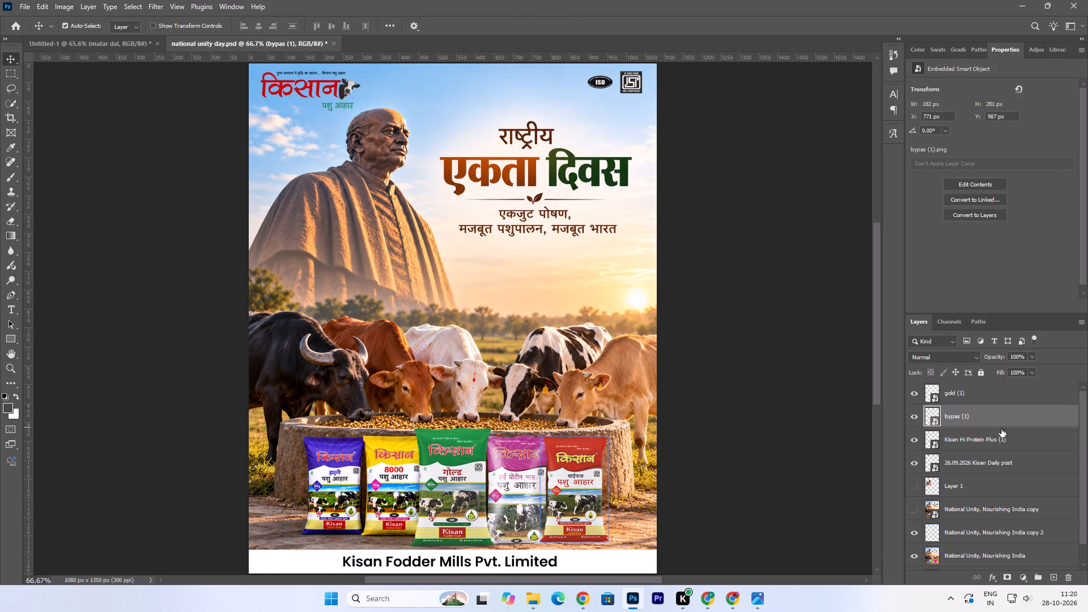
Move the bypas (1) layer below the Kisan Hi Protein Plus (1) layer.
left_click_drag(996, 415, 1004, 454)
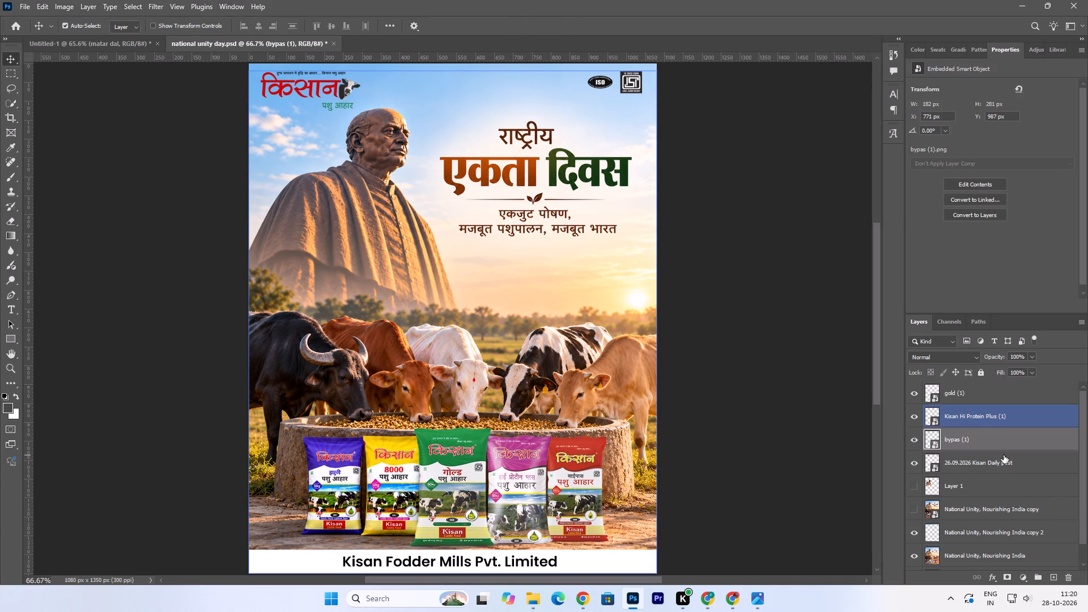
left_click(702, 447)
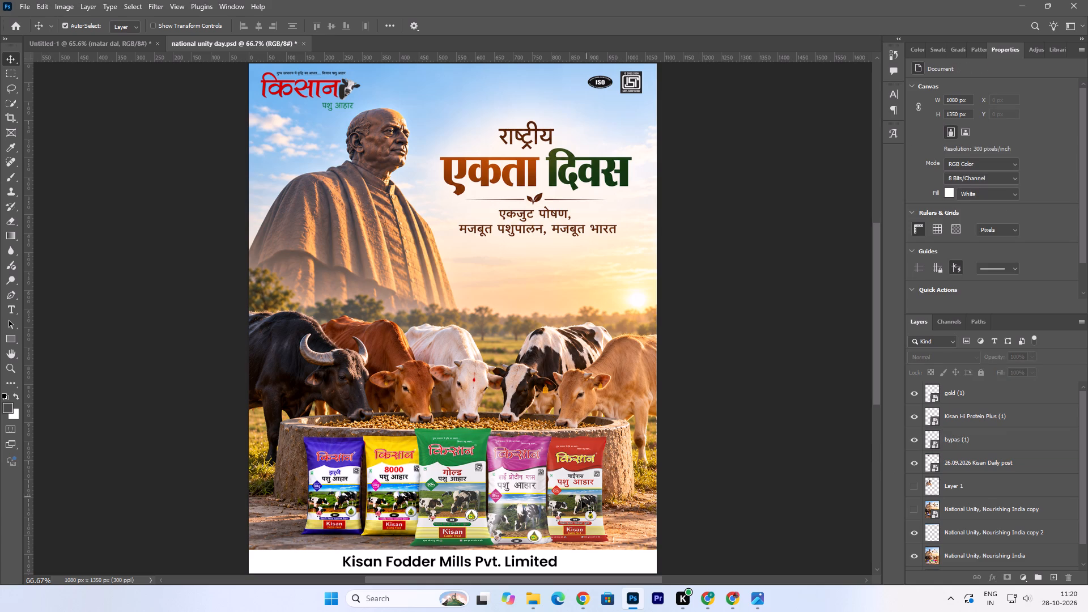
Nudge the bypas (1) packet 3 px to the right.
left_click(579, 507)
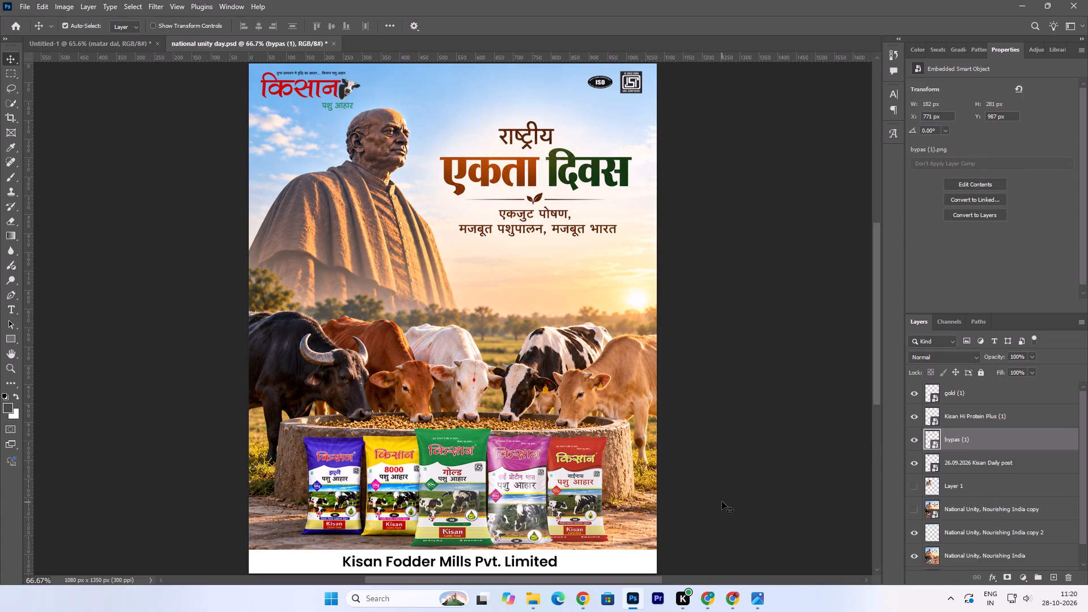
key("Right")
key("Right")
key("Right")
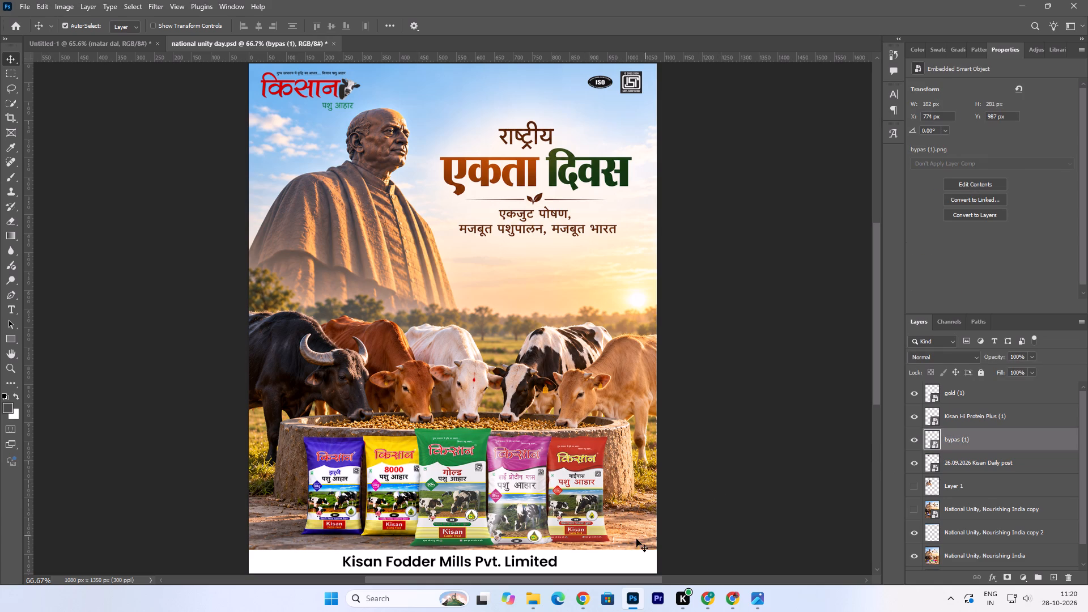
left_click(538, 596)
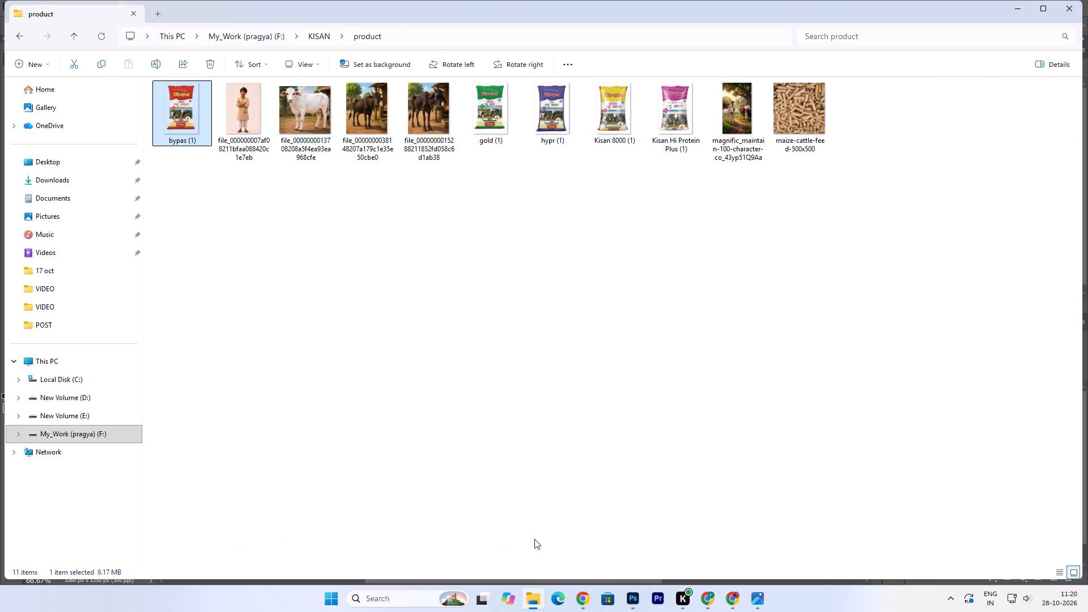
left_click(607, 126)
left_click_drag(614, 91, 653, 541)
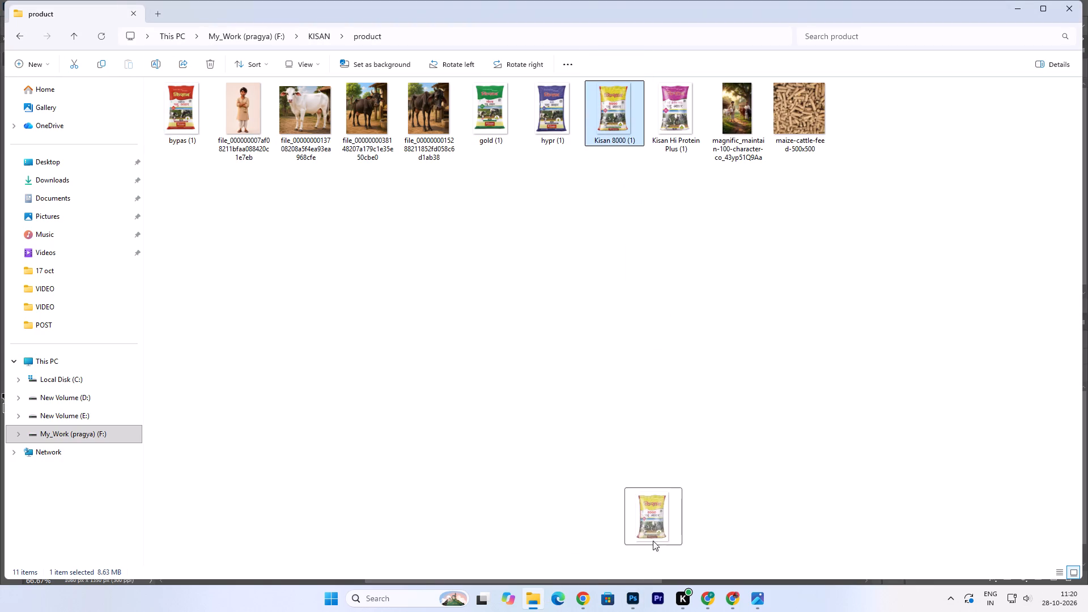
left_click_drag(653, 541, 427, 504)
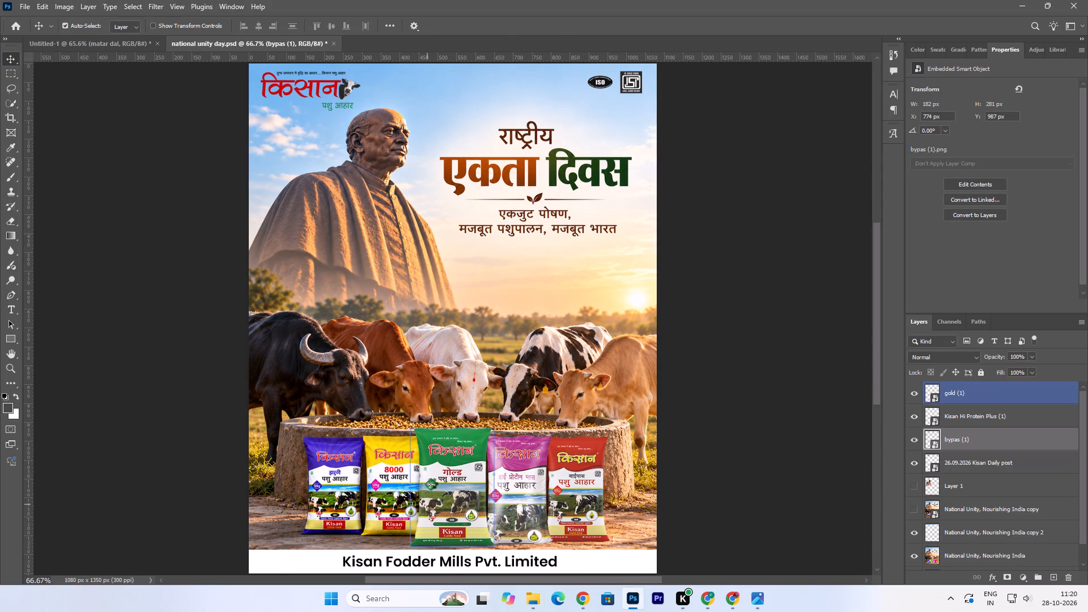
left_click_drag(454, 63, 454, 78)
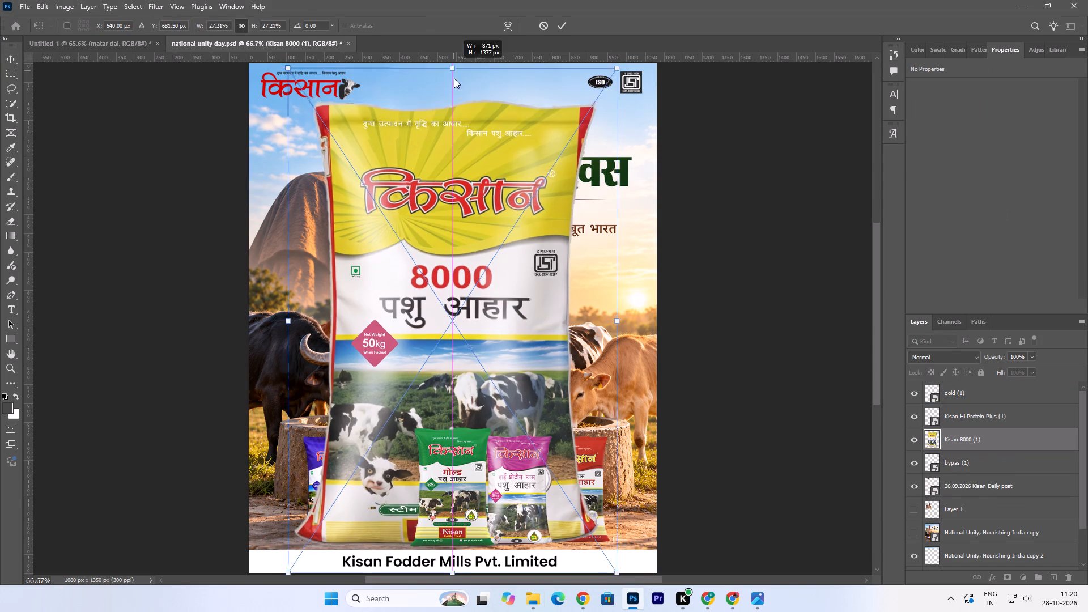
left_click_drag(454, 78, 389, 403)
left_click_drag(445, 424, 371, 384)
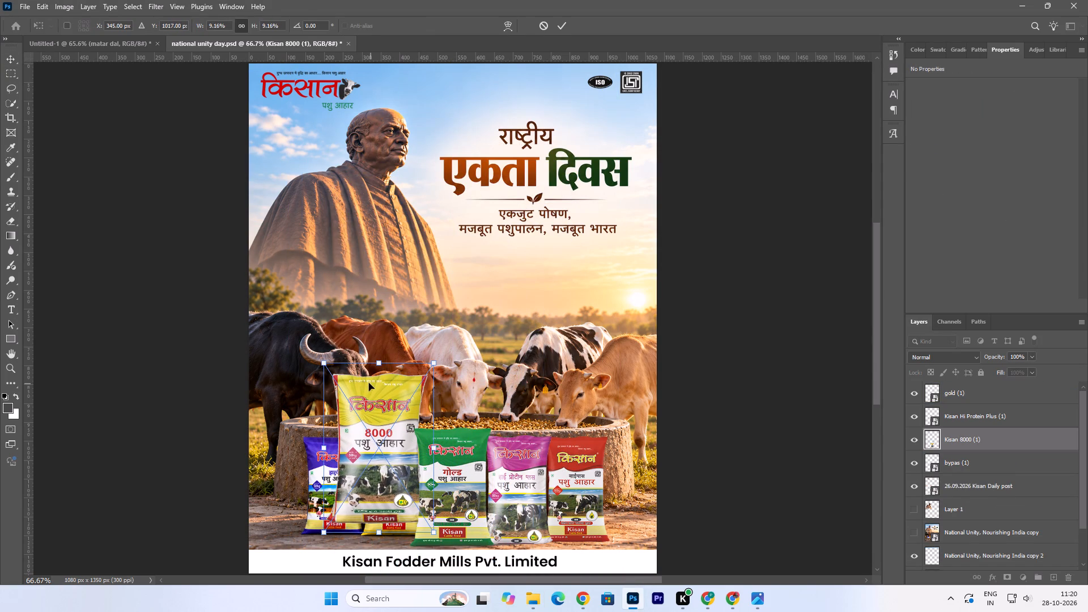
Save national unity day.psd without placing the pending Kisan 8000 (1) image.
key("ctrl+s")
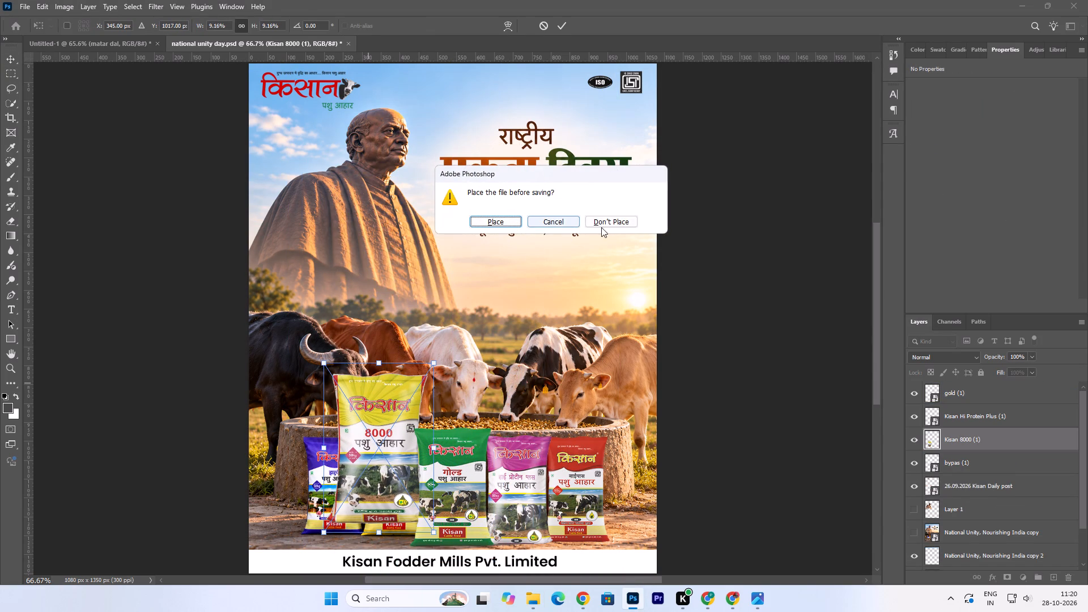
left_click(610, 222)
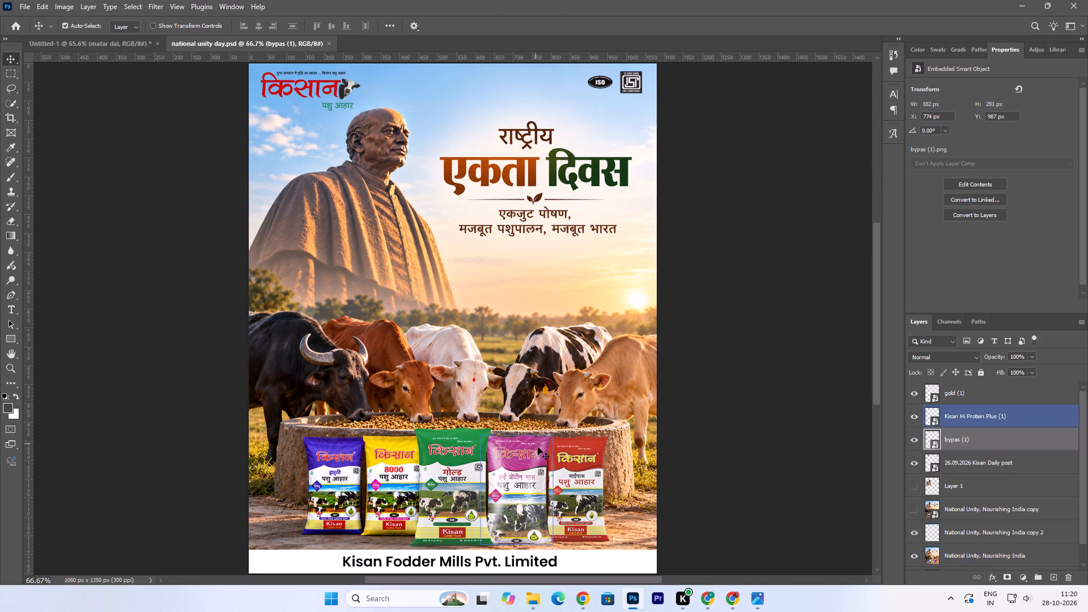
Place the Kisan 8000 (1) image from the product folder into the Kisan poster.
left_click(537, 602)
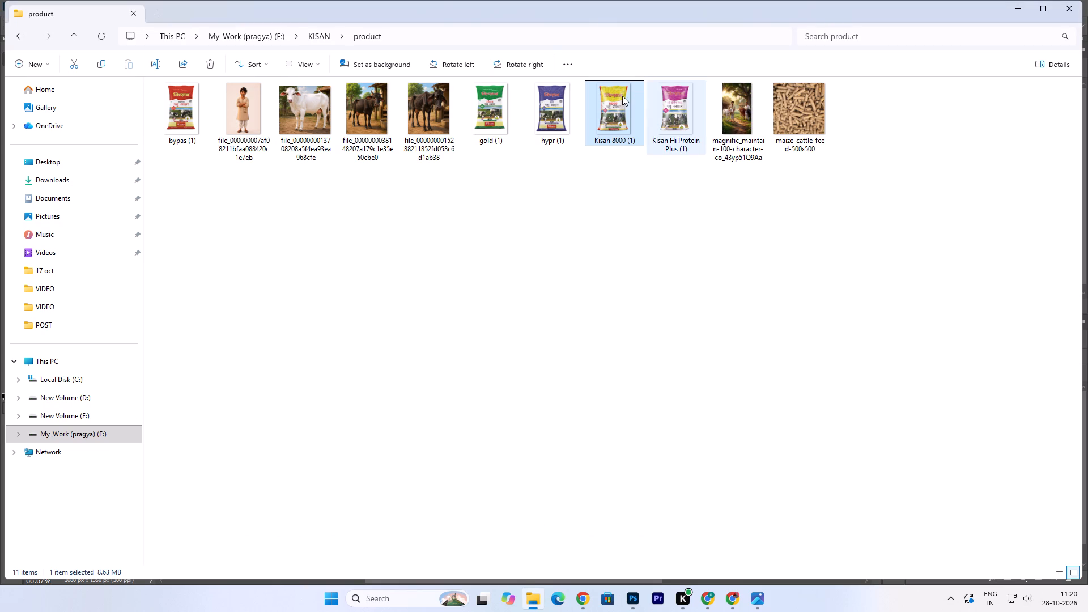
left_click_drag(622, 97, 507, 377)
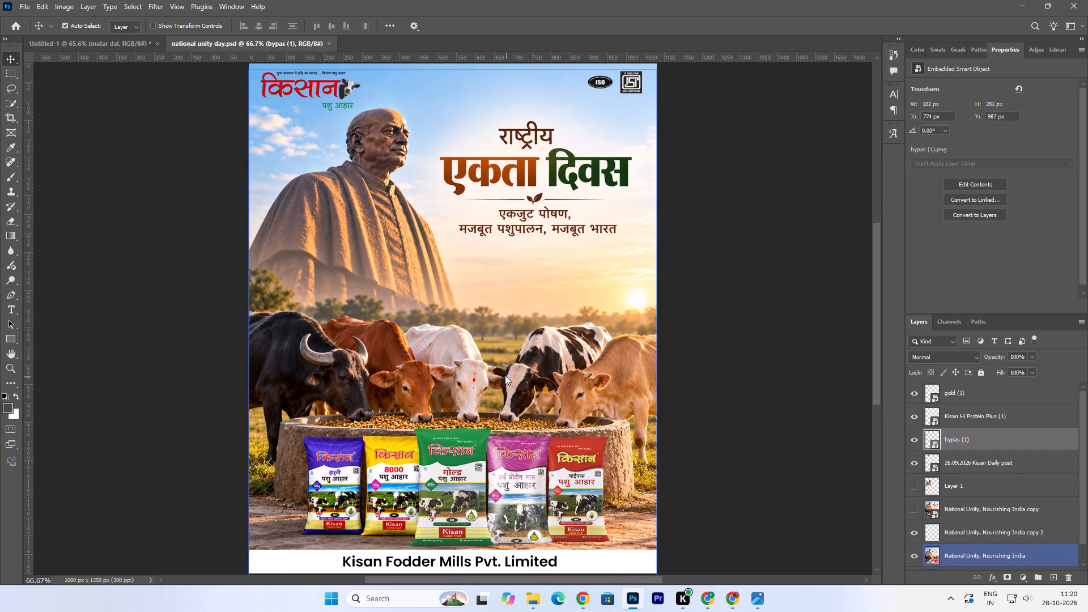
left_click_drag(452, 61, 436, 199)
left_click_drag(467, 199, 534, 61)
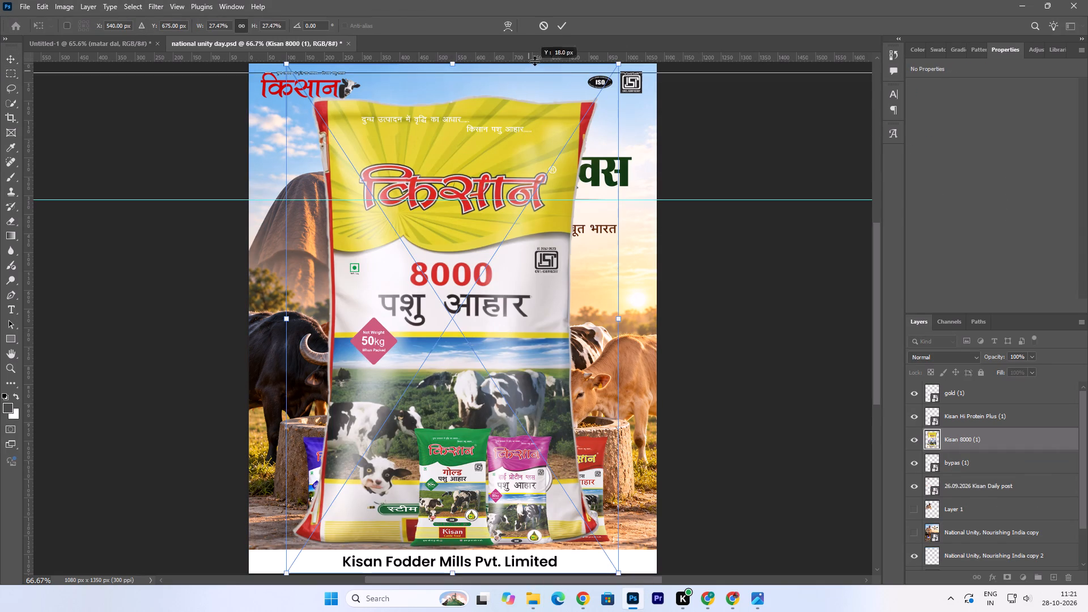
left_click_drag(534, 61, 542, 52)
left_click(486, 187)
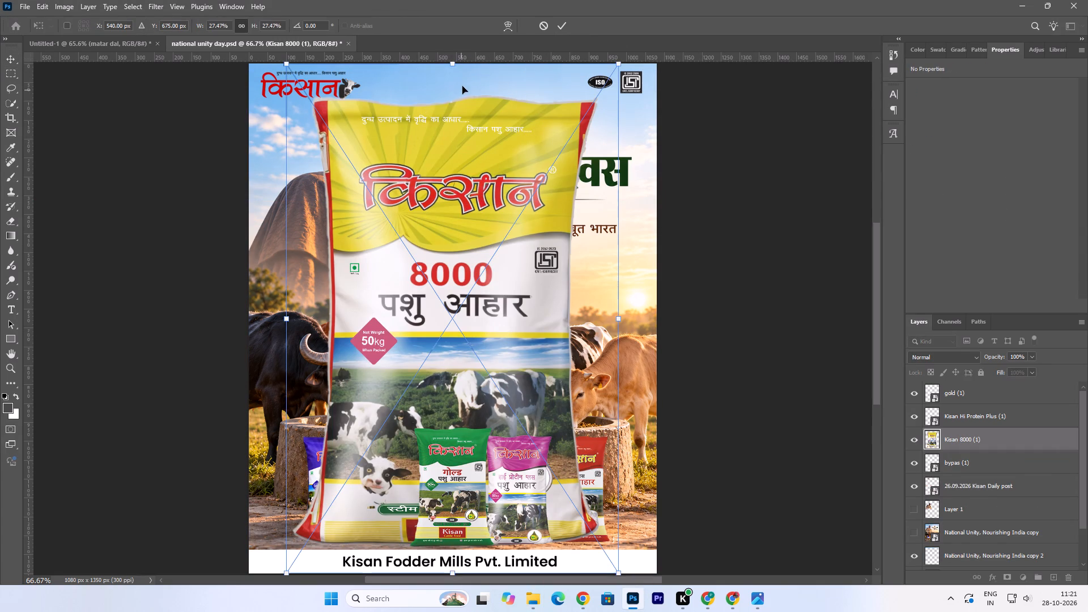
Scale the Kisan 8000 (1) packet to about 6.83% and position it over the generated yellow 8000 packet.
left_click_drag(453, 68, 425, 450)
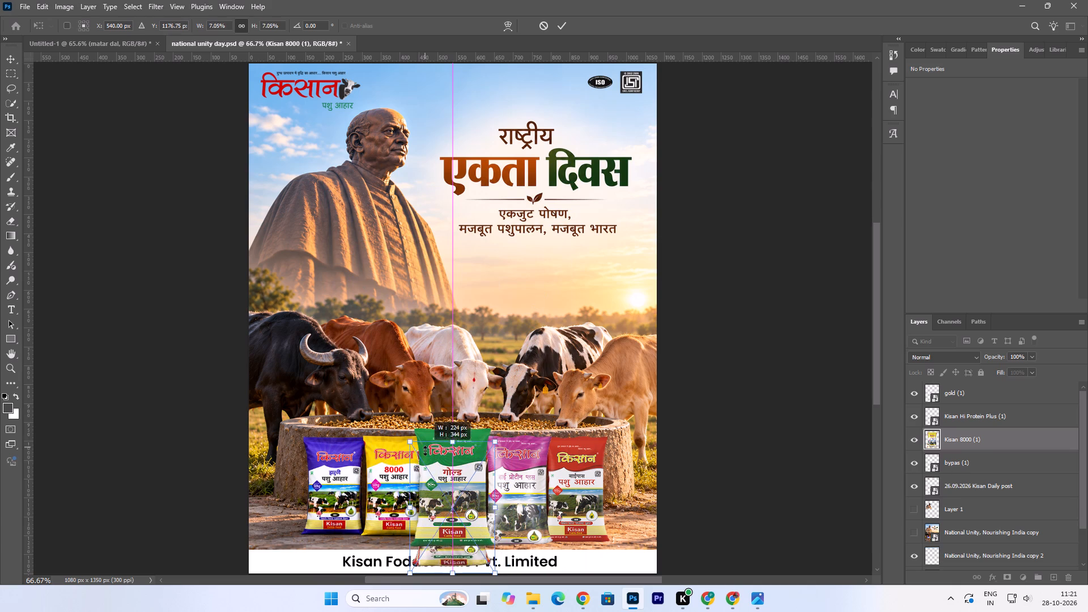
left_click_drag(425, 450, 425, 460)
left_click_drag(462, 558, 406, 530)
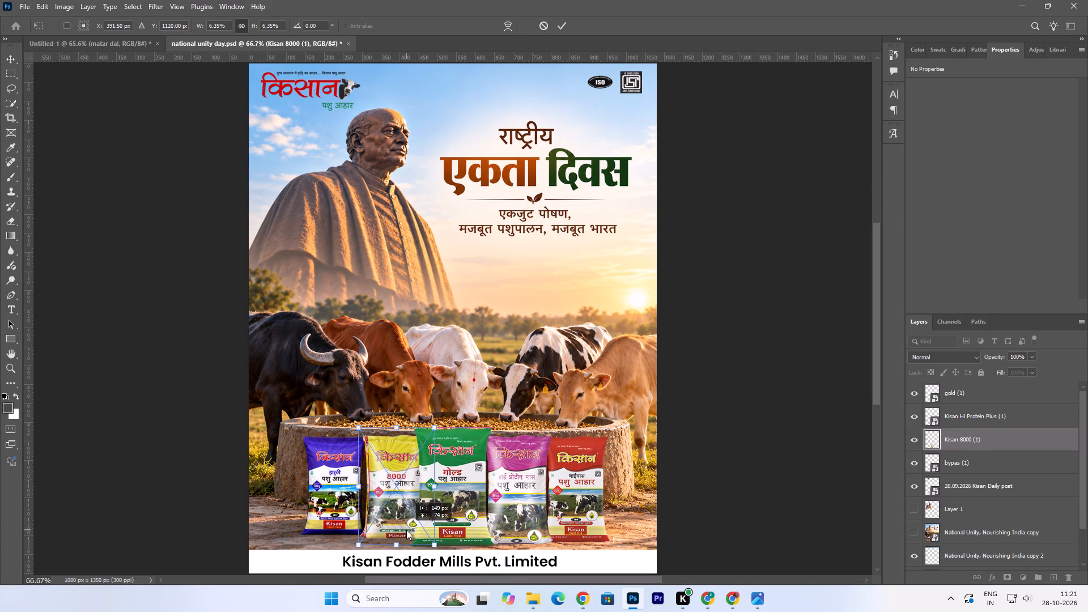
left_click_drag(406, 530, 403, 529)
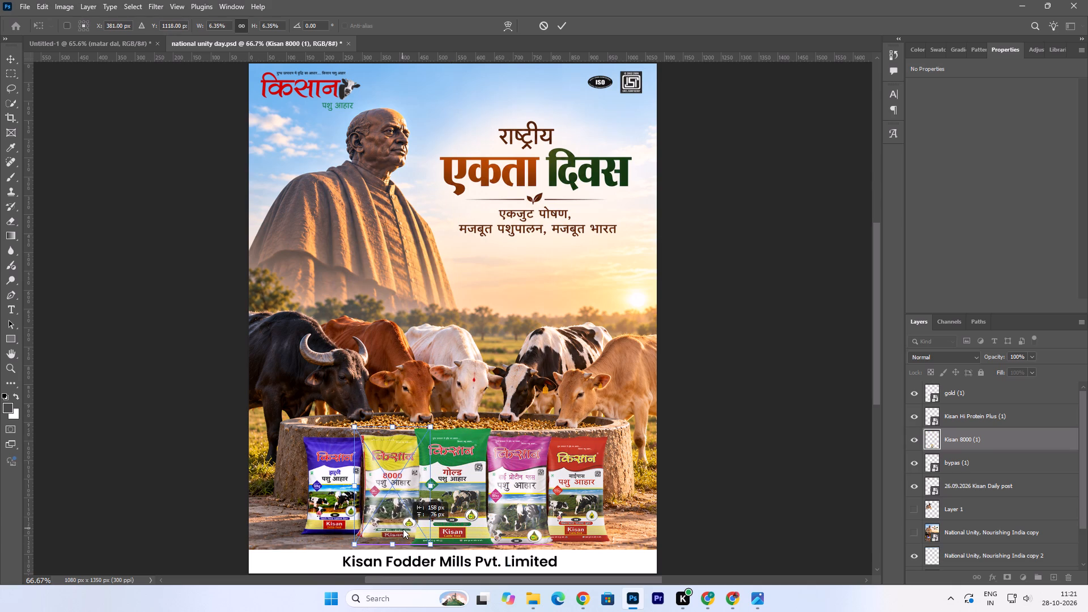
left_click_drag(403, 529, 402, 530)
left_click_drag(394, 424, 399, 415)
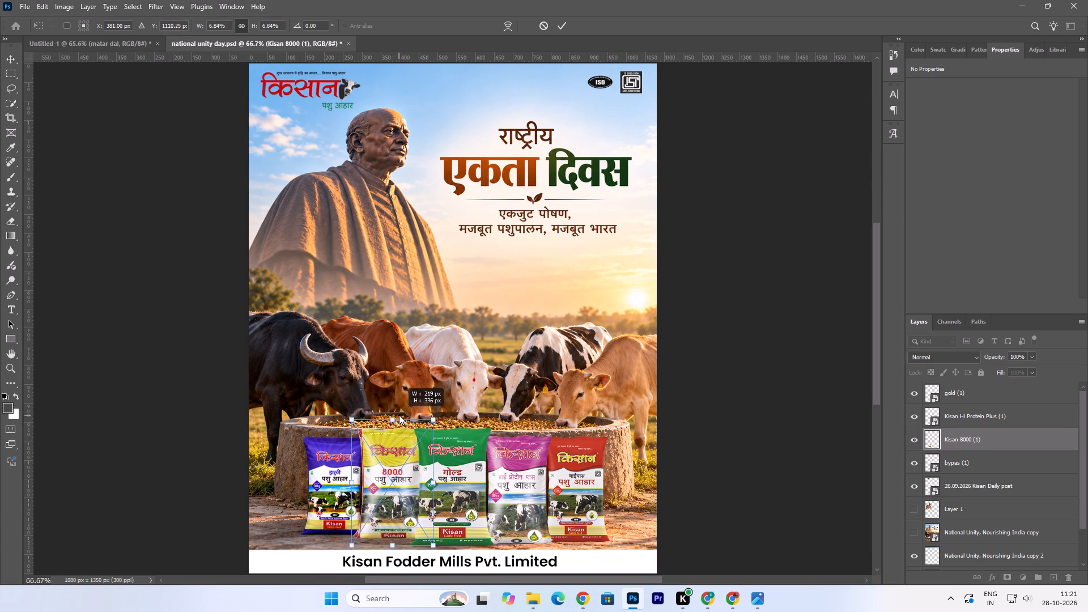
left_click_drag(399, 415, 399, 418)
left_click_drag(396, 452, 395, 457)
left_click_drag(393, 423, 401, 419)
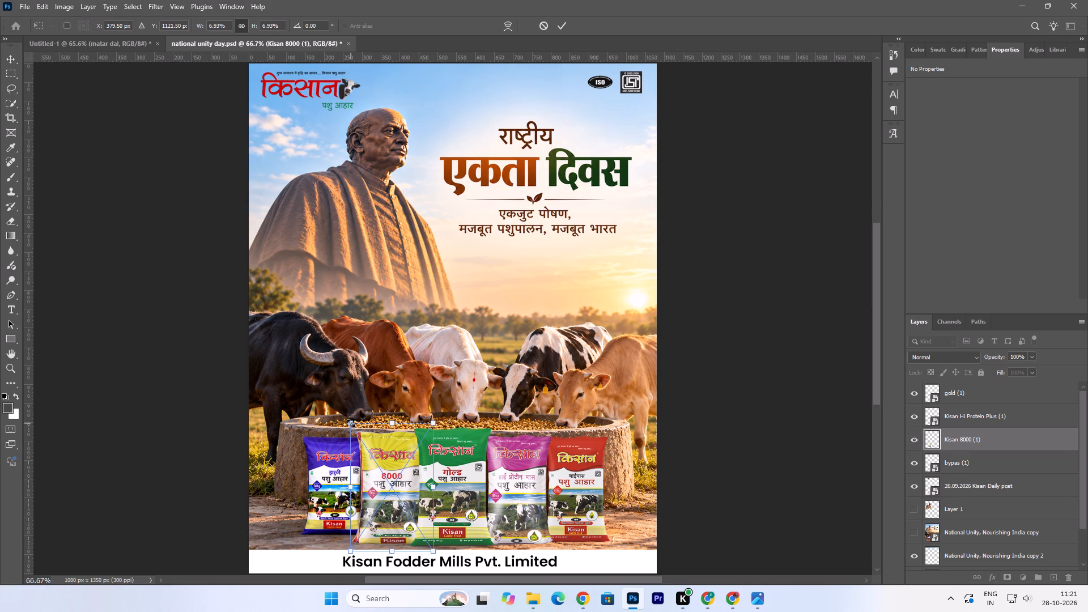
left_click(351, 423)
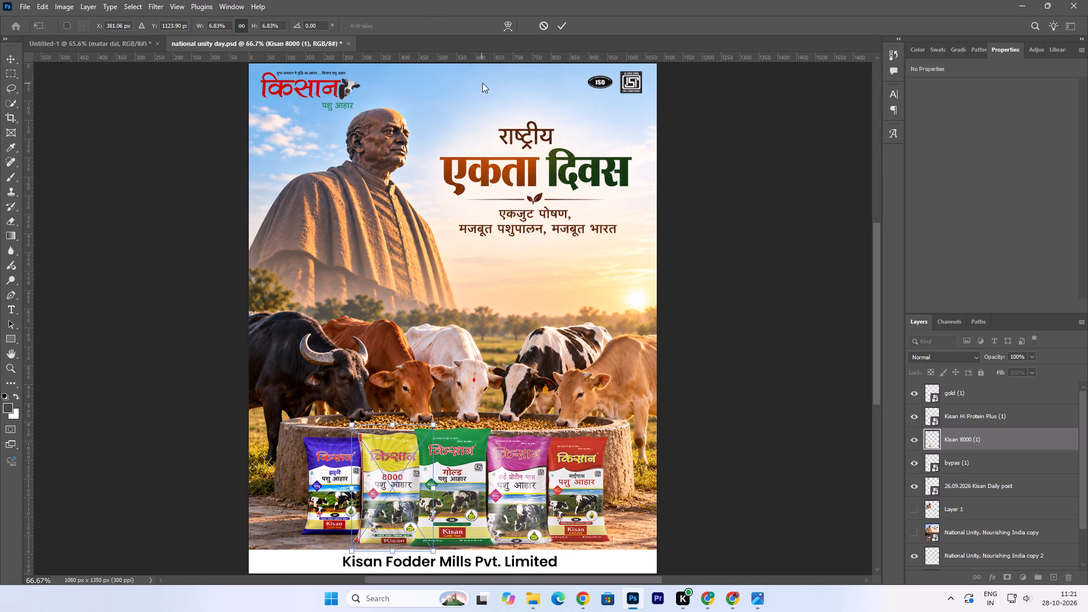
Nudge the Kisan 8000 (1) packet left to about X 374 px and commit its placement.
key("Left")
key("Left")
key("Left")
key("Left")
key("Left")
key("Left")
key("Left")
key("Left")
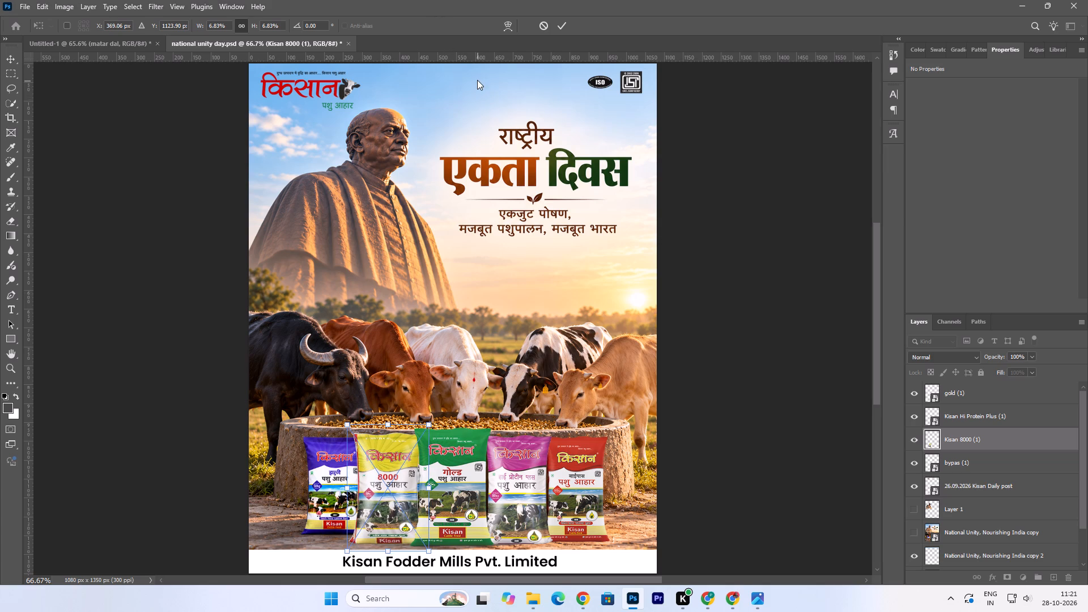
key("Left")
key("Left")
key("Right")
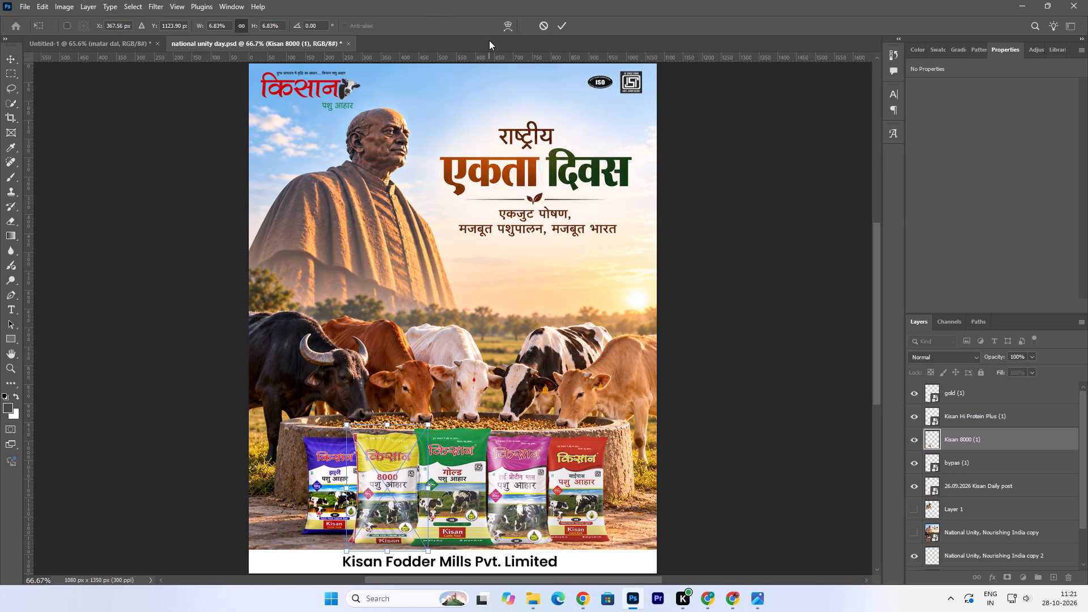
key("Right")
key("Right")
key("Right")
key("Right")
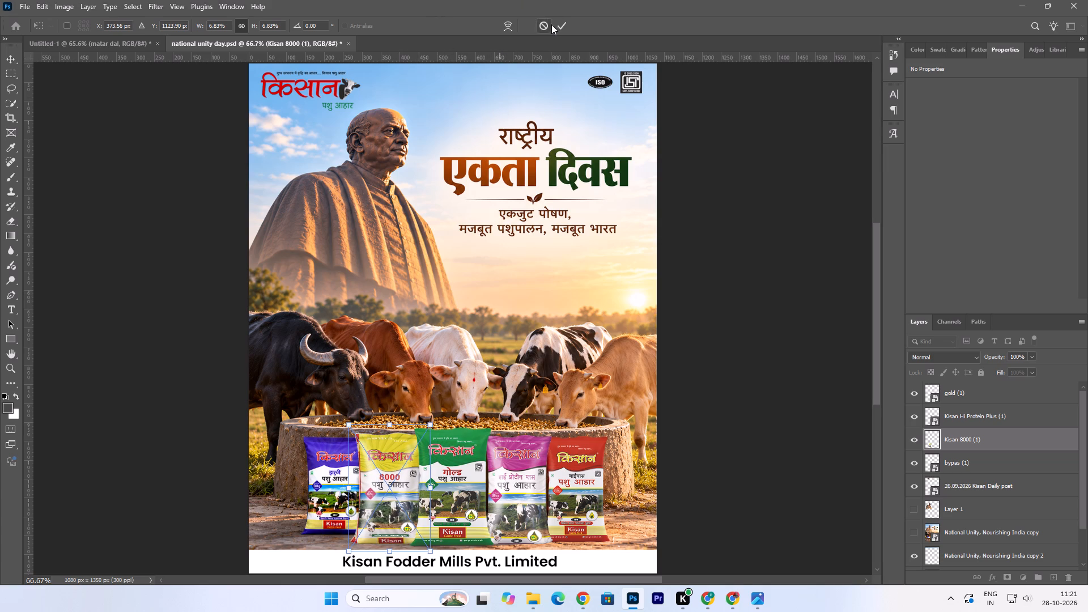
left_click(560, 25)
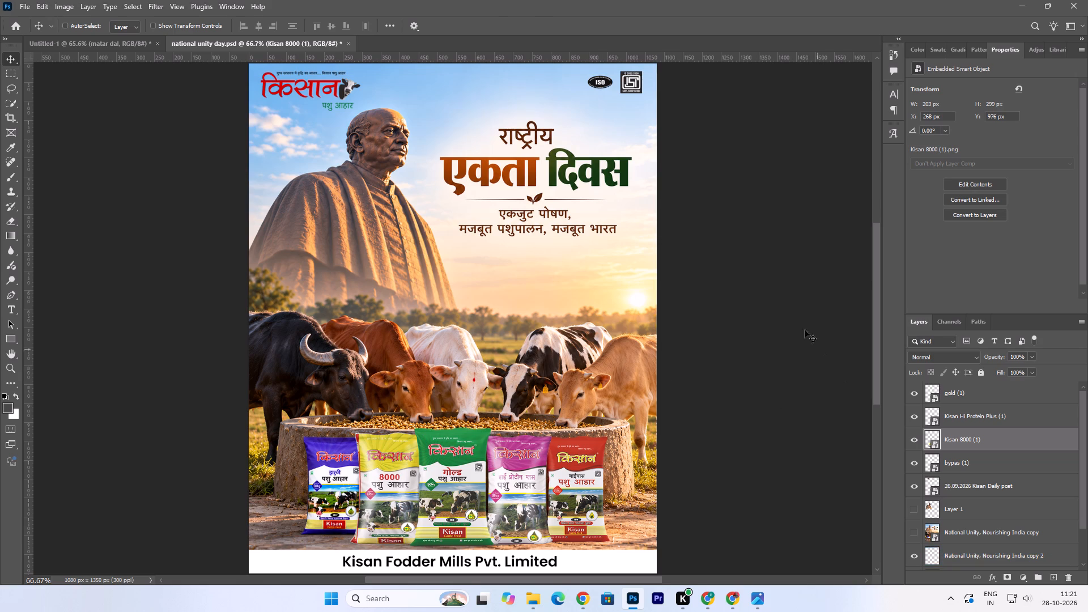
Save national unity day.psd.
key("ctrl+s")
Place the hypr (1) image from the product folder into the Kisan poster.
left_click(536, 601)
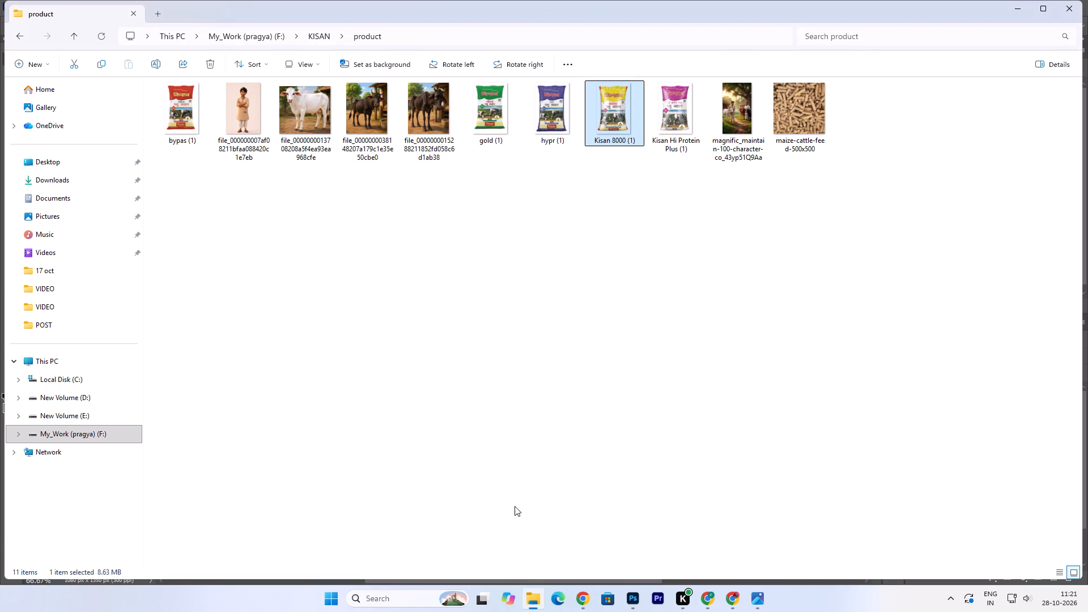
left_click(558, 104)
left_click_drag(552, 95, 671, 540)
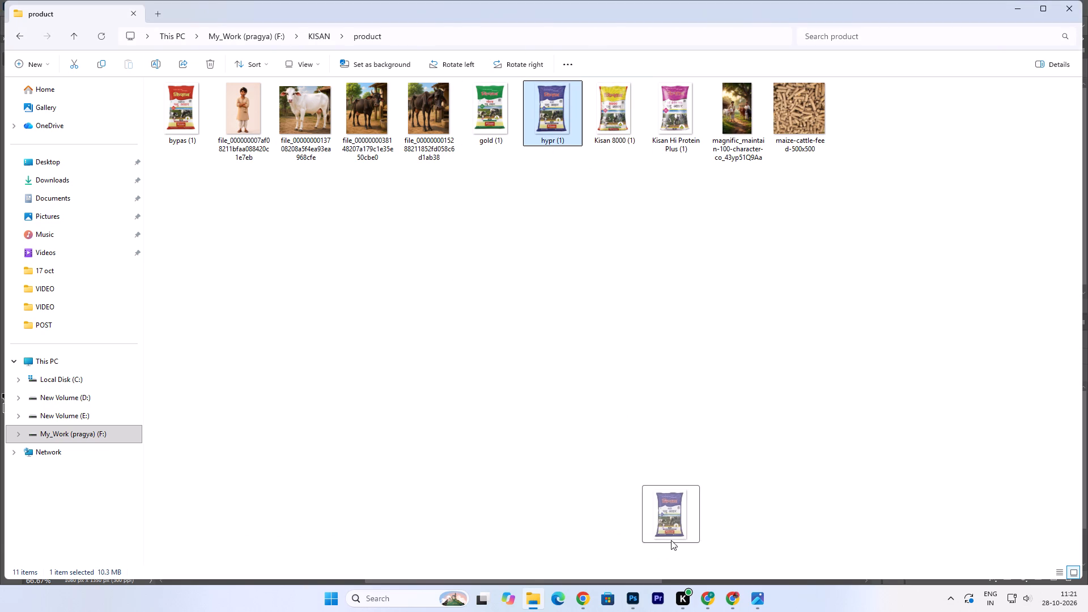
left_click_drag(671, 540, 518, 518)
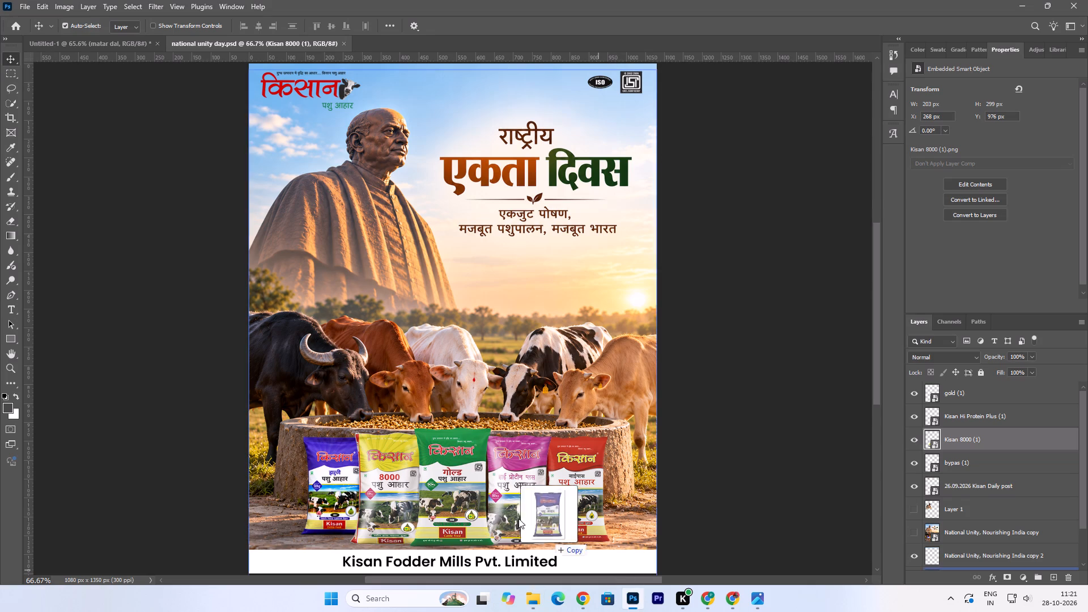
left_click_drag(518, 518, 318, 391)
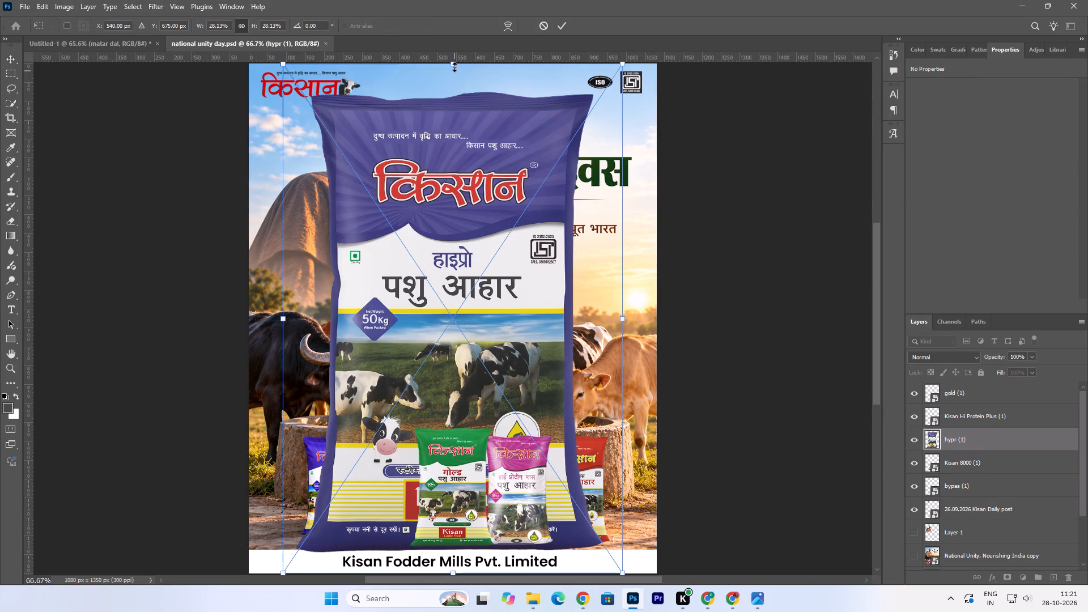
Scale the hypr (1) packet to about 6.58%, position it over the generated blue packet at about X 224 px, Y 1122 px, and commit it.
left_click_drag(455, 63, 393, 406)
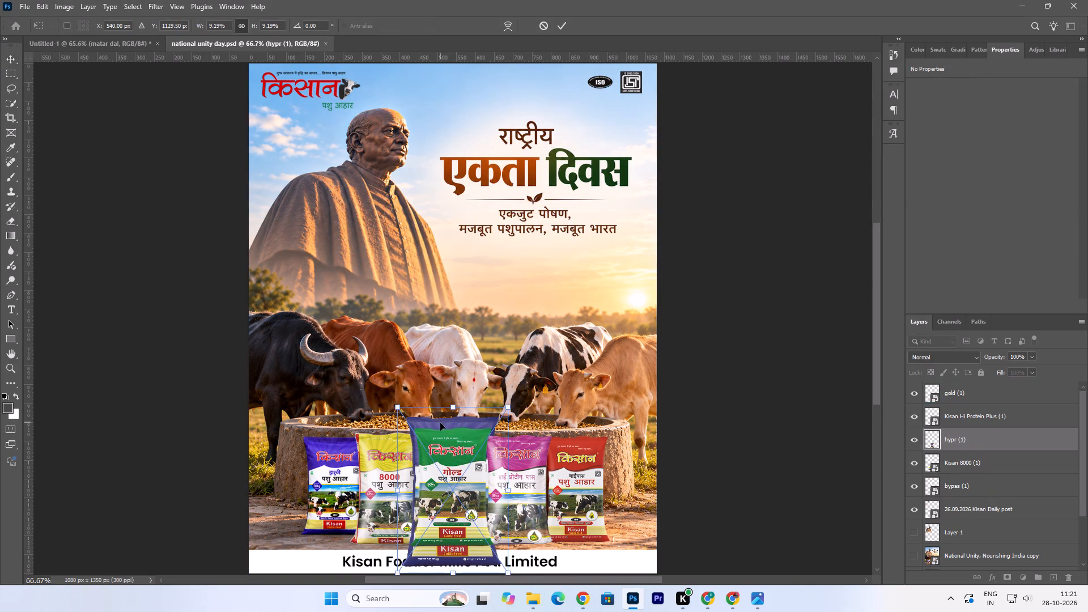
left_click_drag(440, 423, 321, 338)
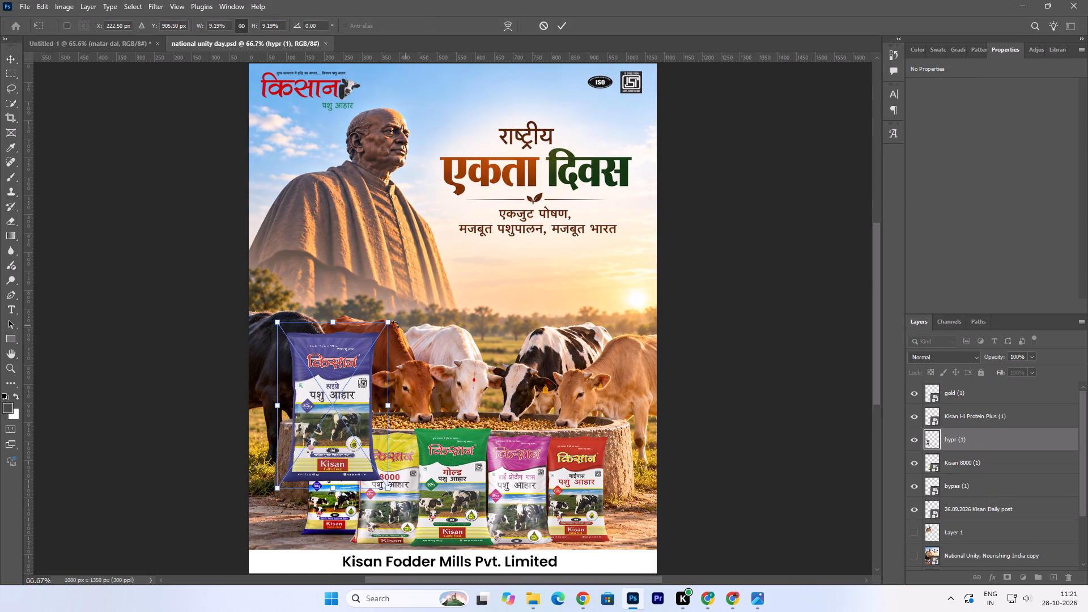
left_click_drag(390, 323, 365, 380)
left_click_drag(325, 428, 333, 485)
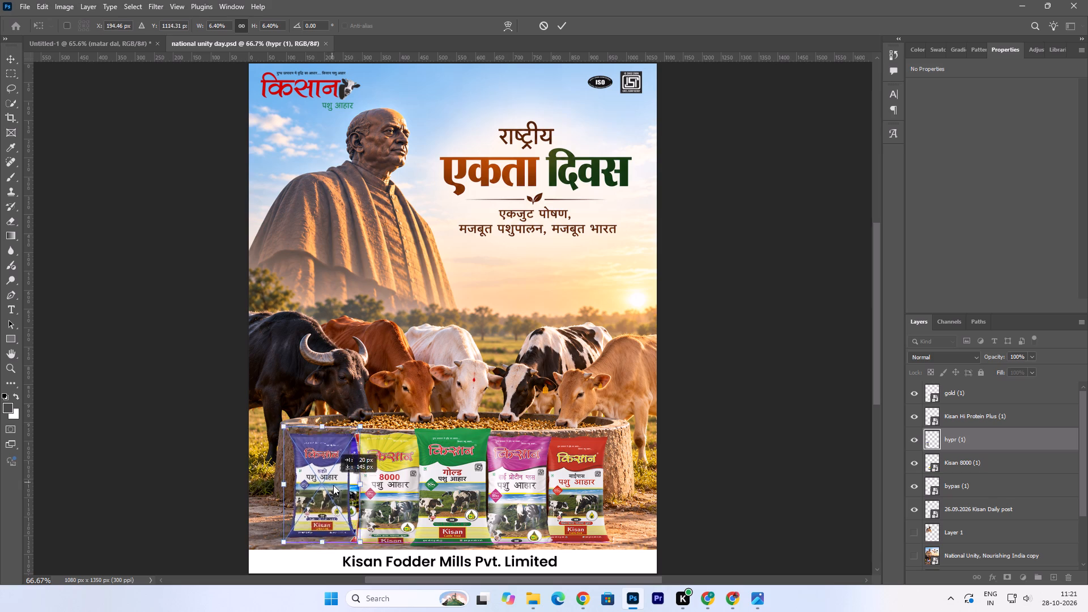
left_click_drag(333, 485, 350, 483)
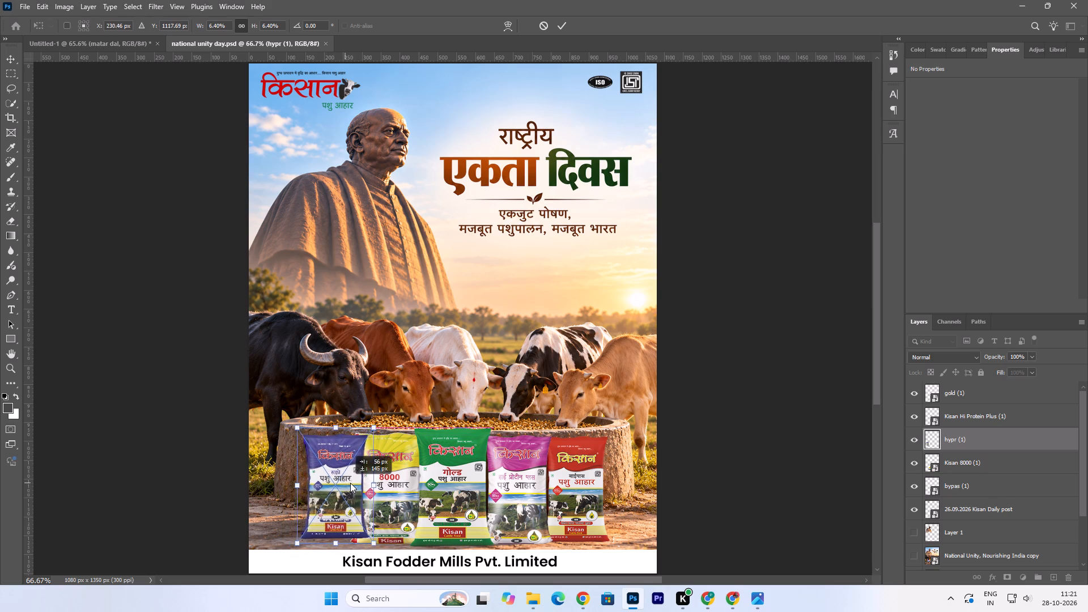
left_click_drag(350, 483, 343, 484)
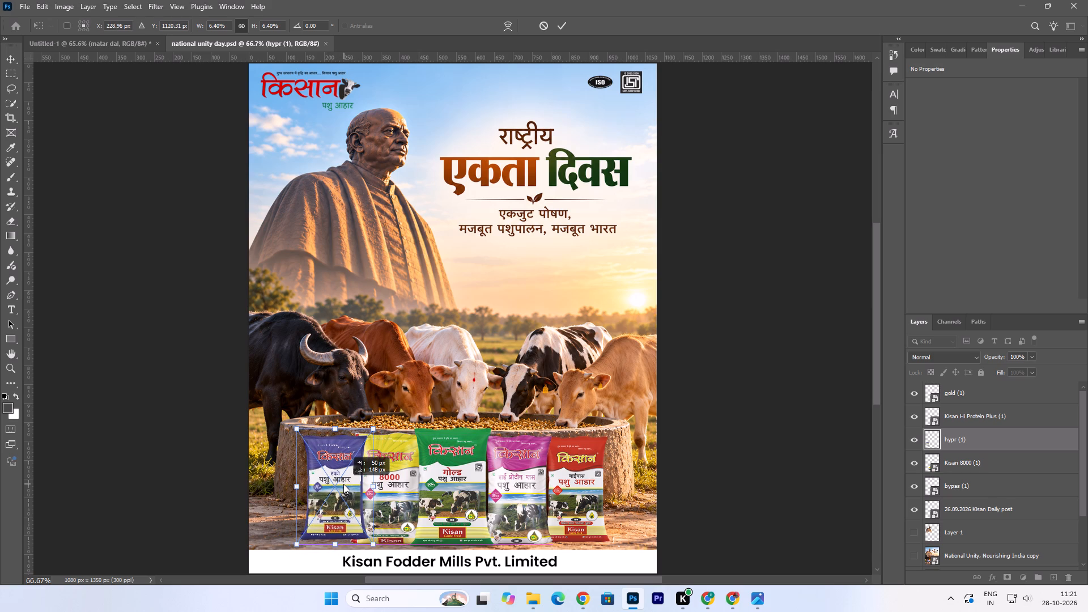
left_click_drag(343, 484, 342, 484)
key("Down")
key("Down")
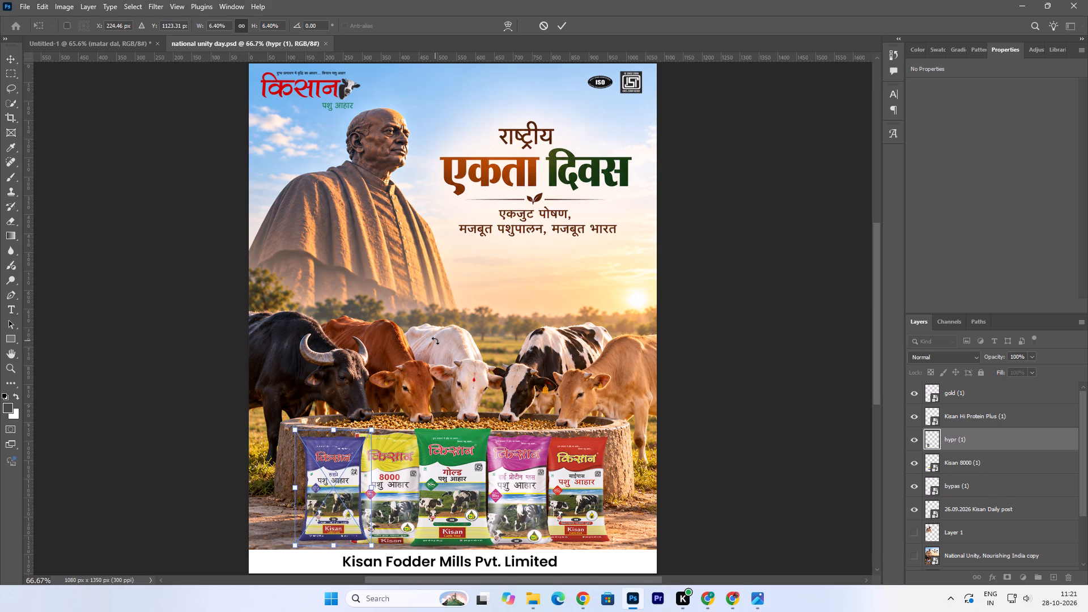
key("Down")
key("Down")
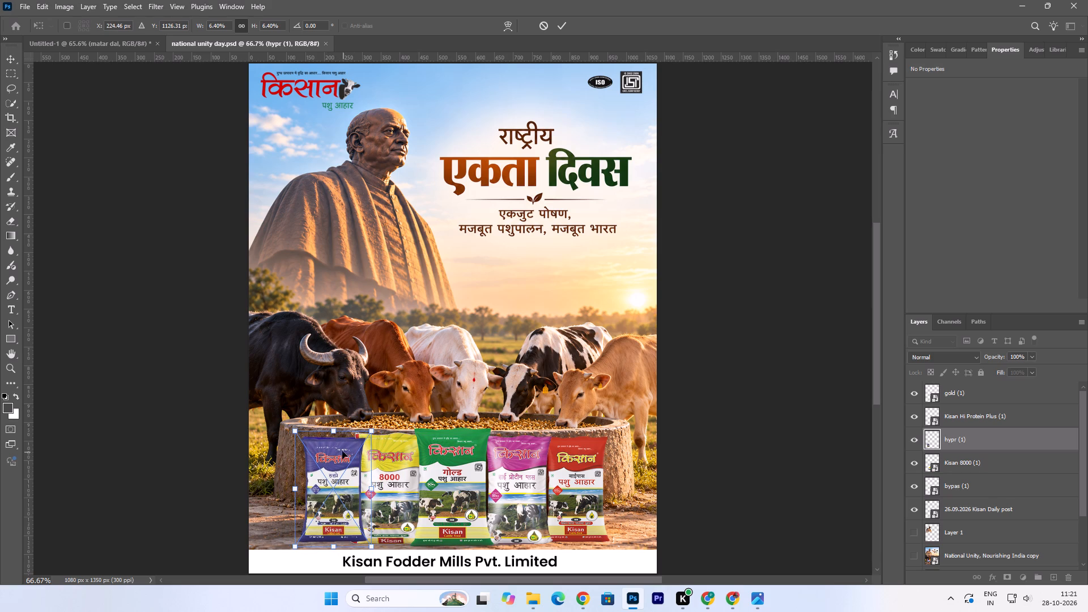
left_click_drag(337, 428, 341, 422)
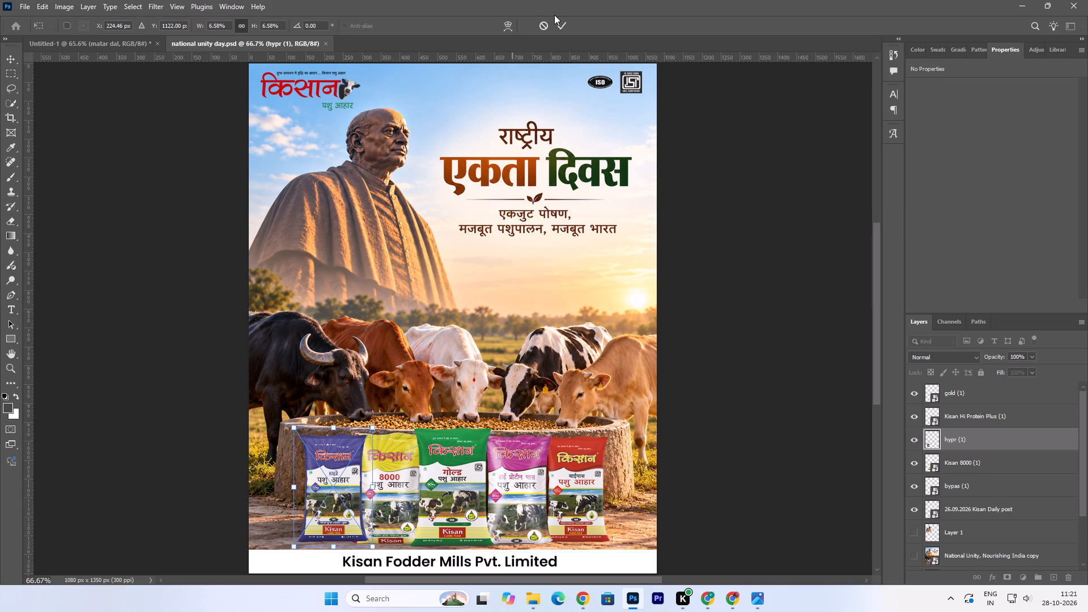
left_click(558, 20)
Move the hypr (1) layer below the bypas (1) layer.
left_click_drag(978, 439, 979, 468)
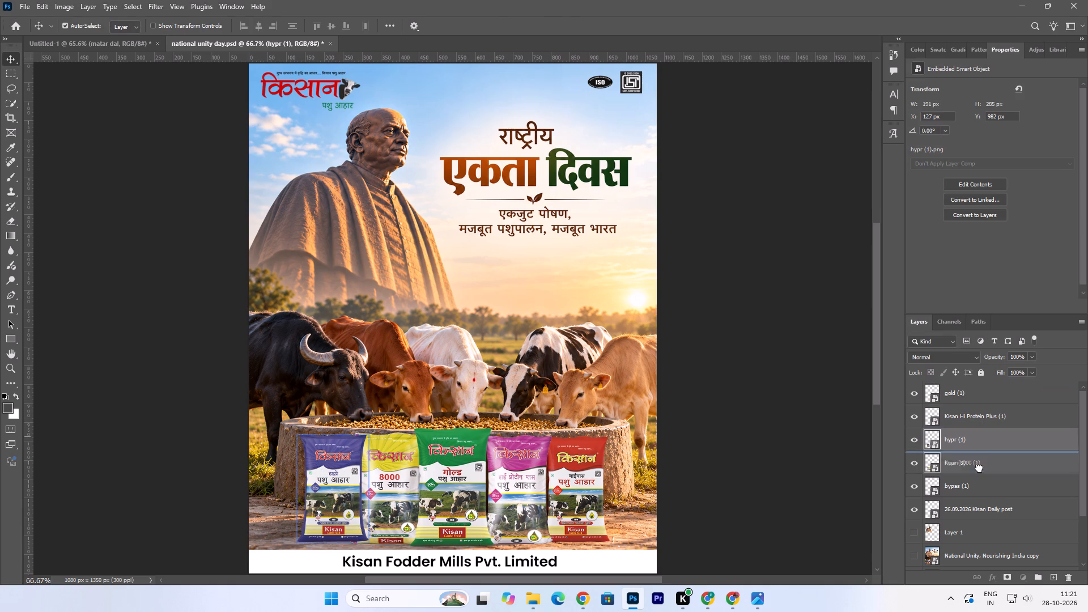
left_click_drag(979, 468, 979, 507)
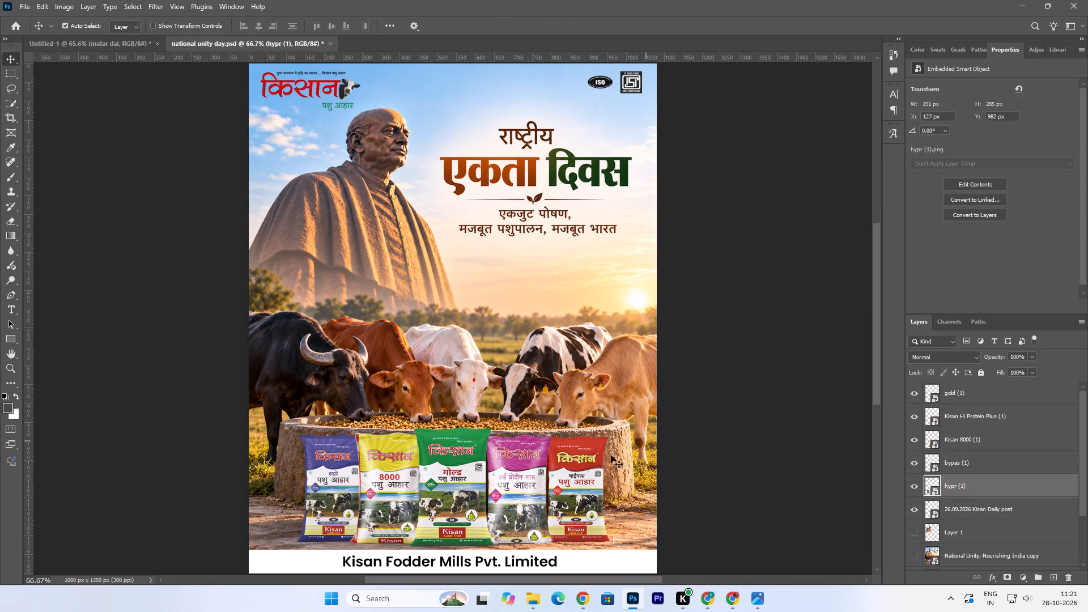
Nudge the hypr (1) packet left to X 121 px beside the Kisan 8000 packet.
left_click(337, 496)
key("Left")
key("Left")
key("Left")
key("Left")
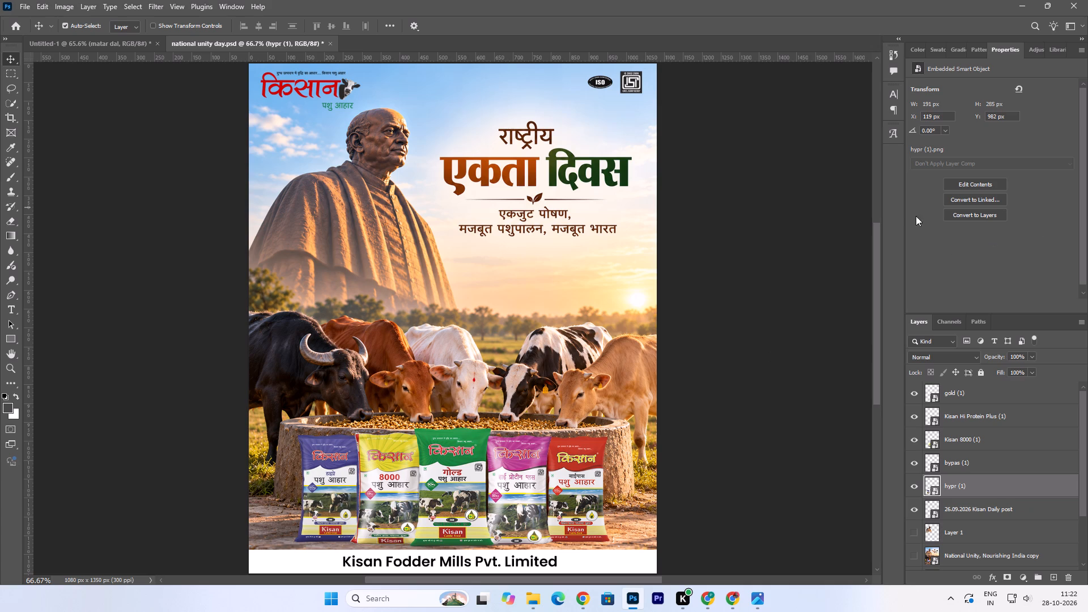
key("Left")
key("Left")
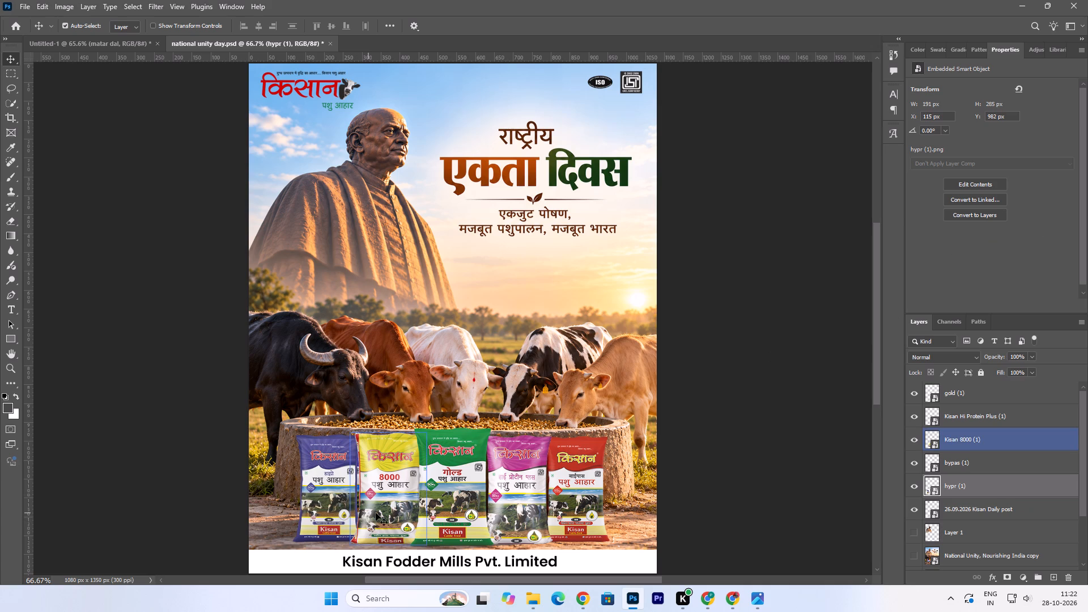
key("Right")
key("Right")
key("Right")
key("Right")
key("Right")
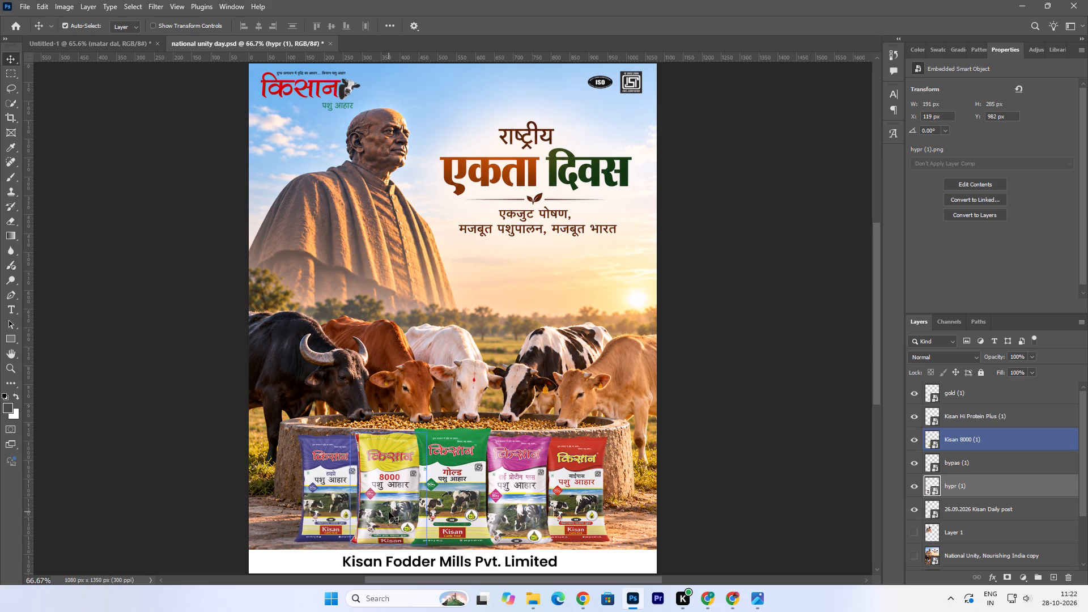
key("Right")
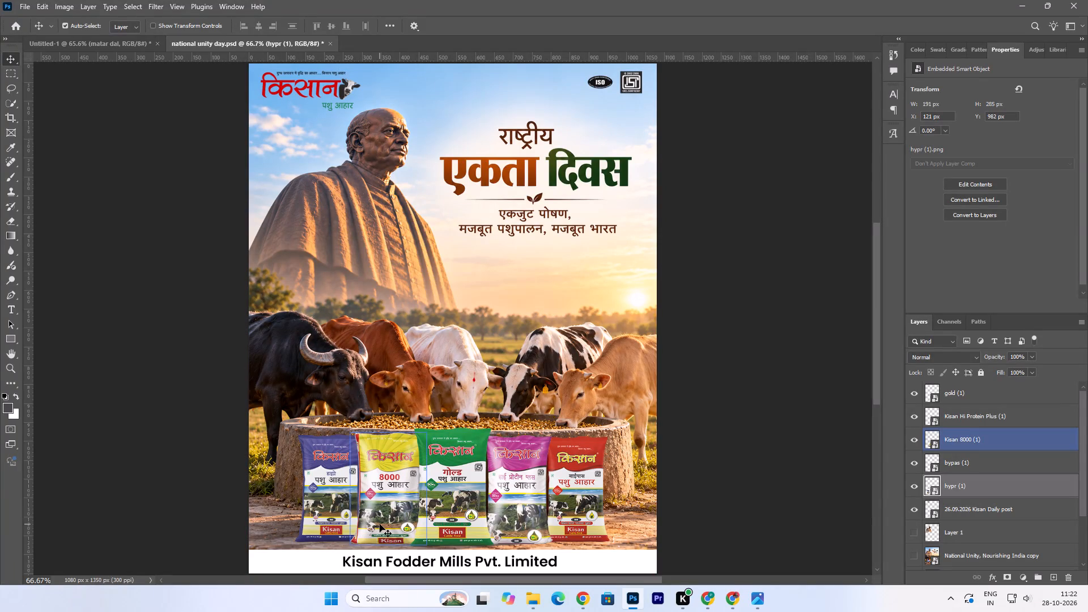
Nudge the hypr (1) packet down 2 px to Y 984 px.
left_click(380, 524)
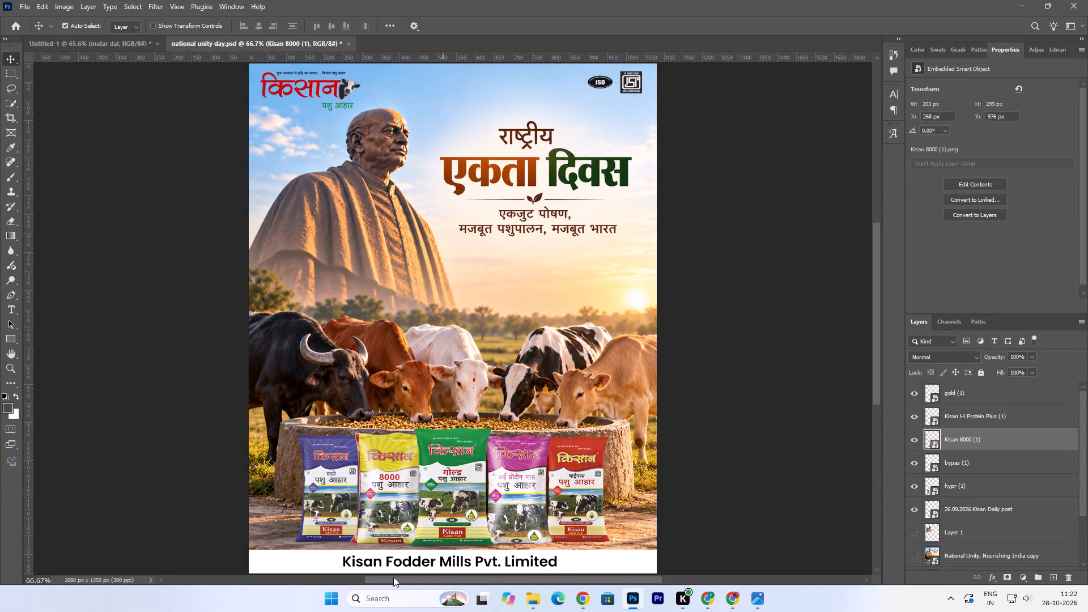
left_click(336, 522)
key("Down")
key("Down")
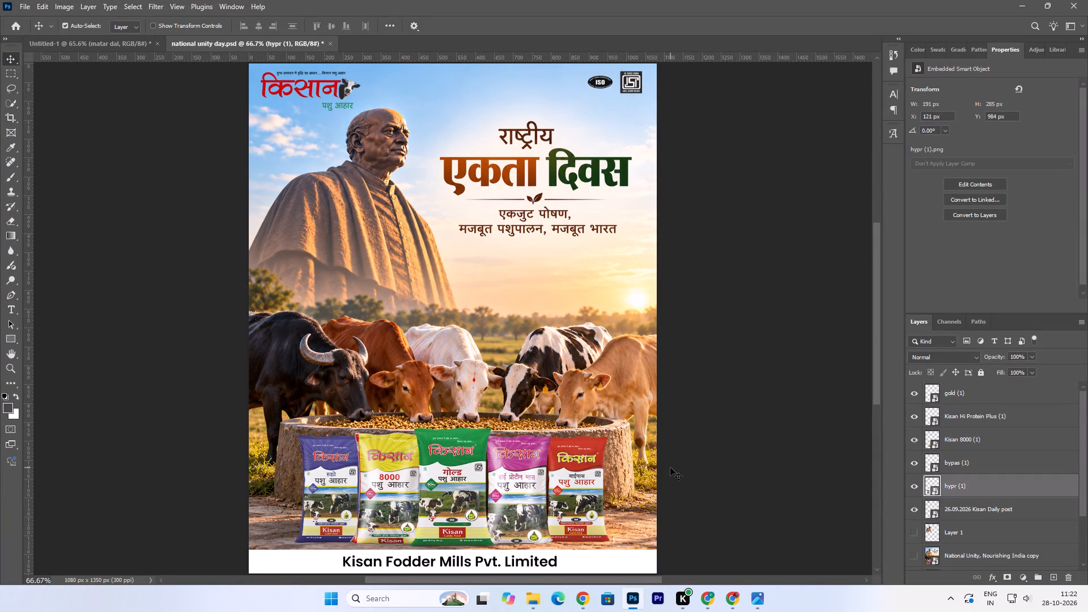
Nudge the hypr (1) packet vertically to Y 983 px.
key("Down")
key("Up")
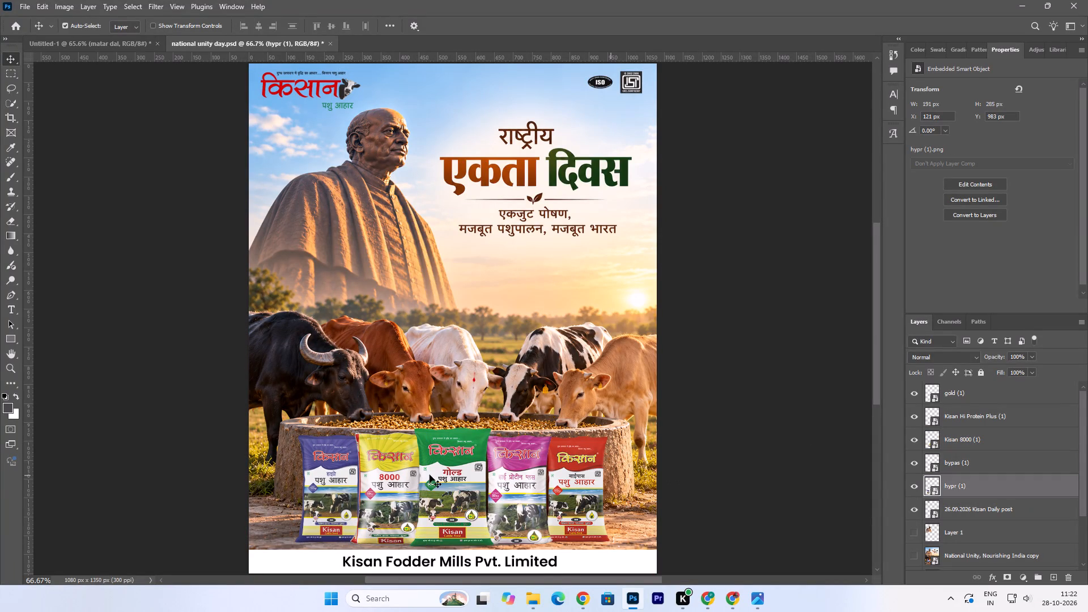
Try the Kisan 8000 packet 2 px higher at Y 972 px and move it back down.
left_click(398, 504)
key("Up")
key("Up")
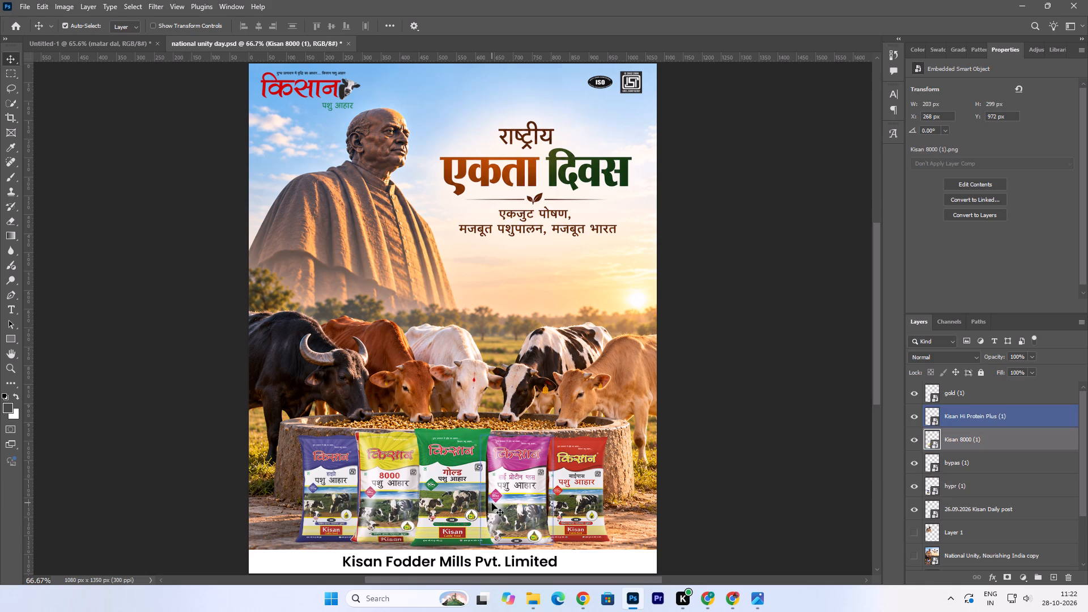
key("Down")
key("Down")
Nudge the gold (1), Kisan Hi Protein Plus and bypas (1) packets up slightly to Y 962, 982 and 985 px.
left_click(446, 523)
key("Up")
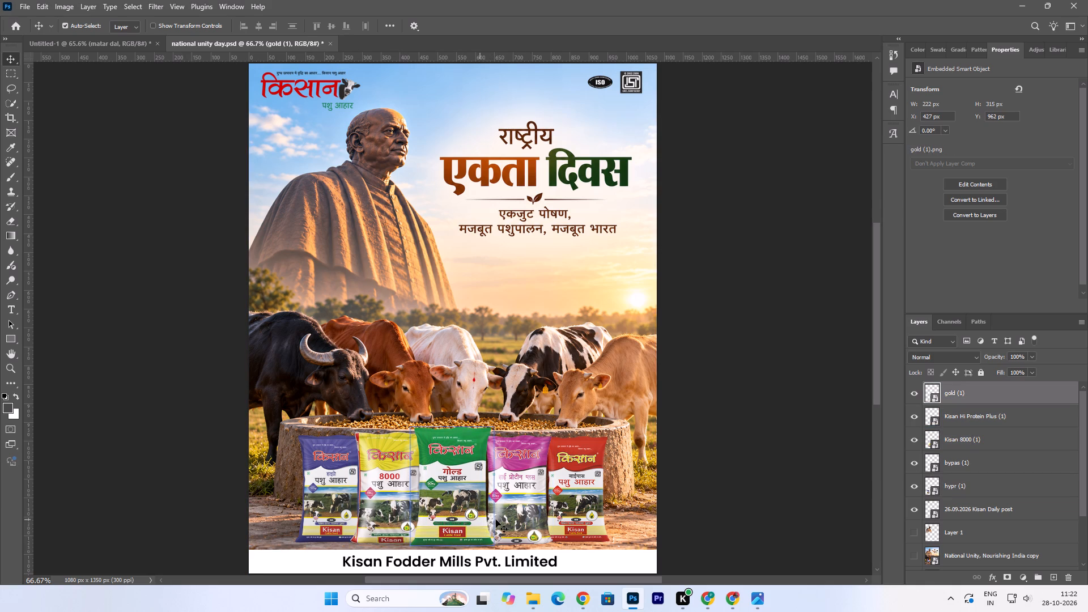
left_click(516, 518)
key("Up")
left_click(582, 530)
key("Up")
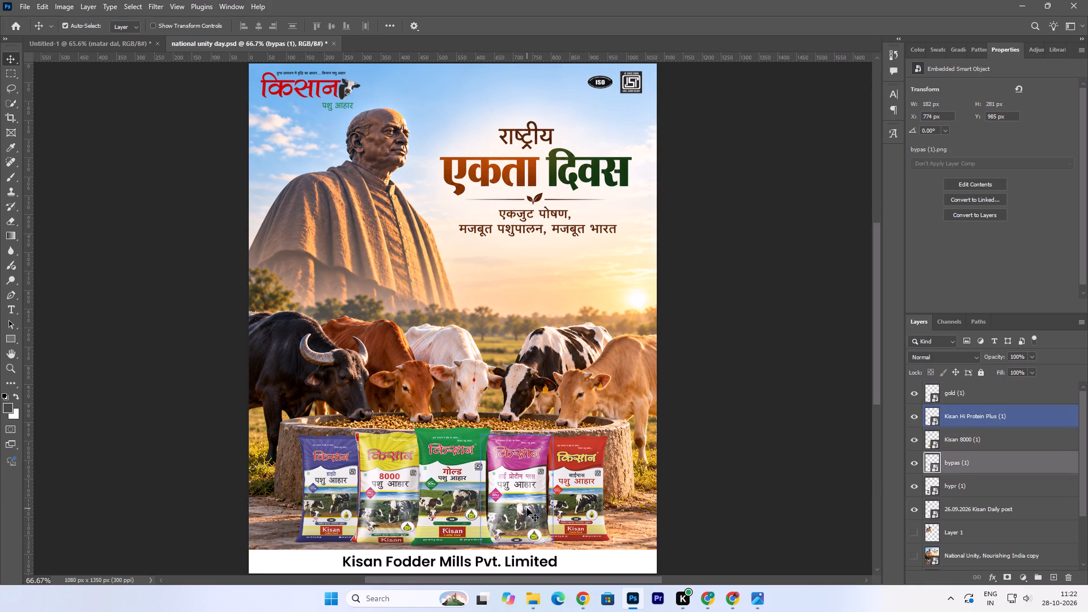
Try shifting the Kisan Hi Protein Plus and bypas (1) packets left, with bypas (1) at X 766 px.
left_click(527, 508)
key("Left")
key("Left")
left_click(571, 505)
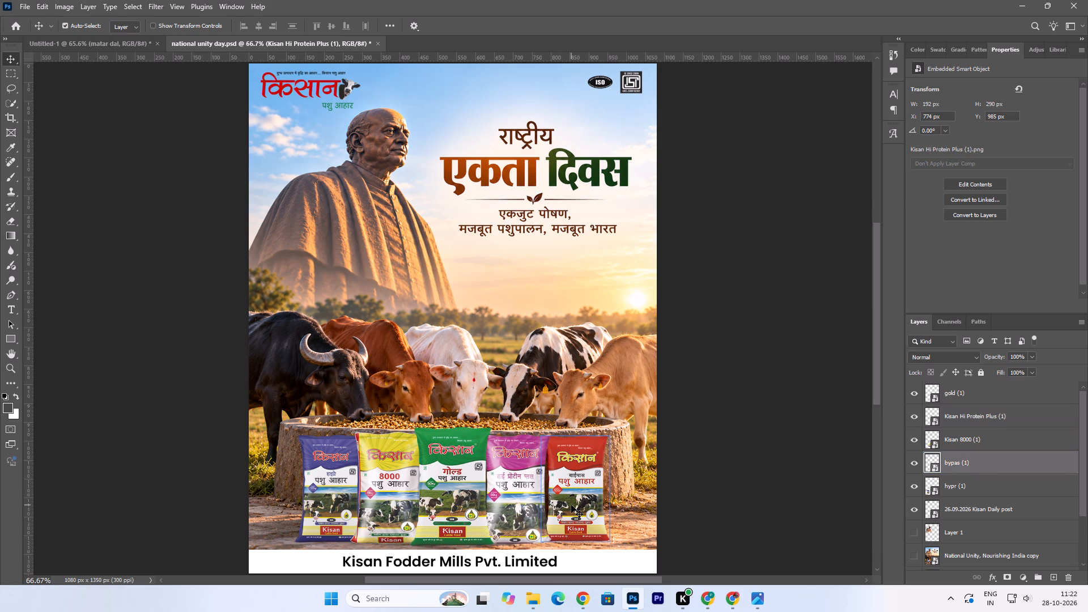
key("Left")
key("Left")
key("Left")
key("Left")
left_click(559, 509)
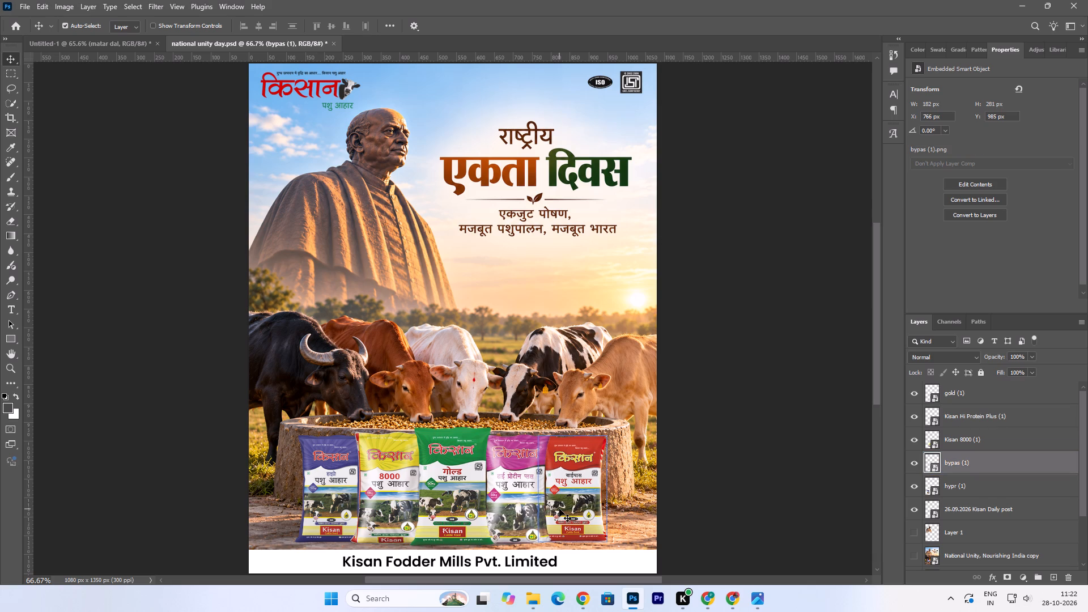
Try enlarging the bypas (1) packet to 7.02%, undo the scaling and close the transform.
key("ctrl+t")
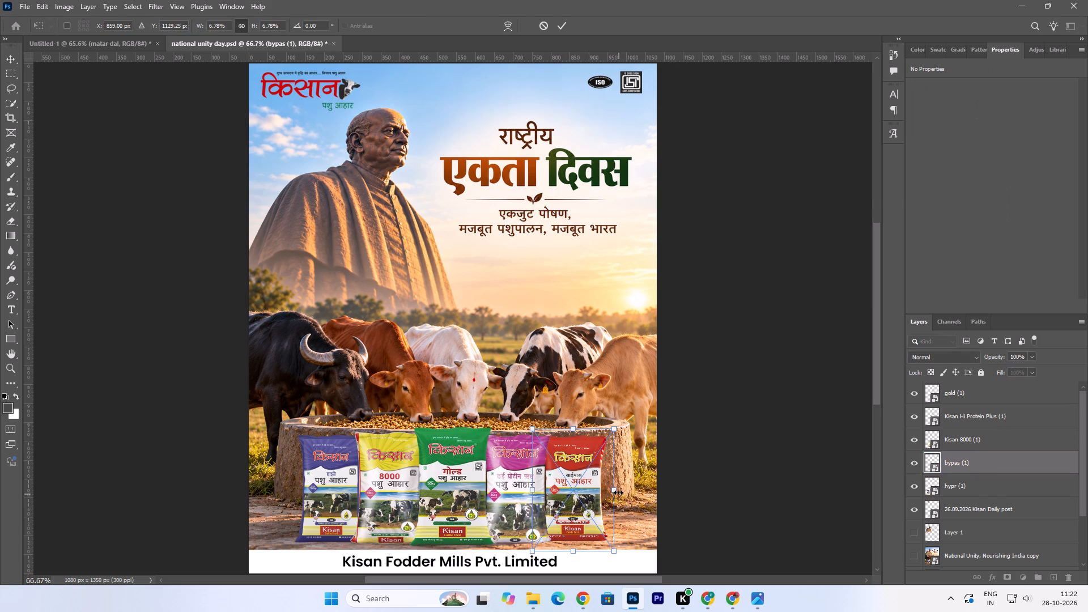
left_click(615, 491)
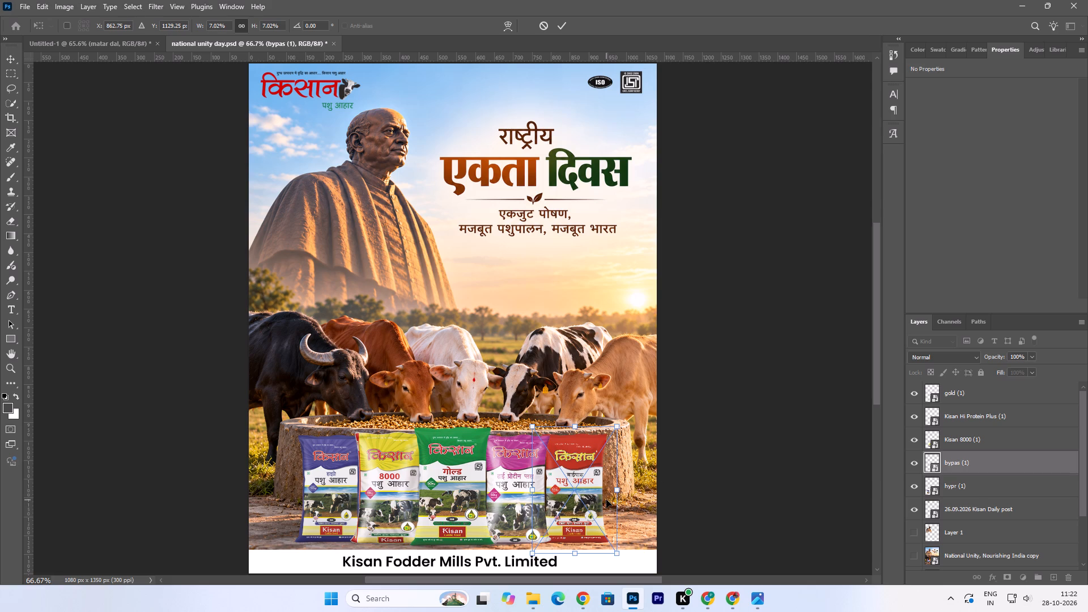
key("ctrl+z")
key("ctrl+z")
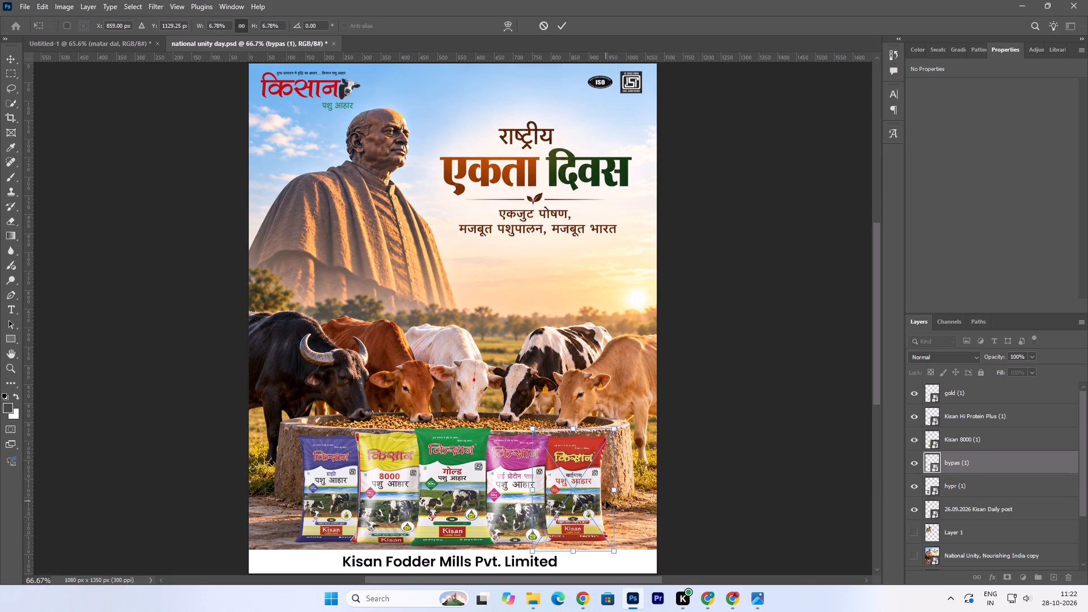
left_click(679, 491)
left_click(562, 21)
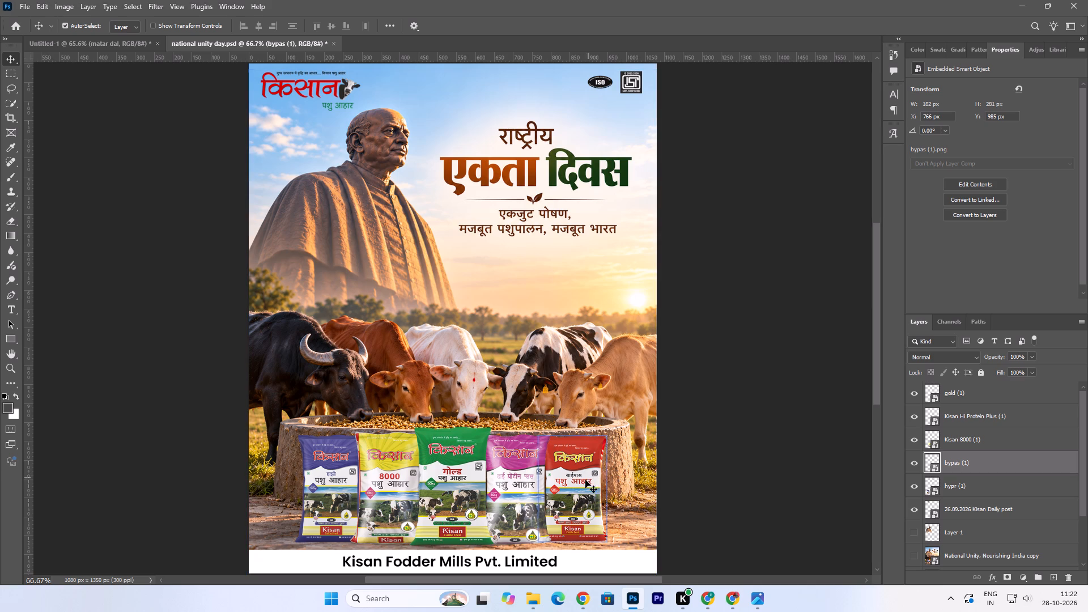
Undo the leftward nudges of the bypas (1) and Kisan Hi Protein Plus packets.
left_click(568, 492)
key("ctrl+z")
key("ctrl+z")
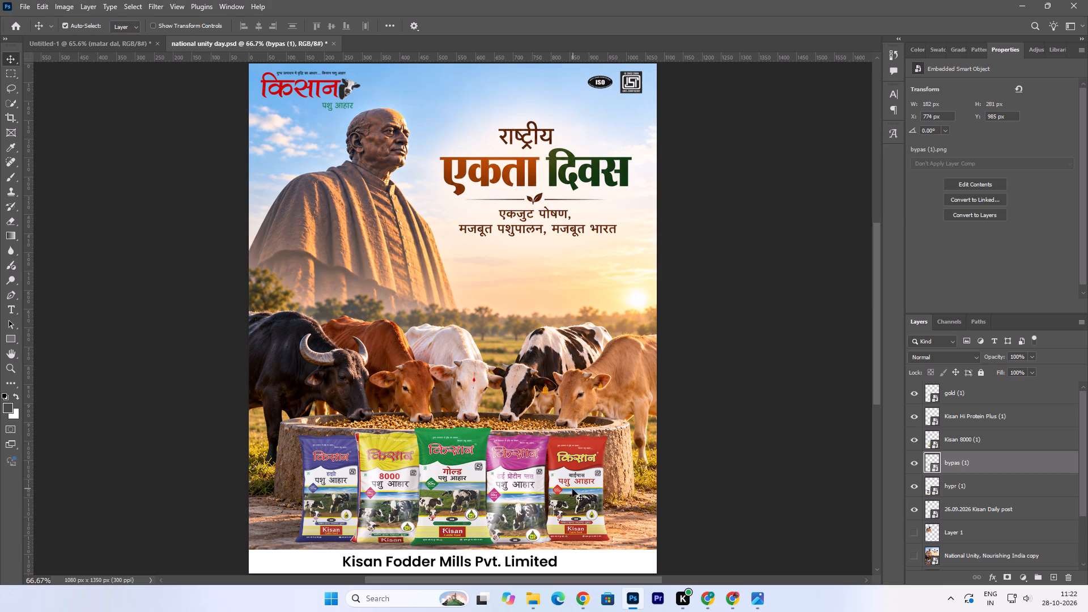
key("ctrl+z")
Nudge the gold (1) packet right to X 435 px.
left_click(457, 502)
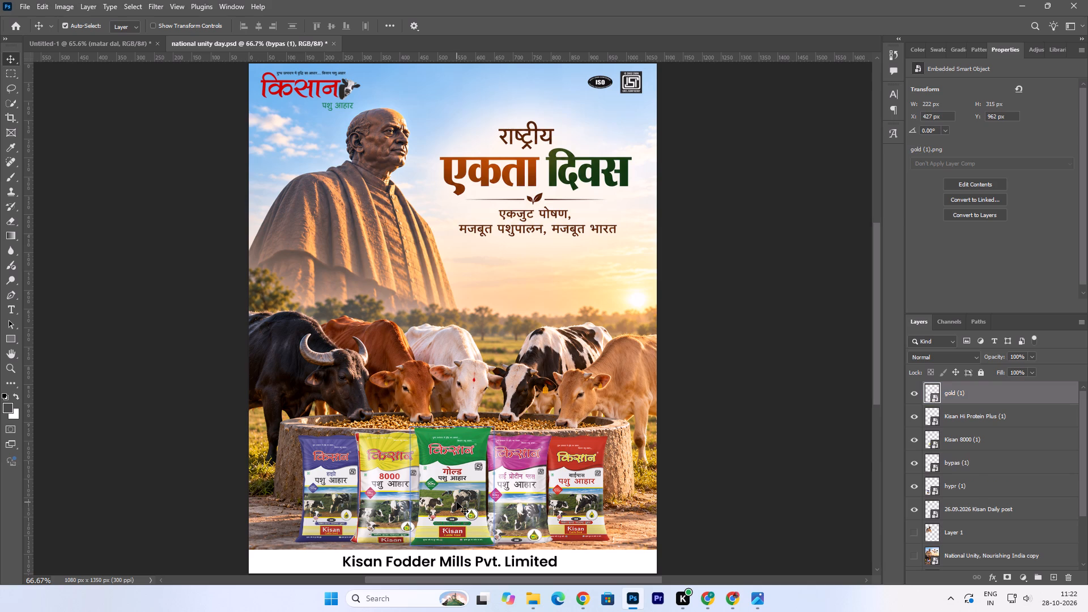
key("Right")
key("Right")
key("Right")
key("Right")
key("Right")
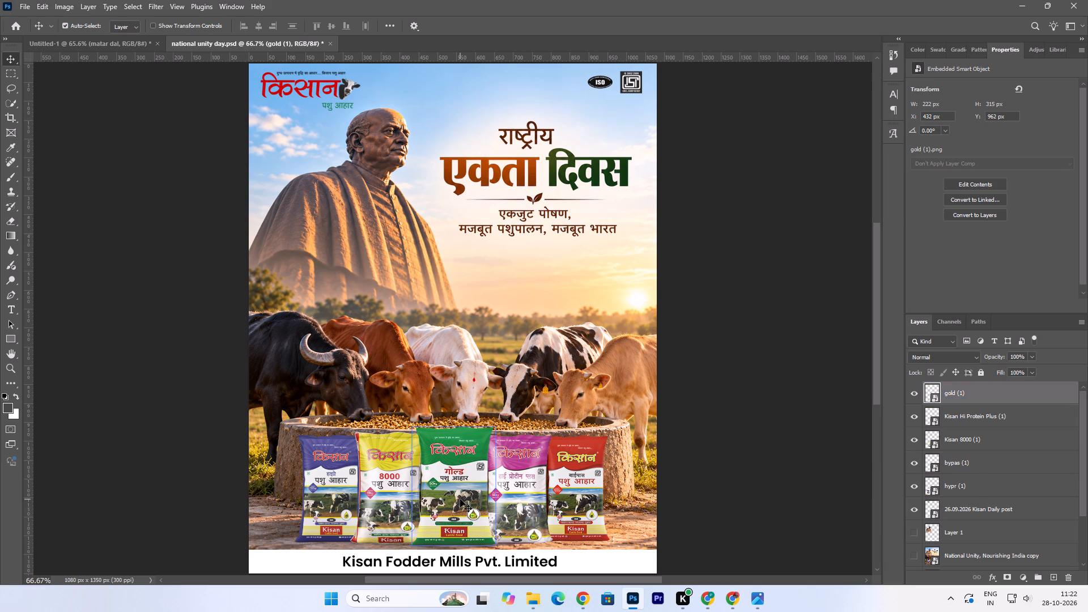
key("Right")
key("Right")
key("Right")
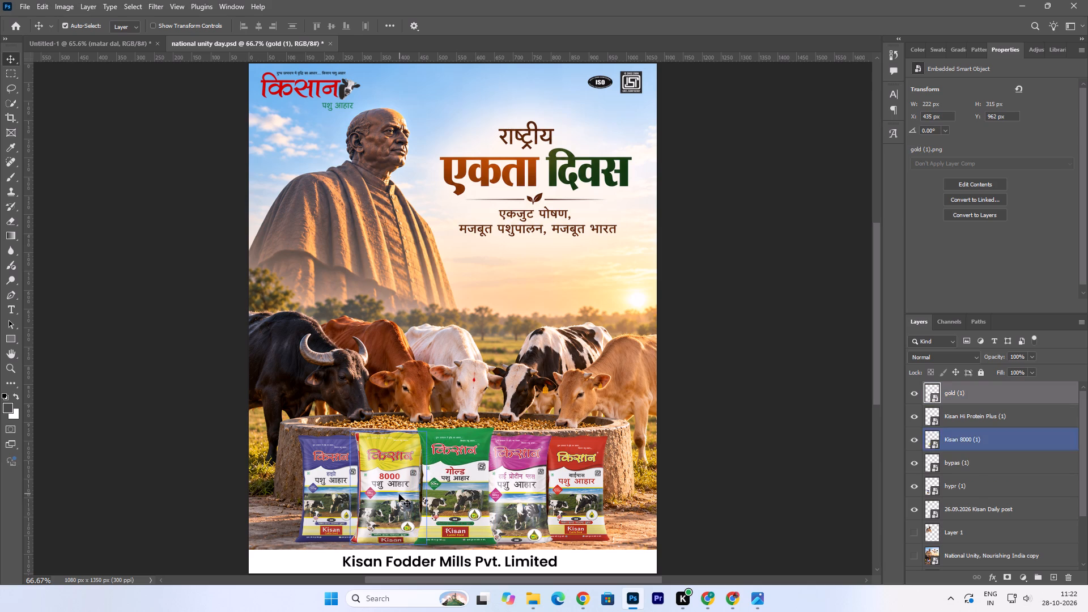
Nudge the Kisan 8000 packet right to X 271 px, closer to the gold packet.
left_click(399, 494)
key("Right")
key("Right")
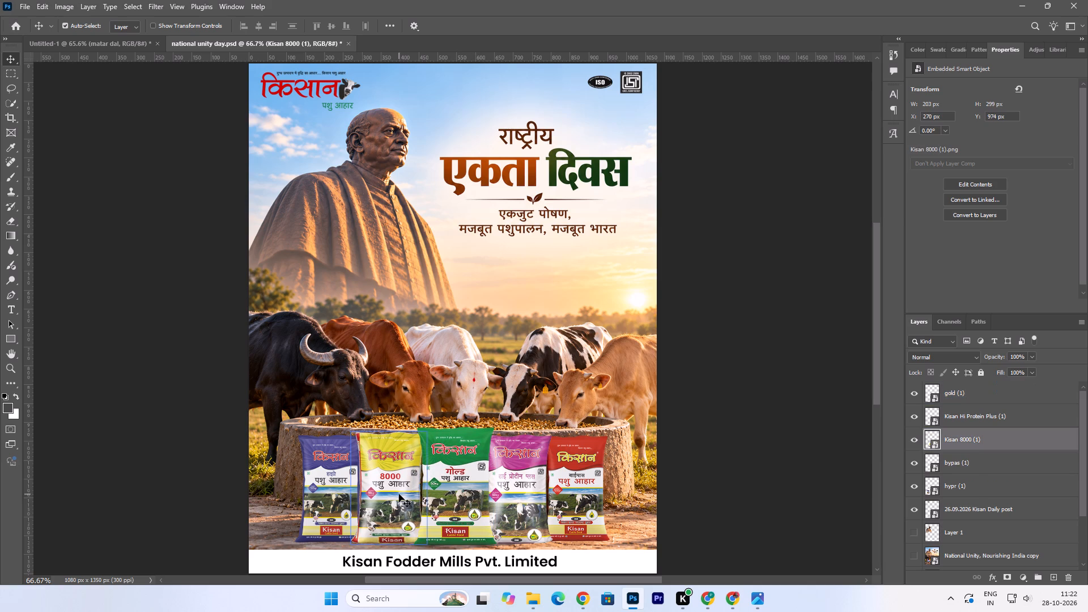
key("Right")
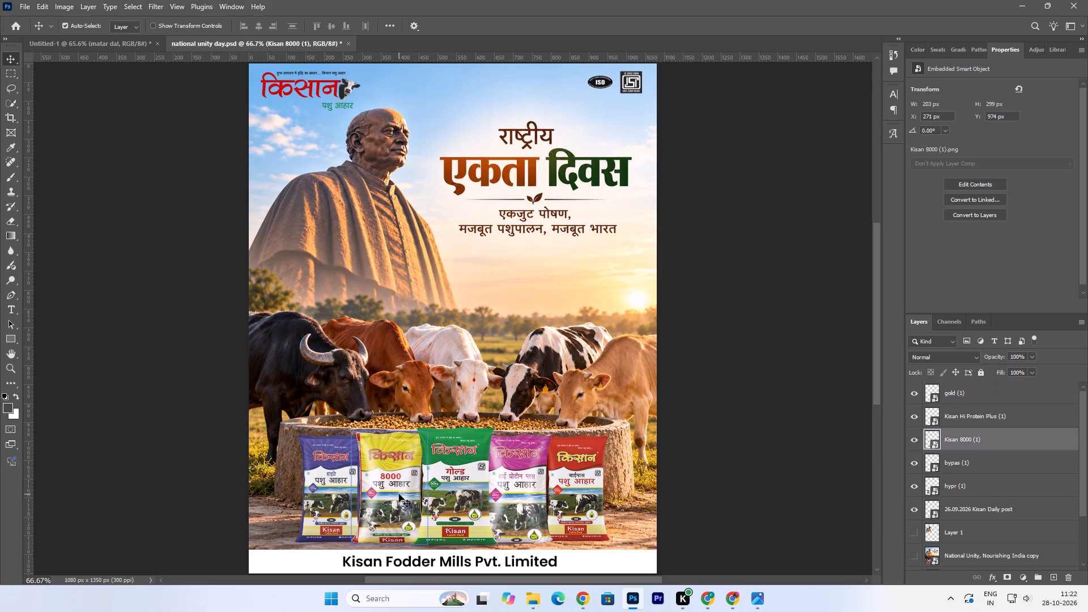
key("Left")
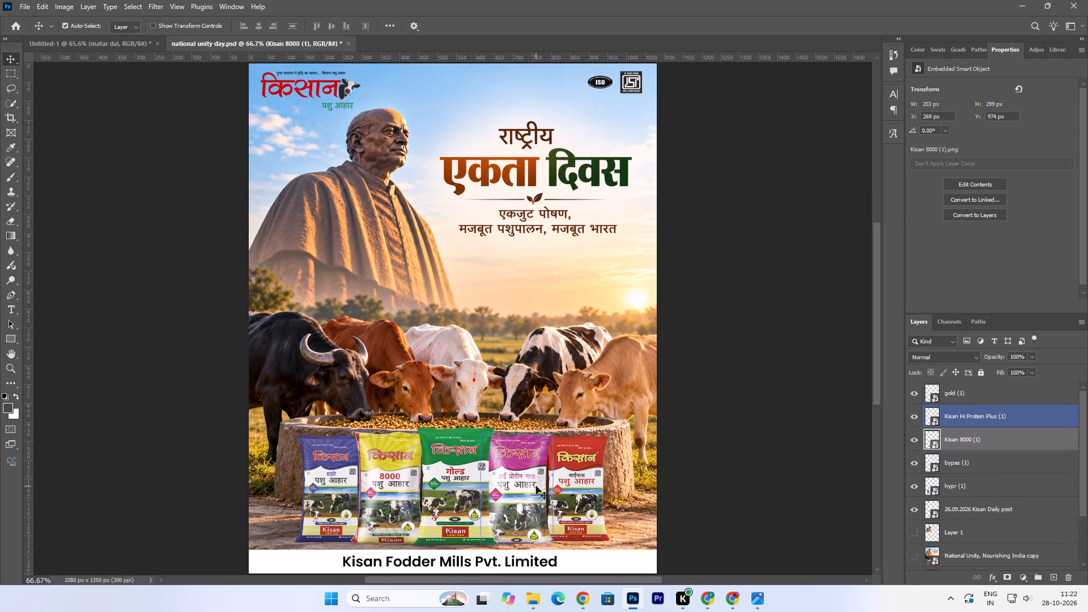
key("Right")
key("Right")
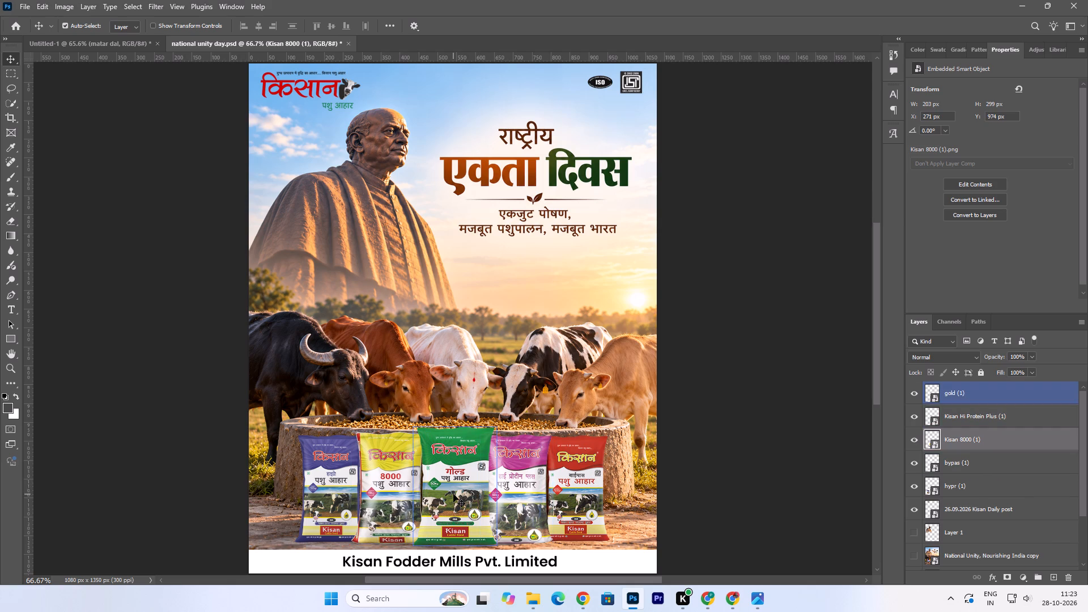
Nudge the gold (1) packet back left to X 433 px.
left_click(453, 494)
key("Left")
Nudge the Kisan Hi Protein Plus packet right to X 616 px.
left_click(500, 503)
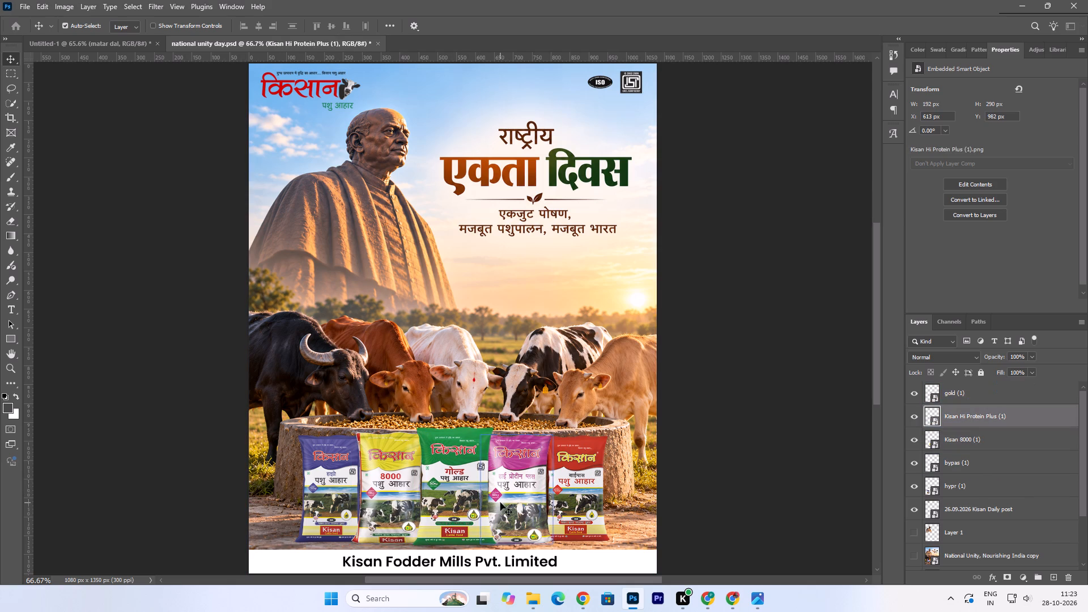
key("Right")
key("Right")
key("Right")
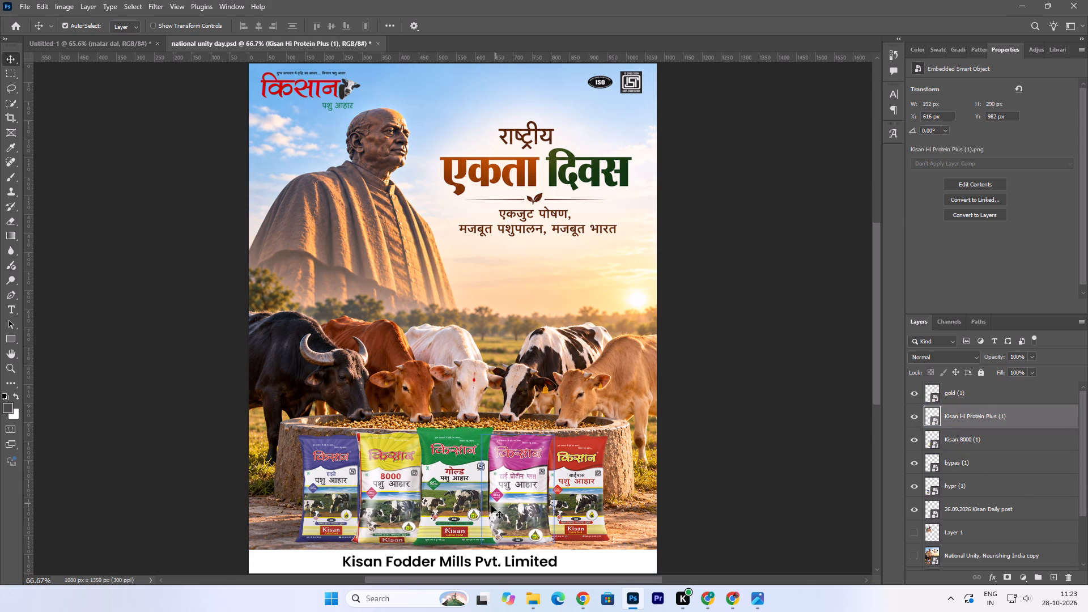
left_click(455, 506)
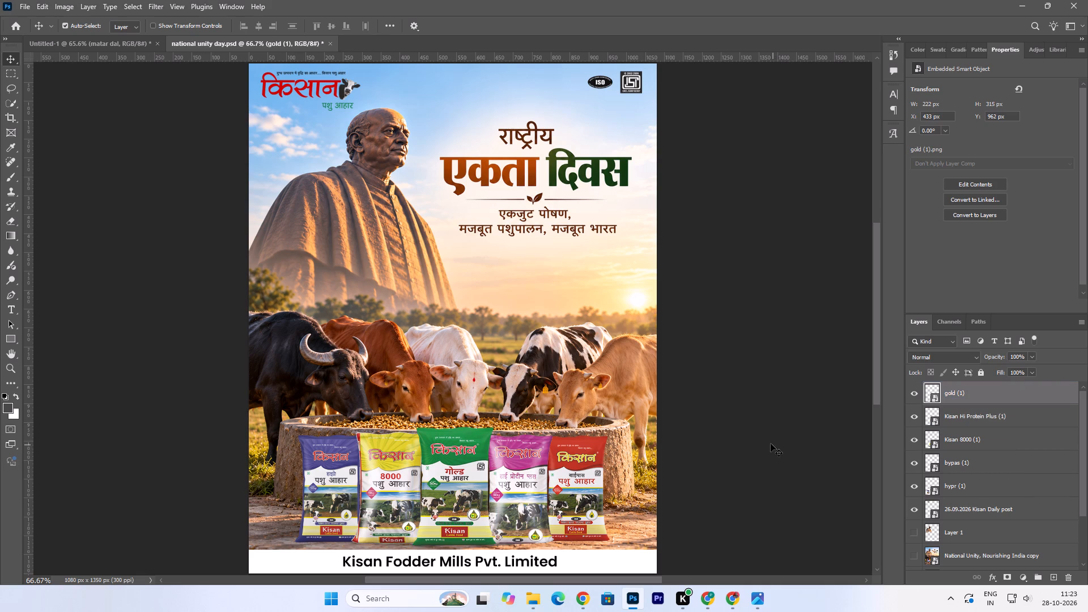
Save the national unity day document.
key("ctrl+s")
key("ctrl+s")
Marquee-select the statue area, about 720 by 608 px, and copy it from the National Unity, Nourishing India layer onto a new layer.
left_click(6, 71)
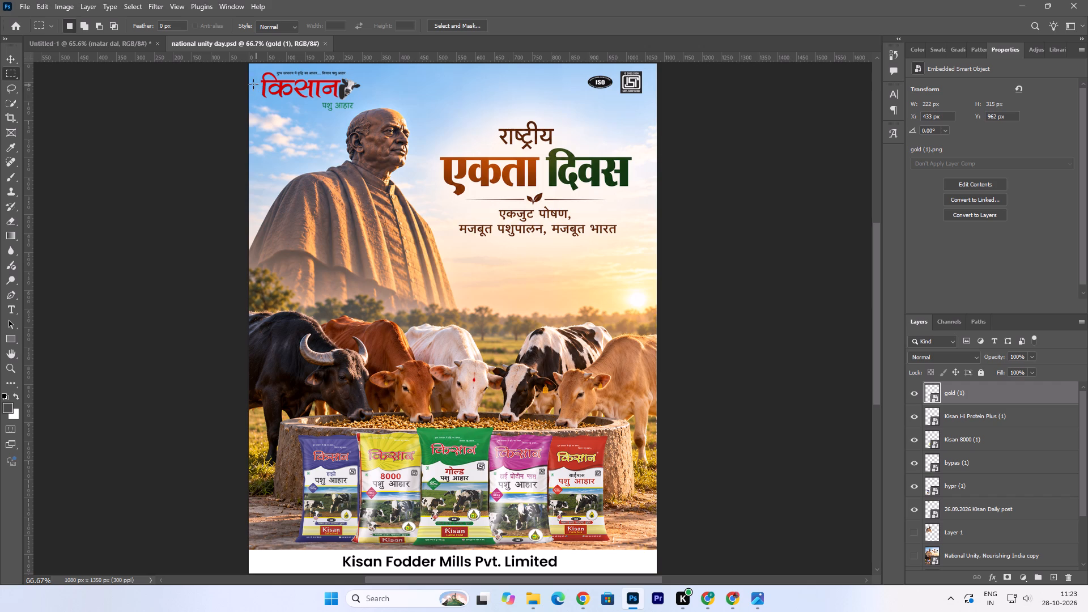
left_click_drag(248, 79, 496, 315)
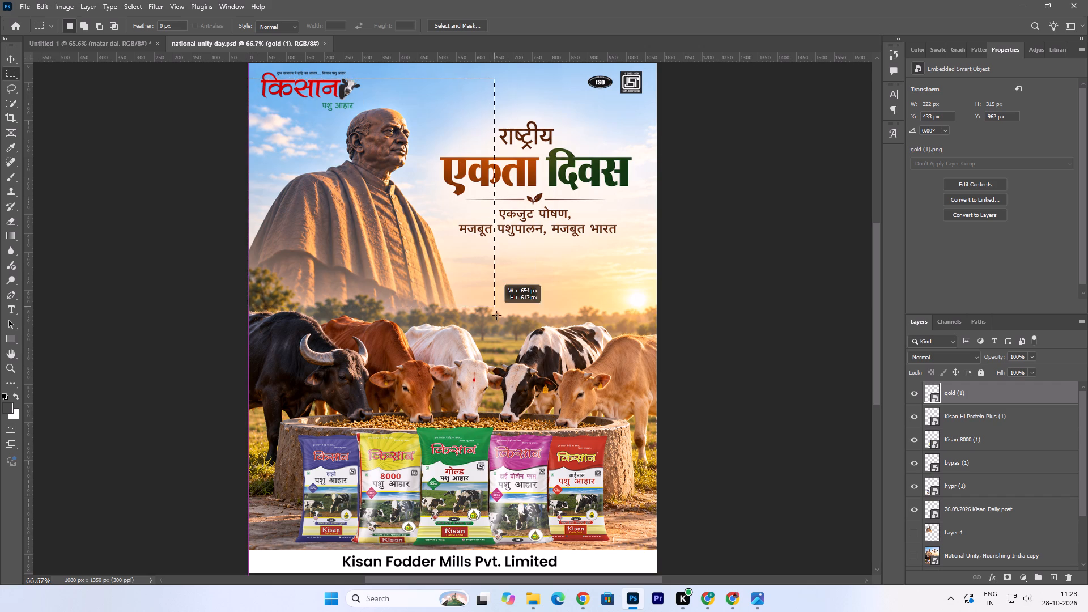
left_click_drag(496, 315, 520, 308)
key("ctrl+j")
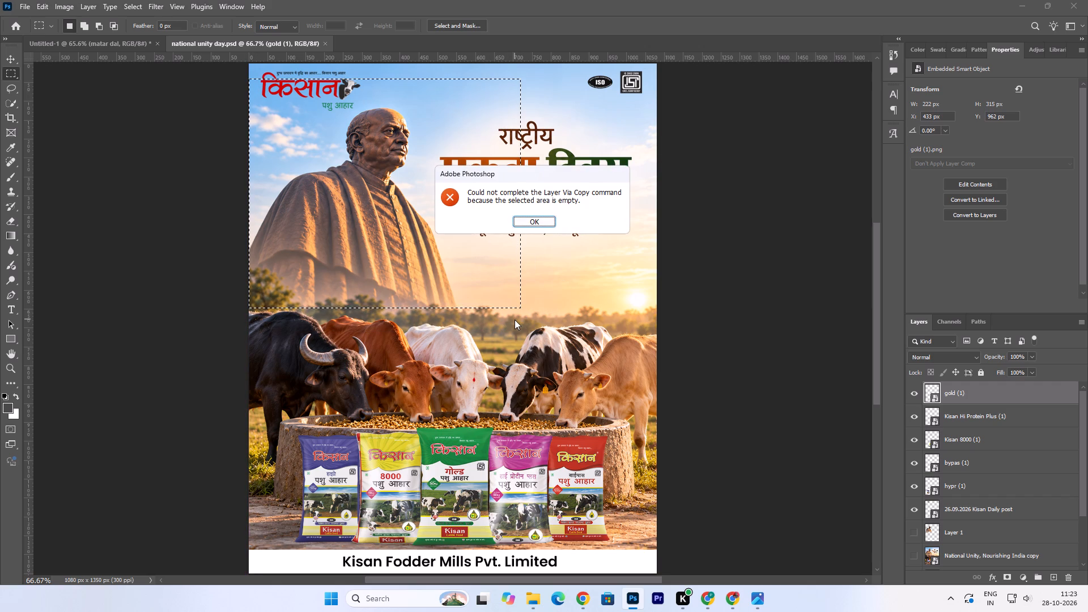
left_click(535, 218)
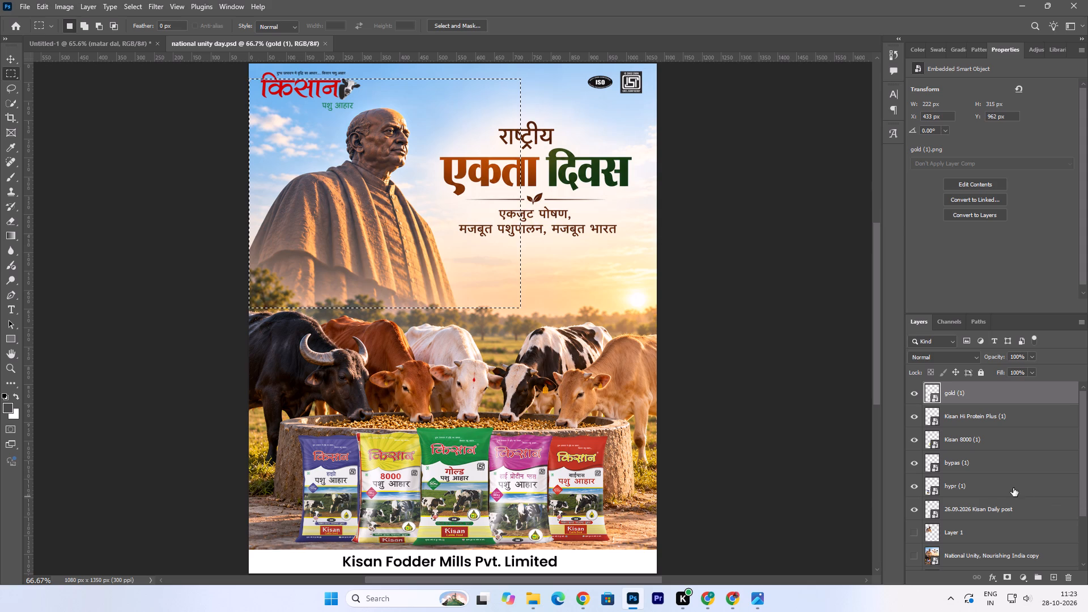
scroll(1011, 490, "down", 9)
left_click(1016, 534)
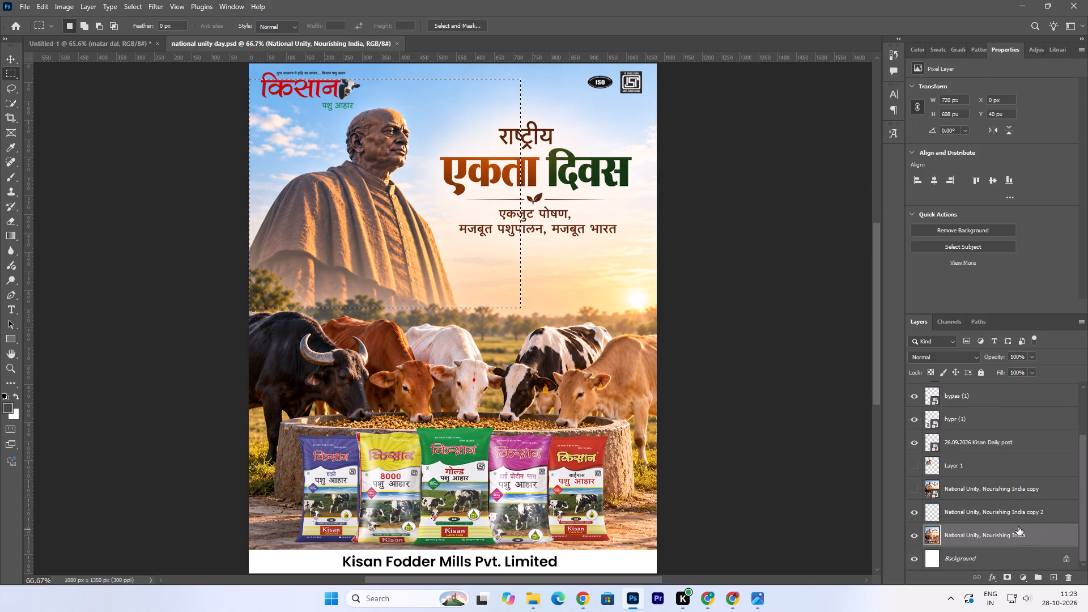
key("ctrl+j")
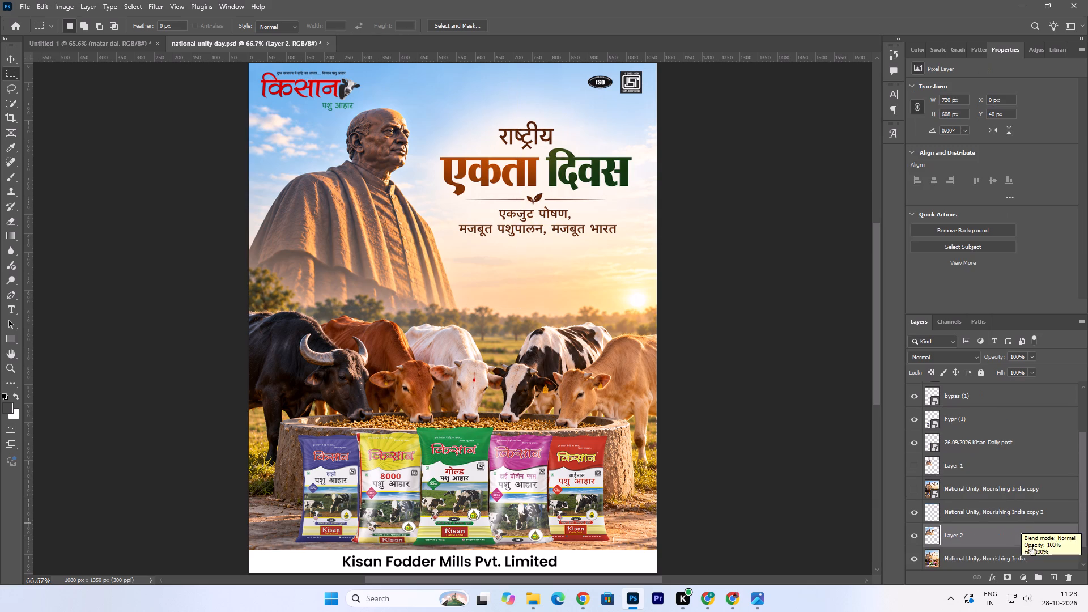
Scale the Layer 2 statue copy down to about 634 by 536 px, keeping its lower-left corner anchored.
left_click(968, 532)
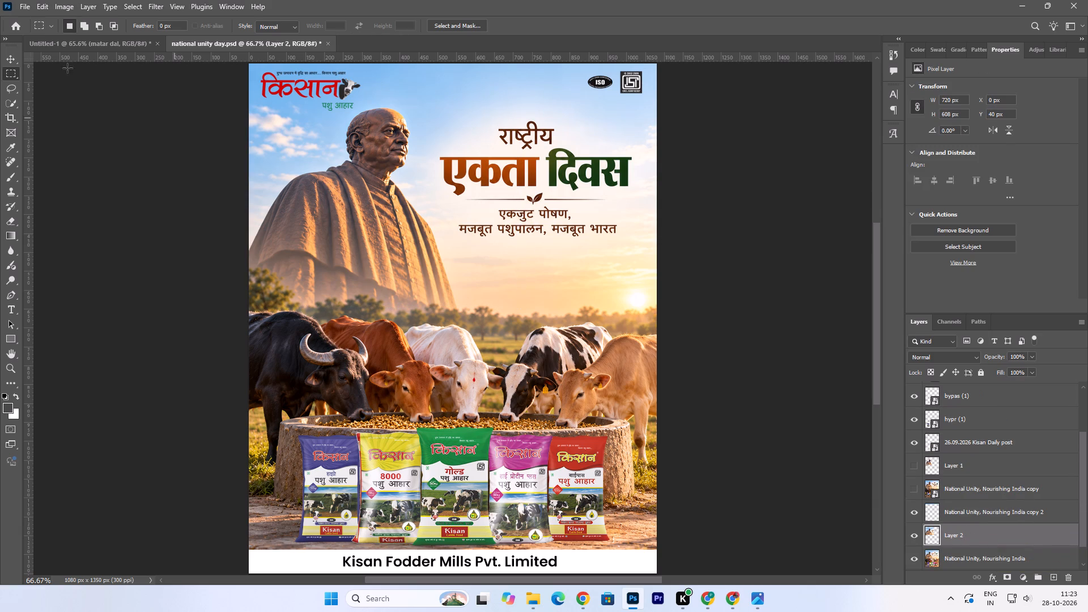
left_click(12, 56)
left_click(371, 214)
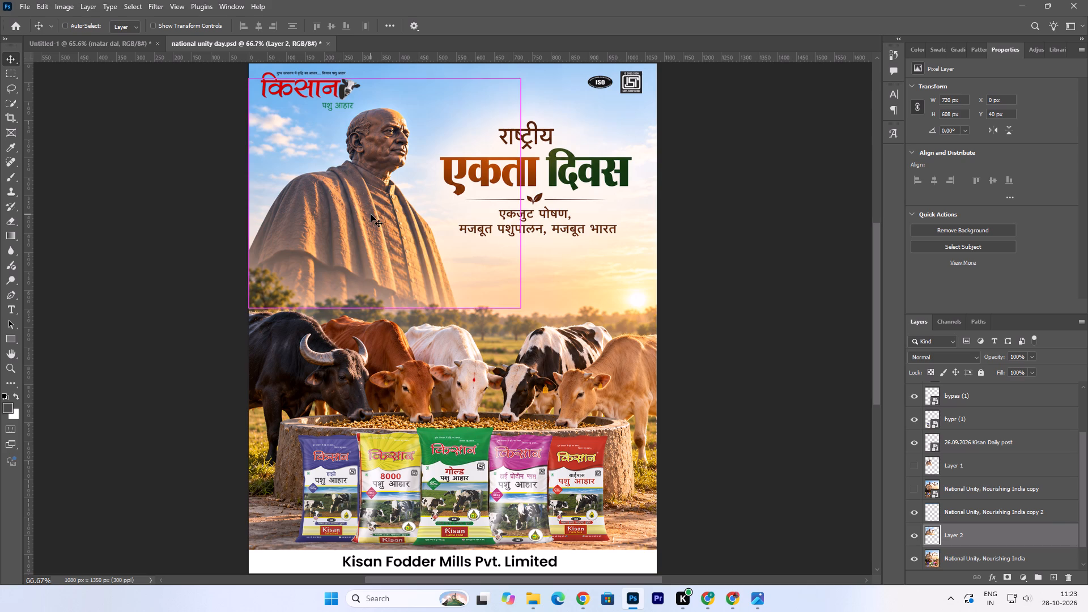
key("ctrl+t")
left_click_drag(521, 77, 515, 83)
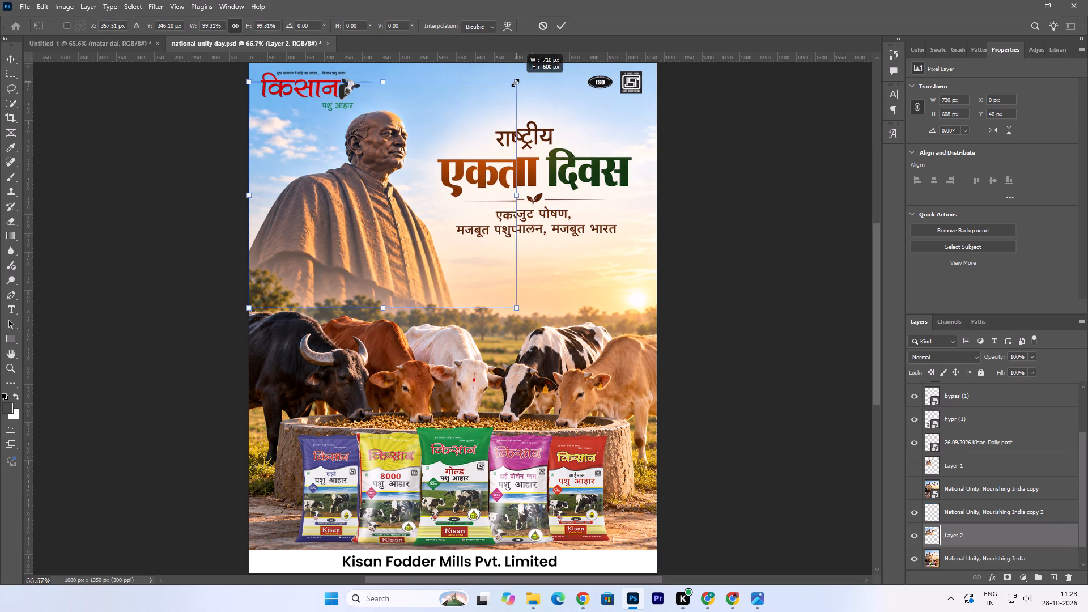
left_click_drag(515, 83, 485, 99)
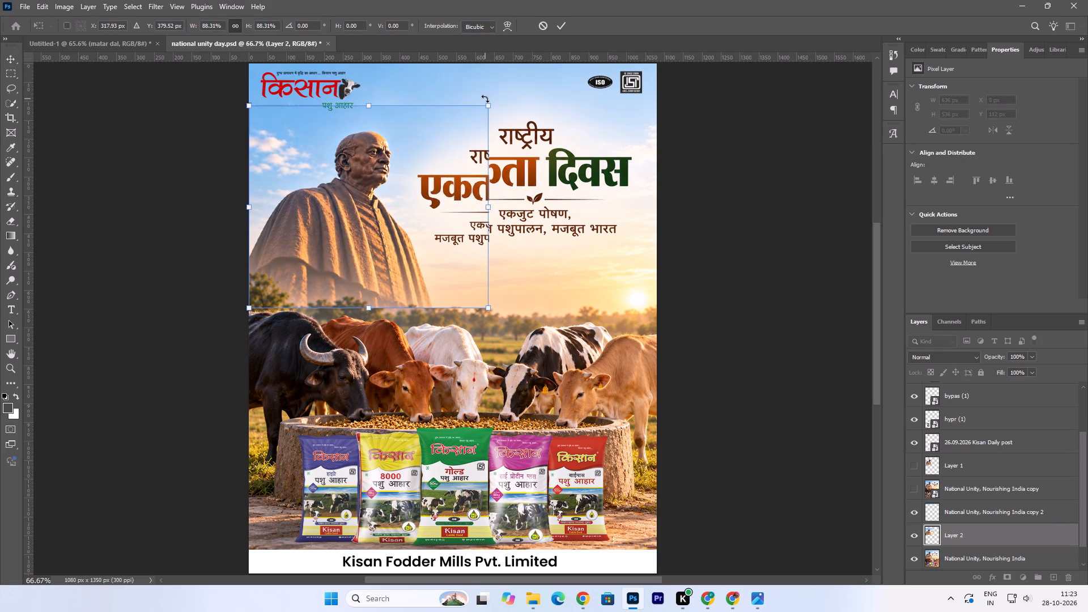
left_click(488, 104)
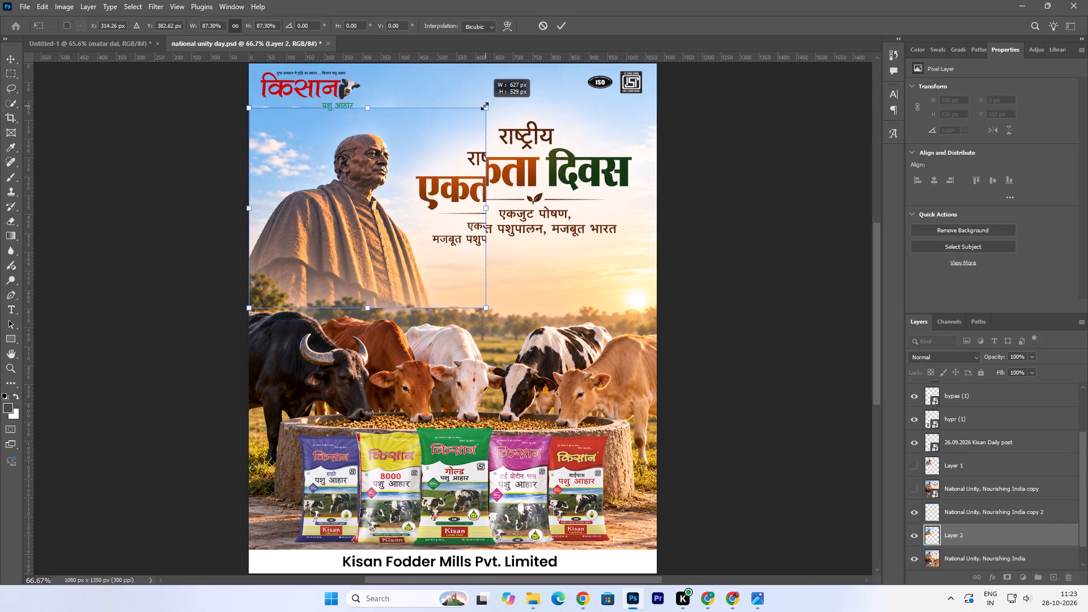
left_click(563, 20)
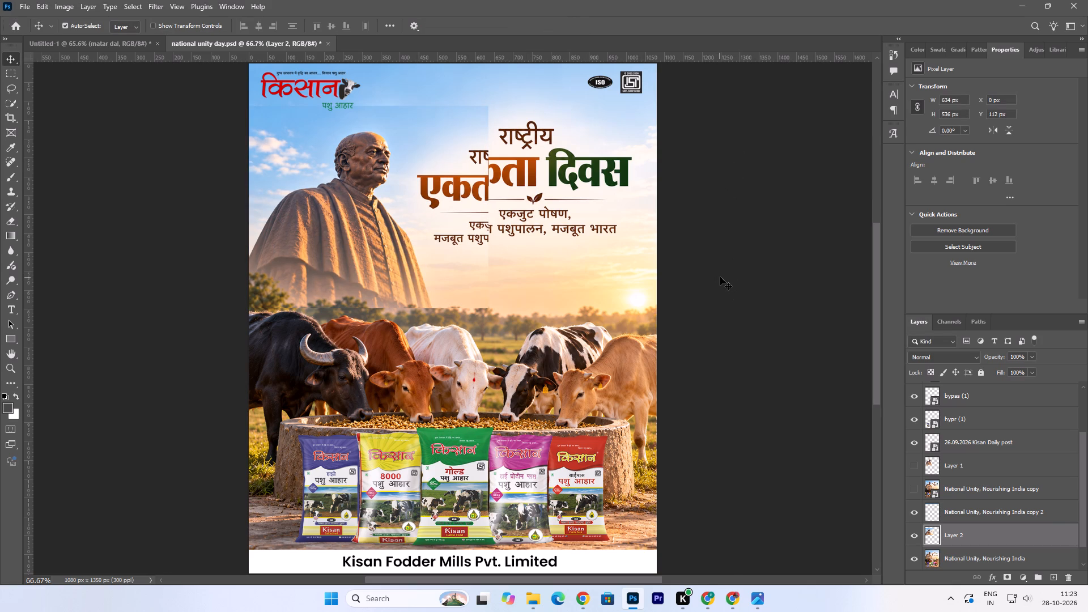
Duplicate the scaled Layer 2 and hide the duplicate as a backup.
left_click(1003, 547)
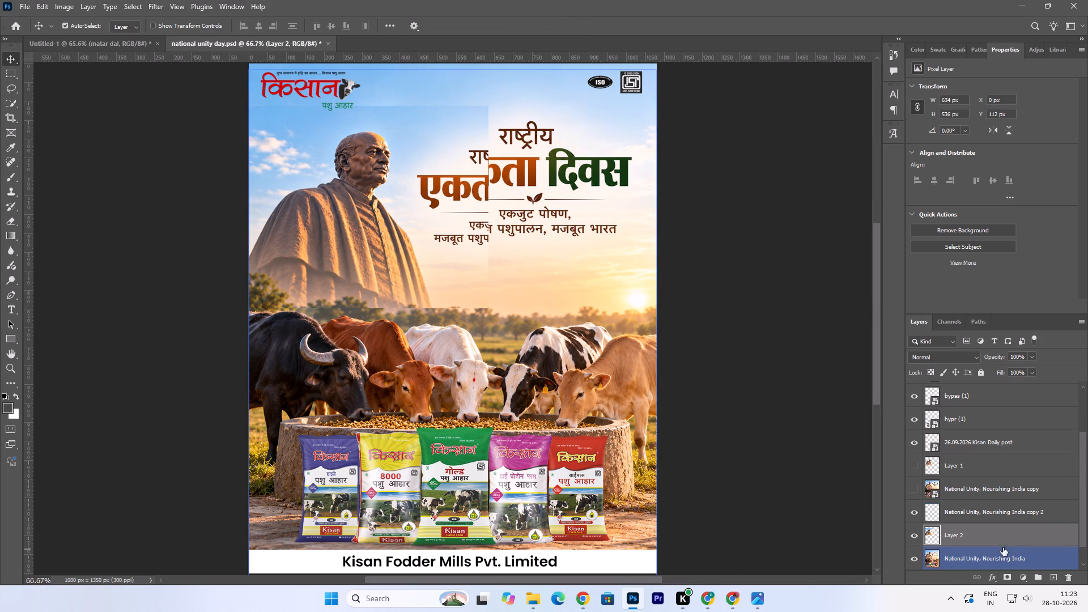
left_click(1005, 534)
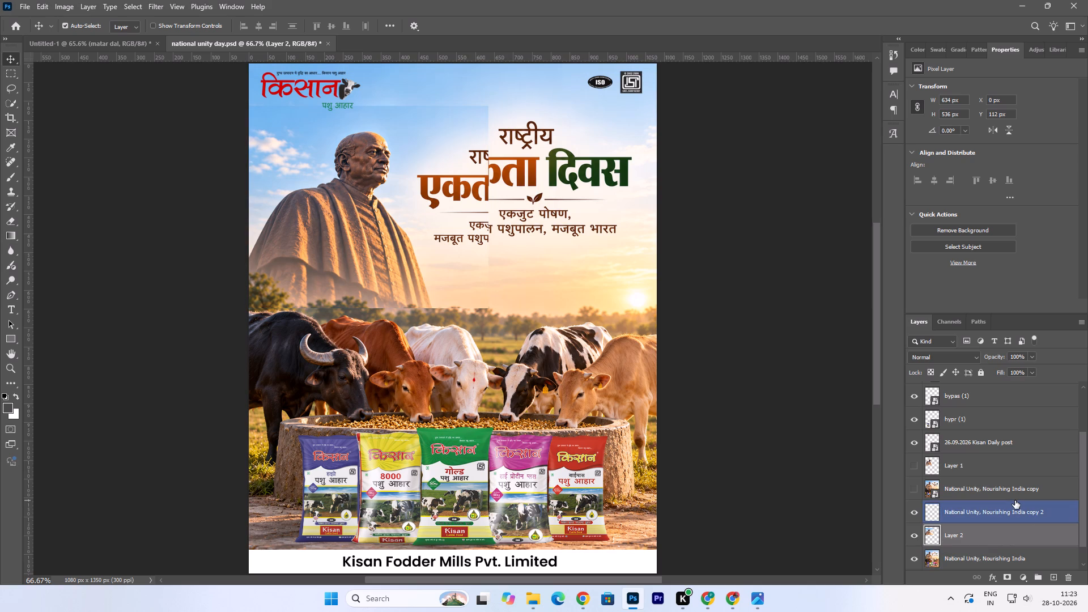
key("ctrl+j")
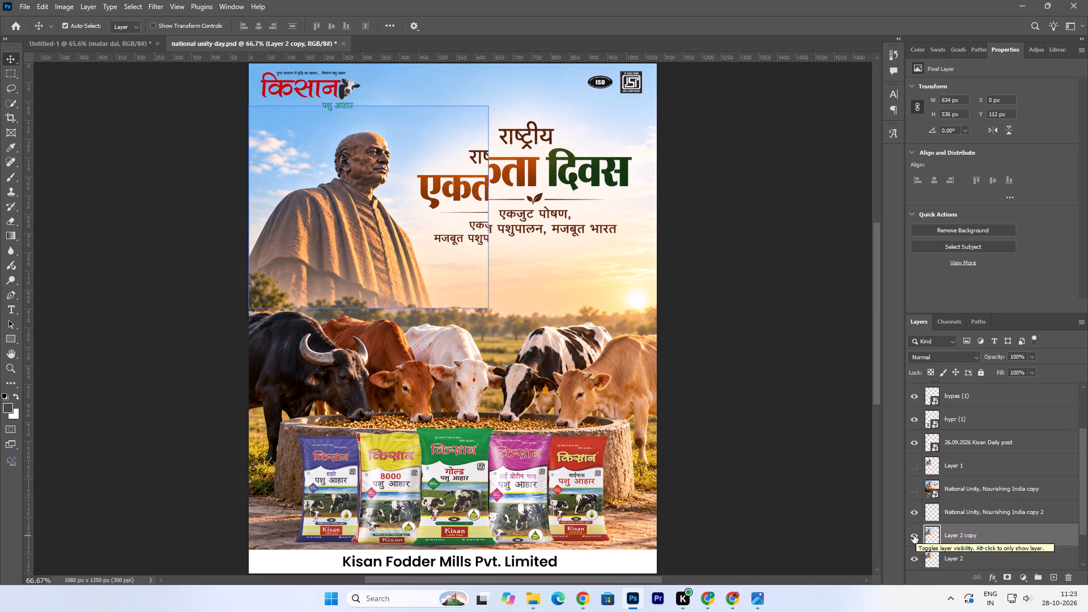
left_click(913, 535)
Erase Layer 2's bottom edge at its left end above the buffalo, enlarging the soft eraser to 70 px.
left_click(967, 558)
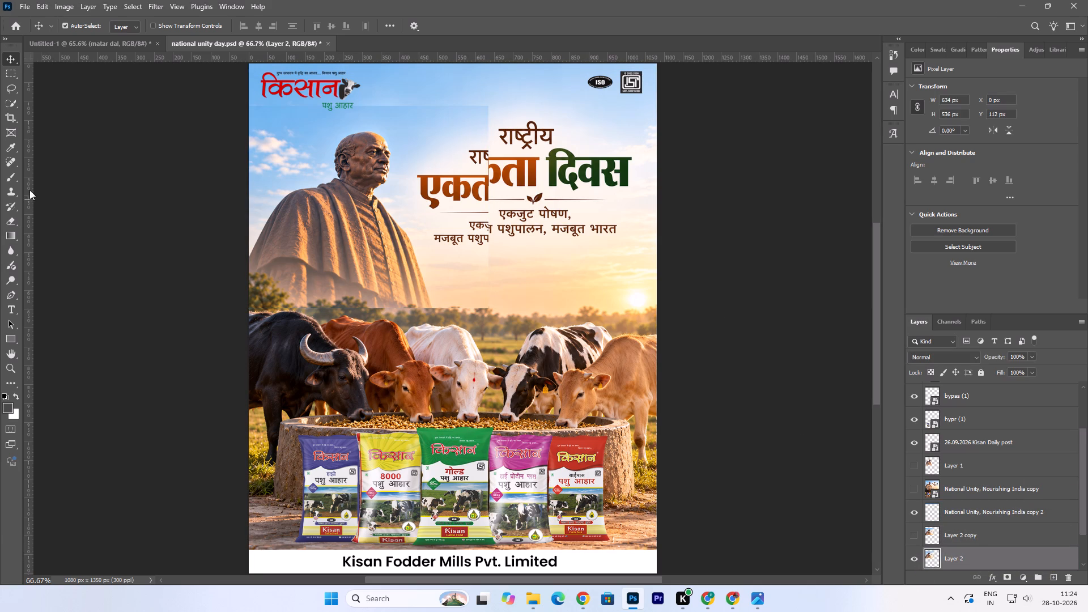
left_click(12, 220)
left_click(341, 309)
left_click_drag(338, 309, 337, 309)
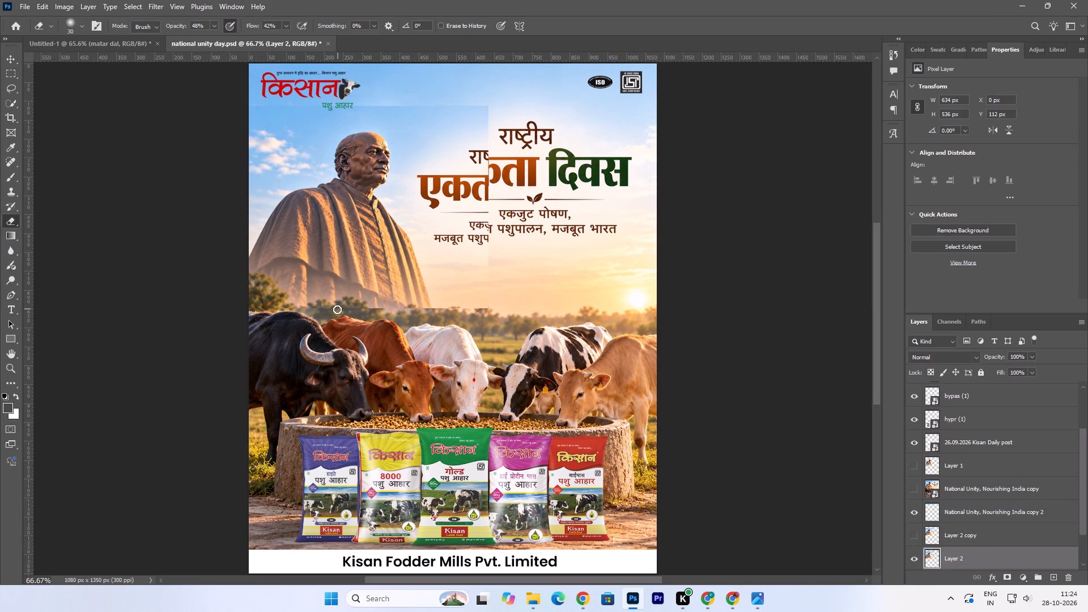
left_click_drag(337, 309, 302, 311)
key("bracketright")
key("bracketright")
key("bracketright")
key("bracketright")
key("bracketright")
key("bracketright")
triple_click(280, 307)
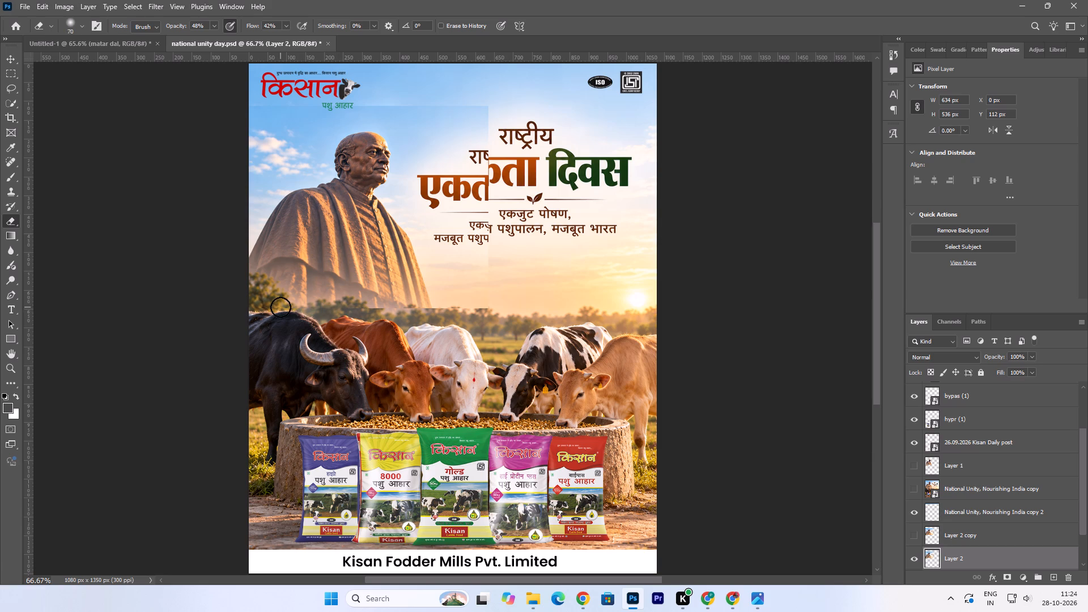
triple_click(279, 313)
double_click(272, 312)
left_click(266, 312)
triple_click(262, 311)
Soften Layer 2's bottom seam with the eraser from the buffalo's back to the statue's base above its horns.
left_click_drag(261, 310, 280, 311)
left_click_drag(287, 311, 296, 312)
triple_click(297, 312)
left_click(298, 312)
double_click(303, 316)
double_click(311, 312)
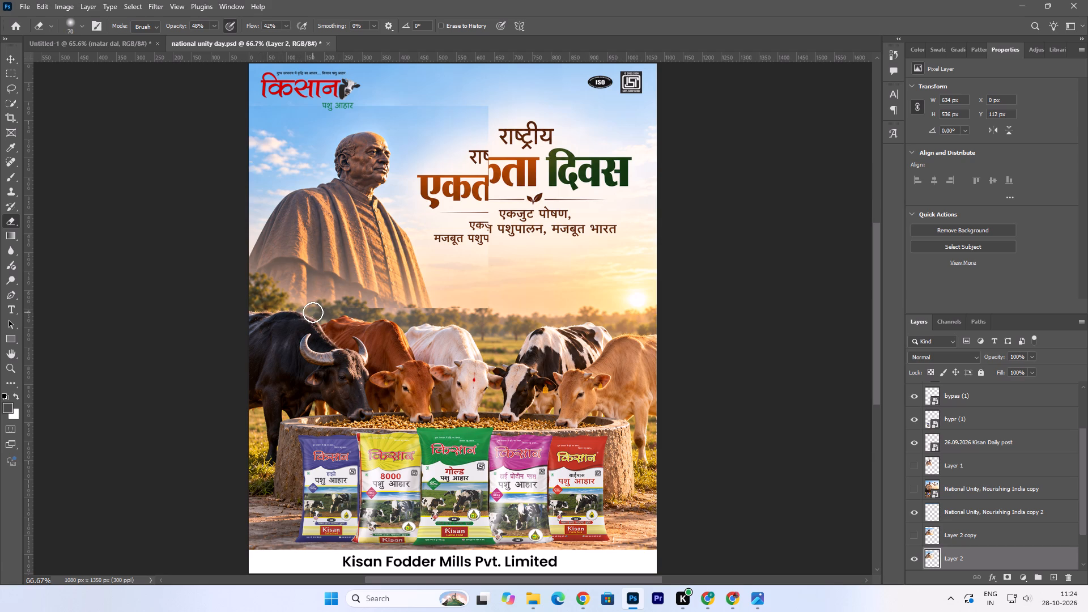
triple_click(317, 312)
left_click(301, 311)
left_click(325, 309)
left_click(331, 309)
double_click(339, 308)
double_click(347, 308)
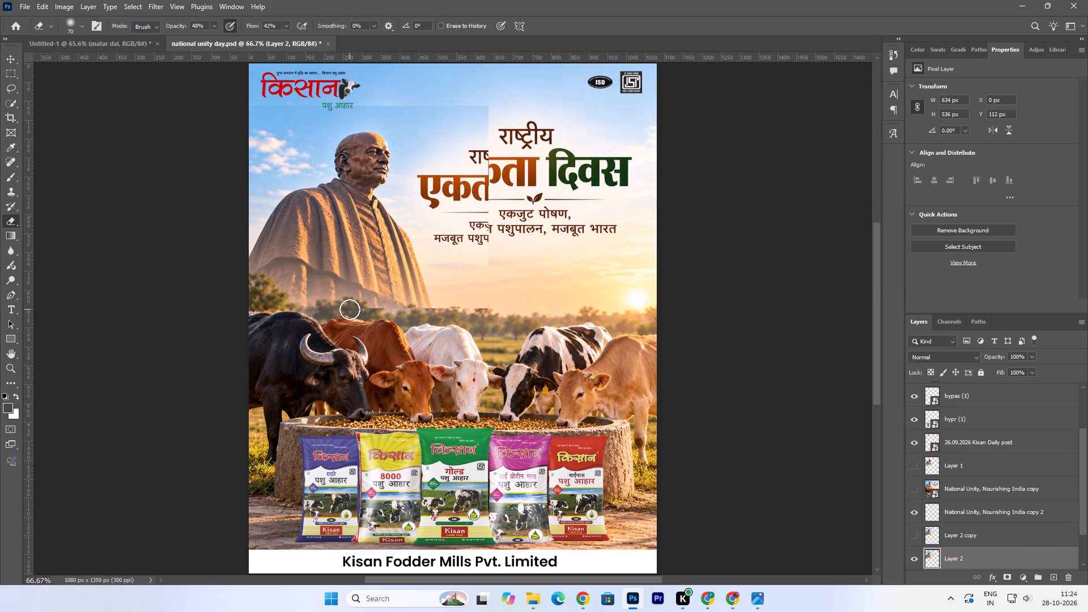
Blend Layer 2's bottom seam with the eraser along the statue's base above the brown cow.
double_click(352, 309)
left_click(358, 309)
triple_click(363, 309)
left_click(359, 310)
double_click(356, 310)
left_click_drag(358, 311, 364, 312)
double_click(368, 312)
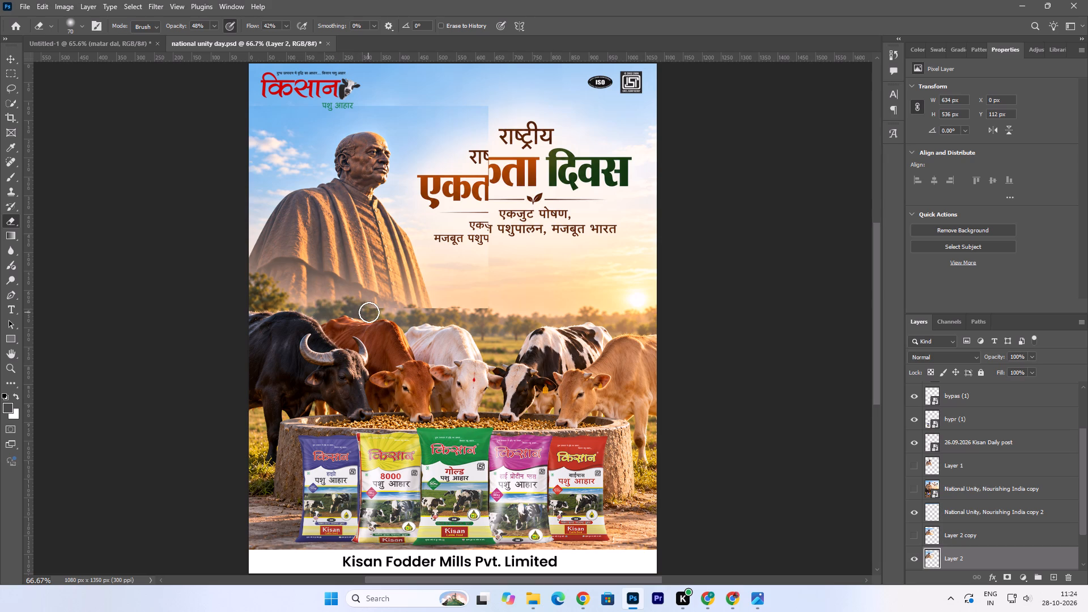
triple_click(376, 312)
triple_click(377, 313)
triple_click(377, 313)
triple_click(377, 313)
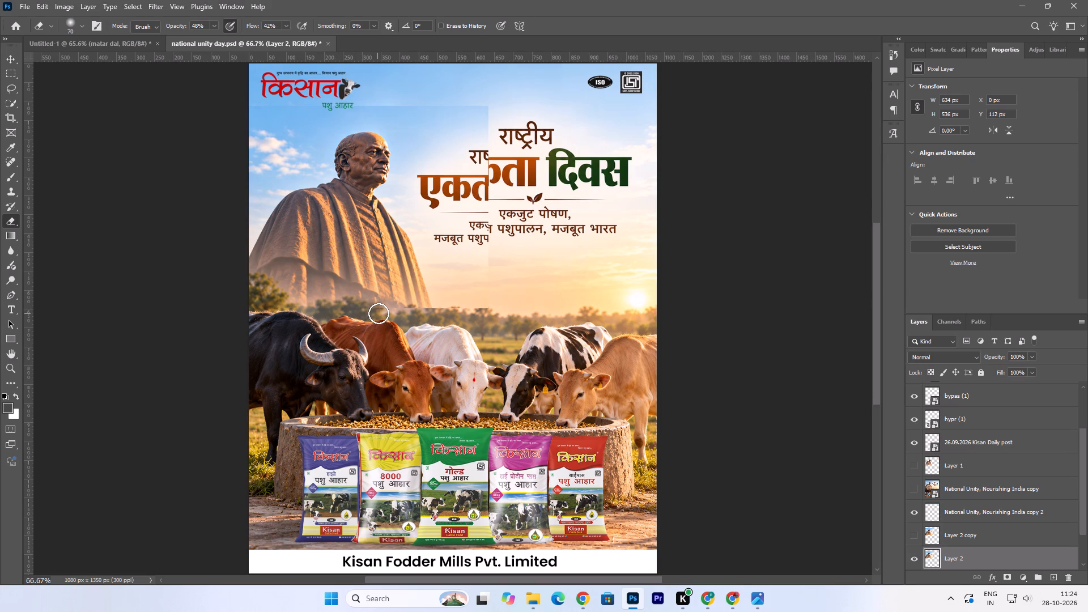
double_click(375, 308)
Erase the hard bottom edge of Layer 2 under the statue's right corner, above the white cow.
left_click(397, 312)
triple_click(401, 313)
triple_click(414, 309)
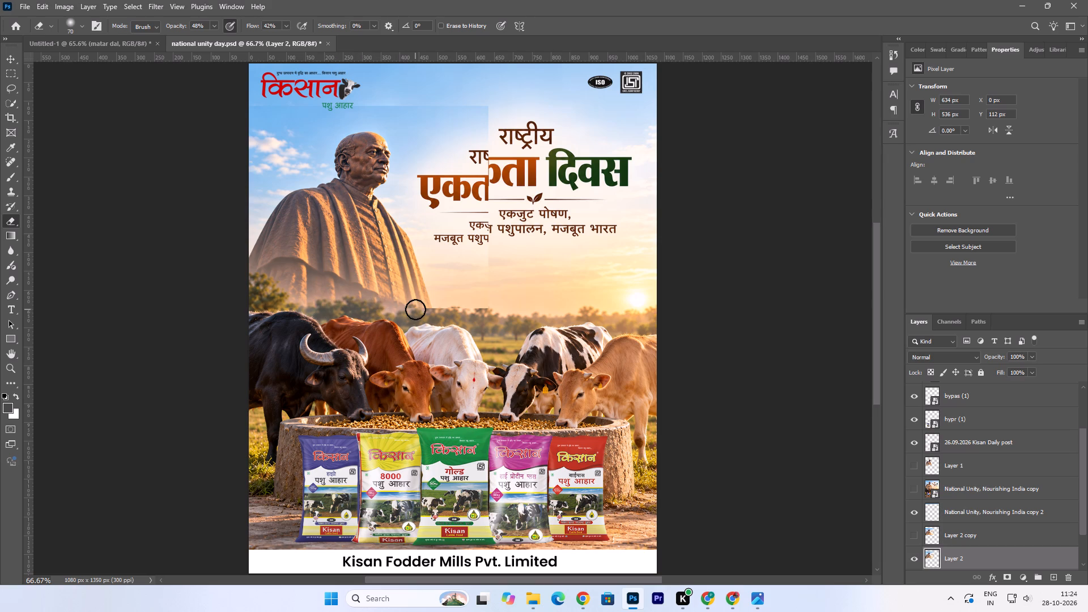
left_click(411, 309)
double_click(407, 310)
double_click(414, 308)
left_click(406, 311)
left_click(401, 311)
double_click(379, 313)
left_click_drag(387, 311, 404, 309)
double_click(406, 308)
left_click(417, 308)
double_click(424, 309)
double_click(430, 310)
triple_click(433, 311)
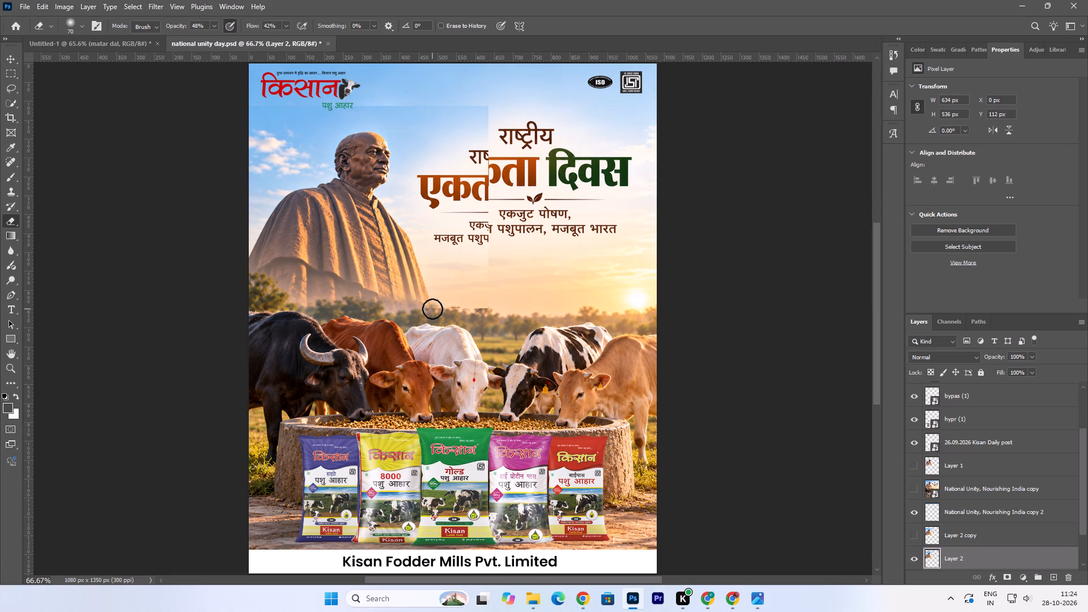
Fade Layer 2's bottom seam with the eraser through the treeline just right of the statue's base.
left_click(431, 309)
left_click_drag(432, 311, 440, 316)
double_click(440, 316)
left_click(440, 311)
left_click_drag(442, 311, 453, 309)
left_click(457, 308)
double_click(460, 308)
Set the eraser to 52% opacity and 53% flow, and blend Layer 2's bottom seam from its right corner back to the statue.
left_click(176, 25)
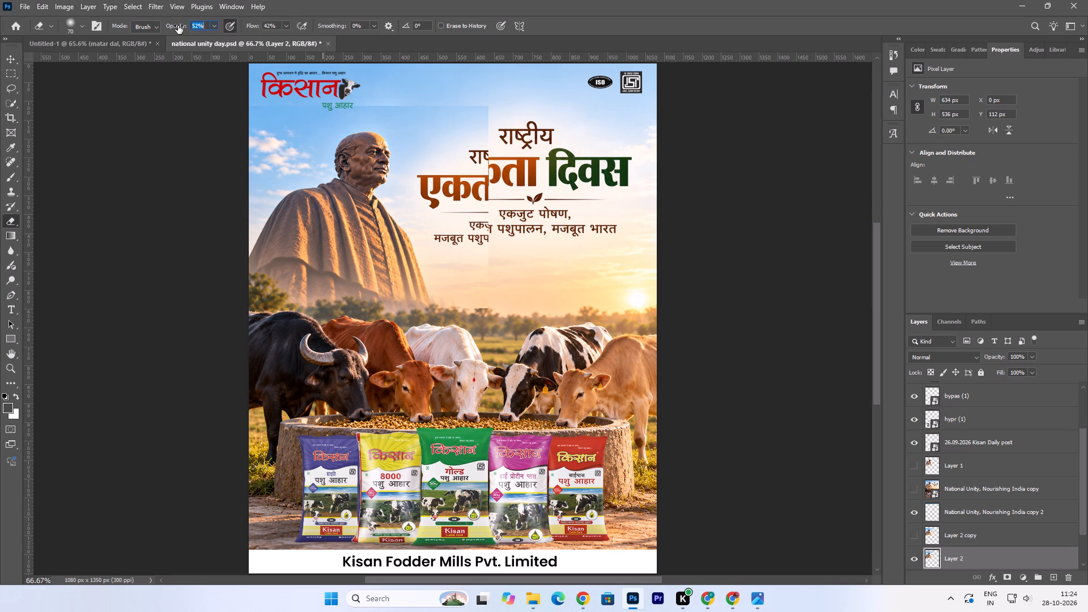
left_click_drag(254, 24, 260, 25)
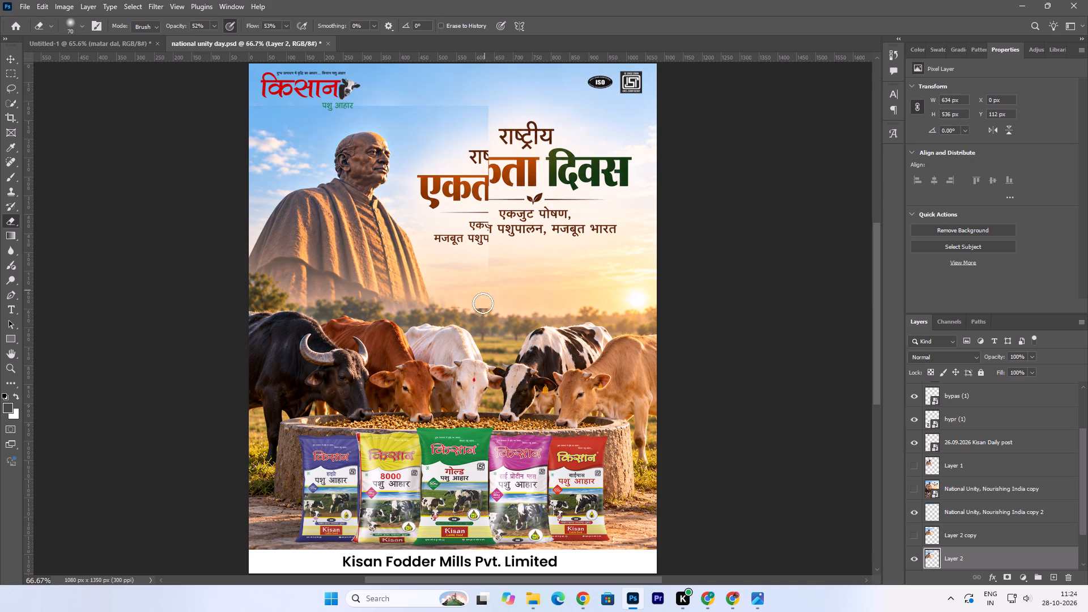
triple_click(487, 310)
double_click(487, 308)
triple_click(481, 309)
double_click(481, 309)
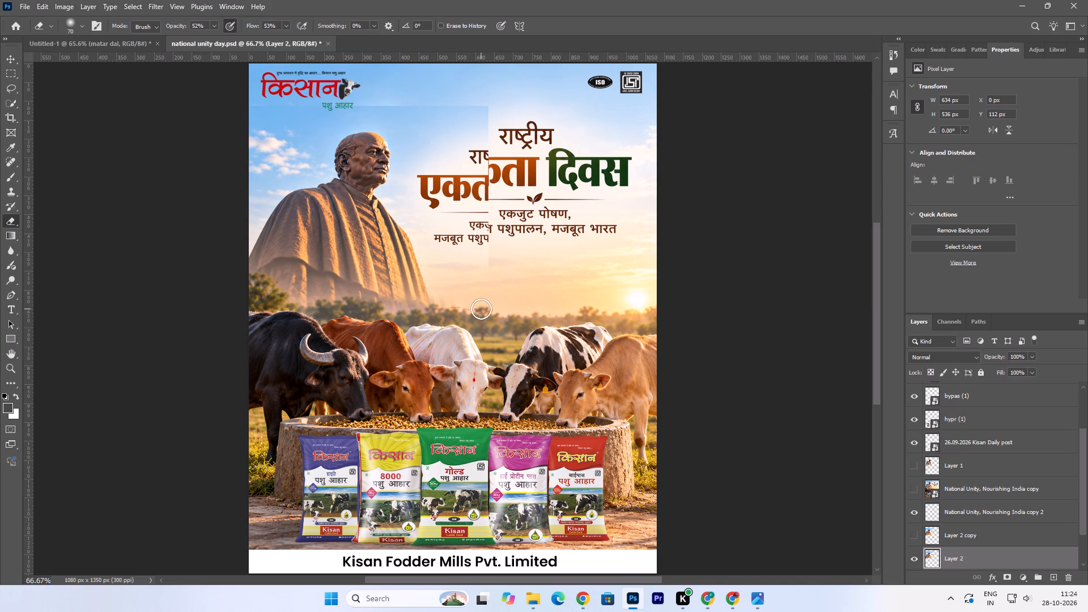
left_click(474, 310)
left_click(469, 308)
double_click(464, 307)
double_click(460, 305)
triple_click(455, 309)
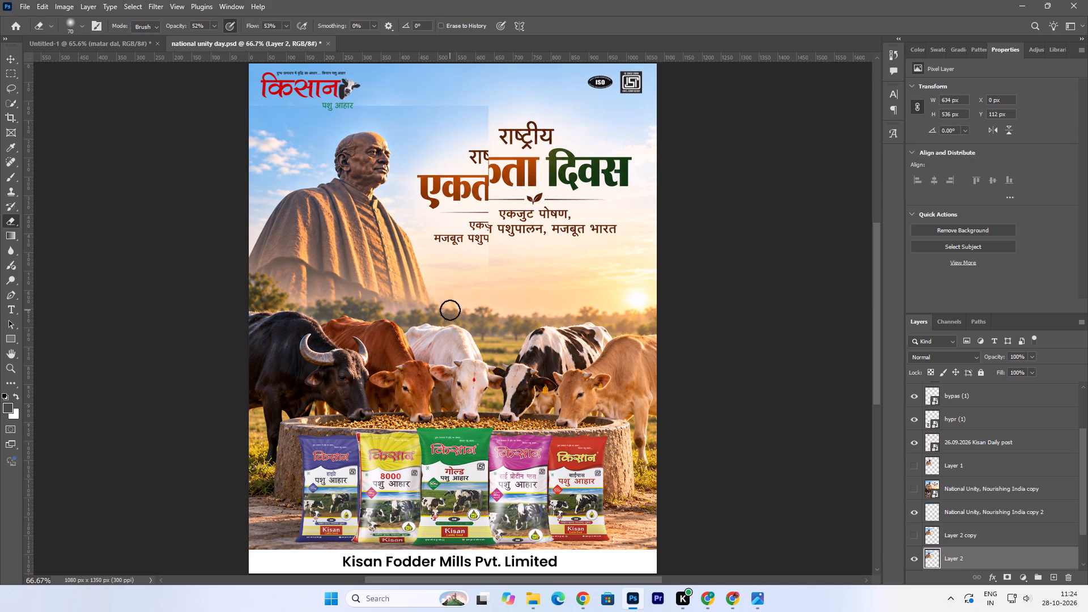
left_click(450, 310)
double_click(440, 314)
triple_click(434, 318)
left_click_drag(426, 316, 397, 317)
Erase Layer 2's right edge from the lower sky up to the end of the duplicated tagline.
left_click(488, 284)
left_click(487, 280)
left_click(487, 270)
left_click(487, 266)
double_click(486, 260)
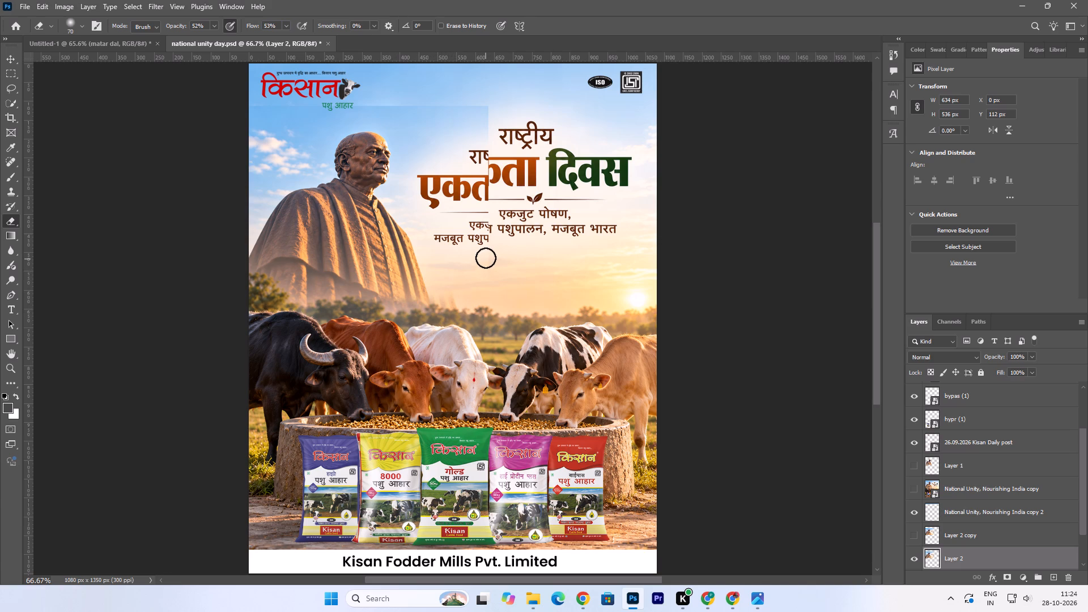
double_click(487, 256)
left_click(488, 252)
left_click(487, 245)
double_click(487, 239)
double_click(485, 235)
triple_click(485, 229)
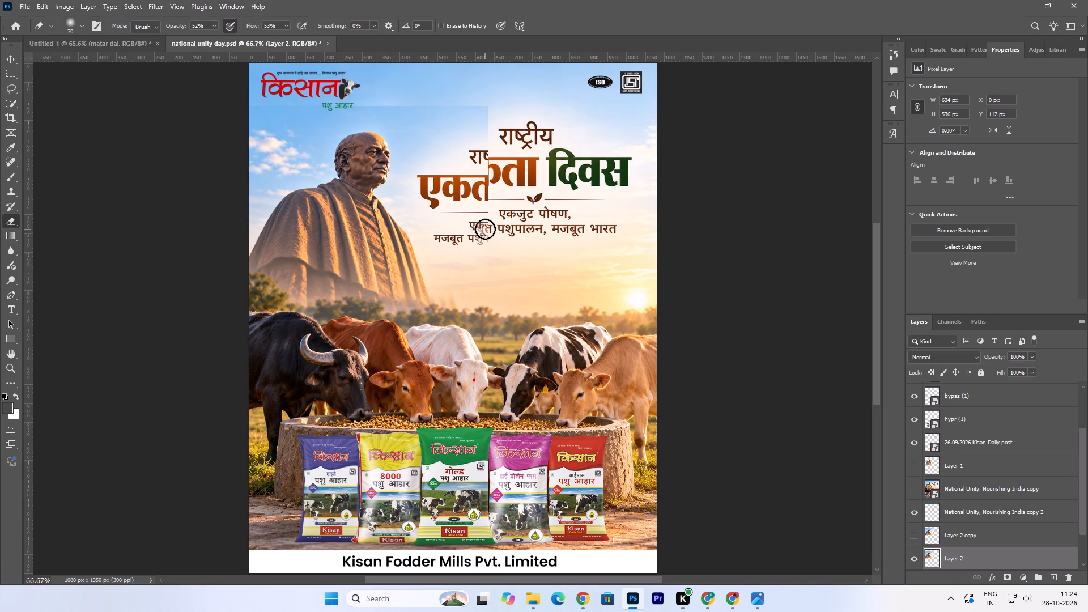
left_click(479, 226)
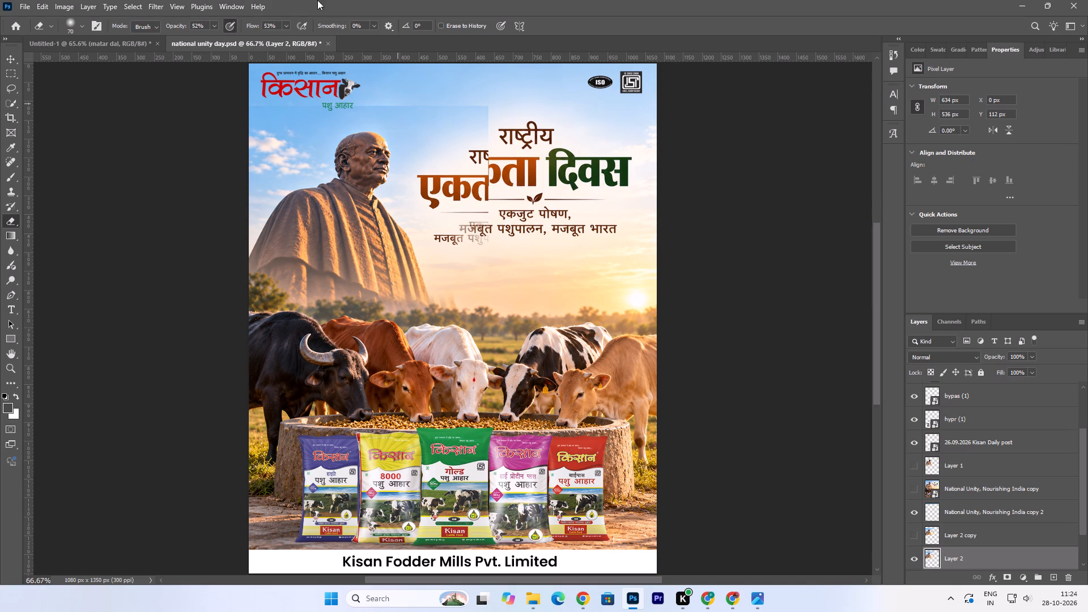
Set the eraser flow to 100% and erase the right part of the duplicated tagline on Layer 2.
left_click_drag(248, 25, 357, 33)
double_click(484, 235)
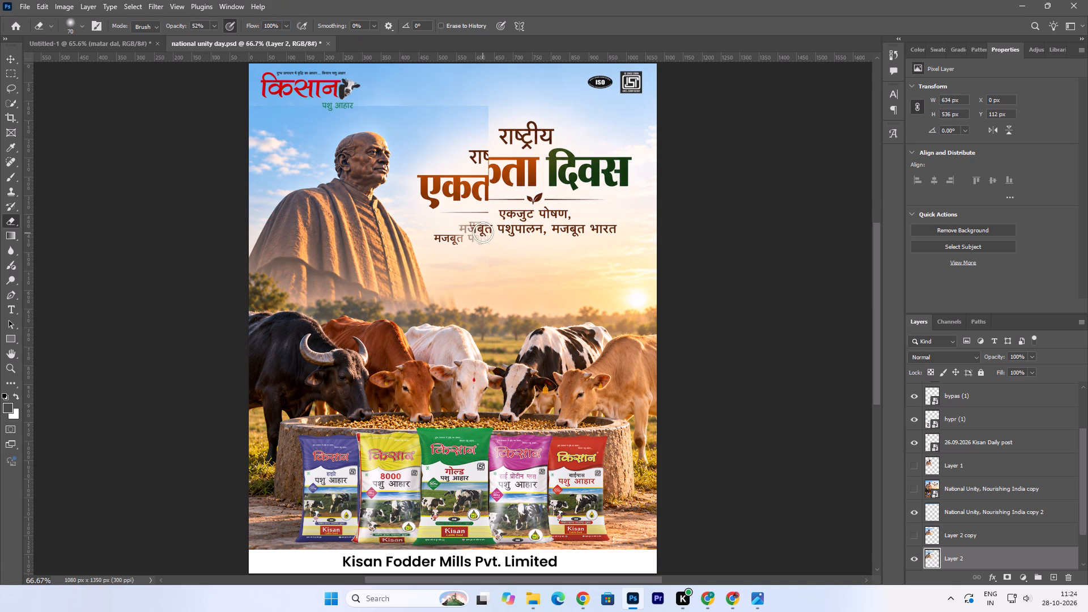
left_click(479, 232)
left_click_drag(475, 228, 464, 232)
left_click(466, 240)
left_click_drag(466, 240, 474, 239)
left_click(476, 239)
triple_click(484, 237)
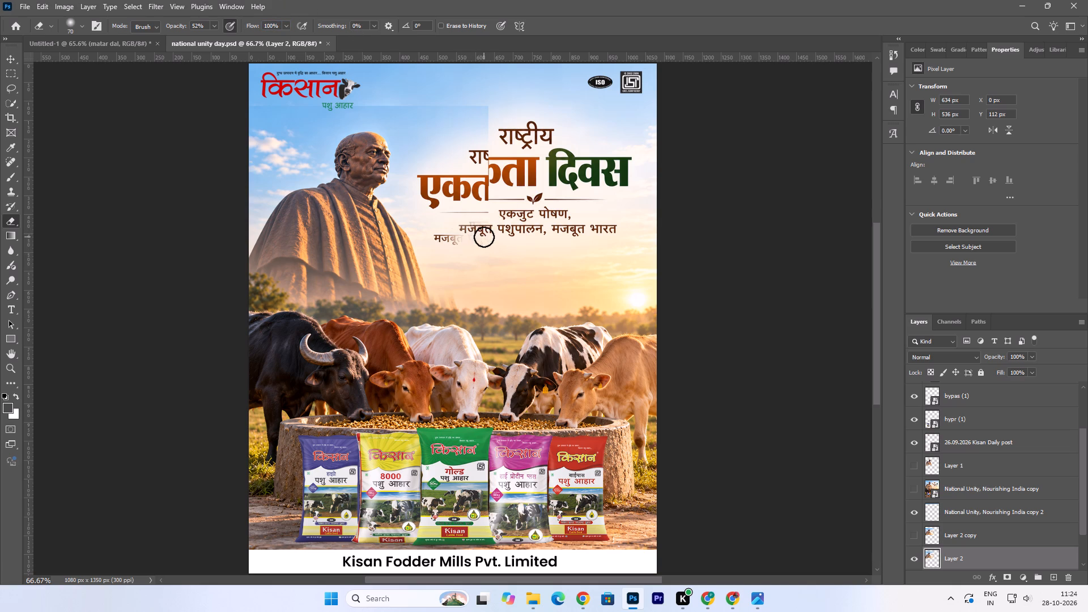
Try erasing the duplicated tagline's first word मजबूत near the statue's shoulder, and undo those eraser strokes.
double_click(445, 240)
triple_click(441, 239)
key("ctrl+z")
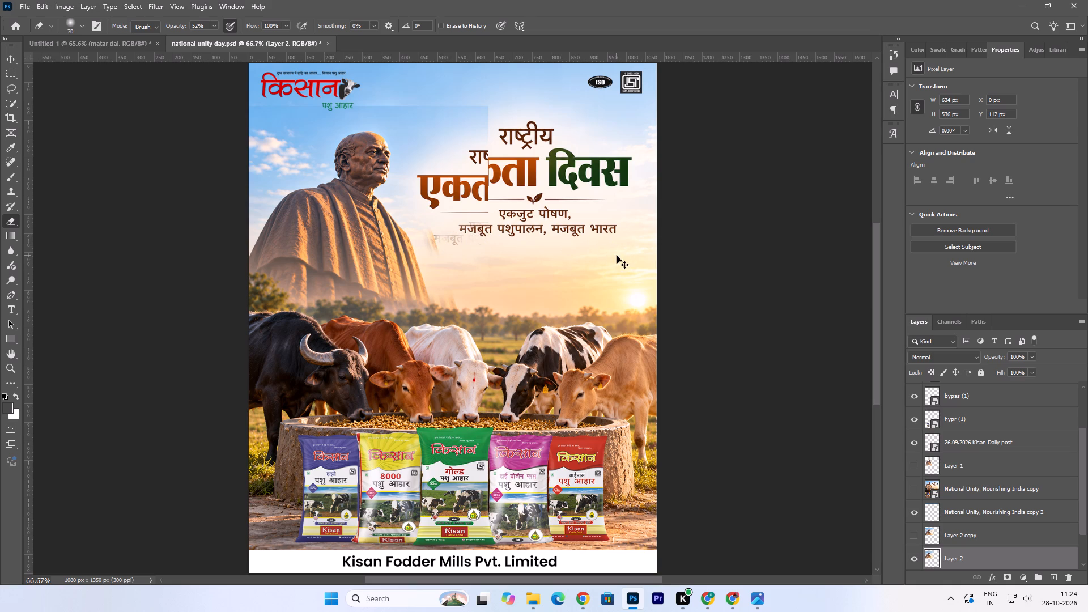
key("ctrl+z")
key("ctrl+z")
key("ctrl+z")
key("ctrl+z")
Erase the duplicated tagline fragment on Layer 2 after मज and the haze up to the layer's edge.
triple_click(456, 241)
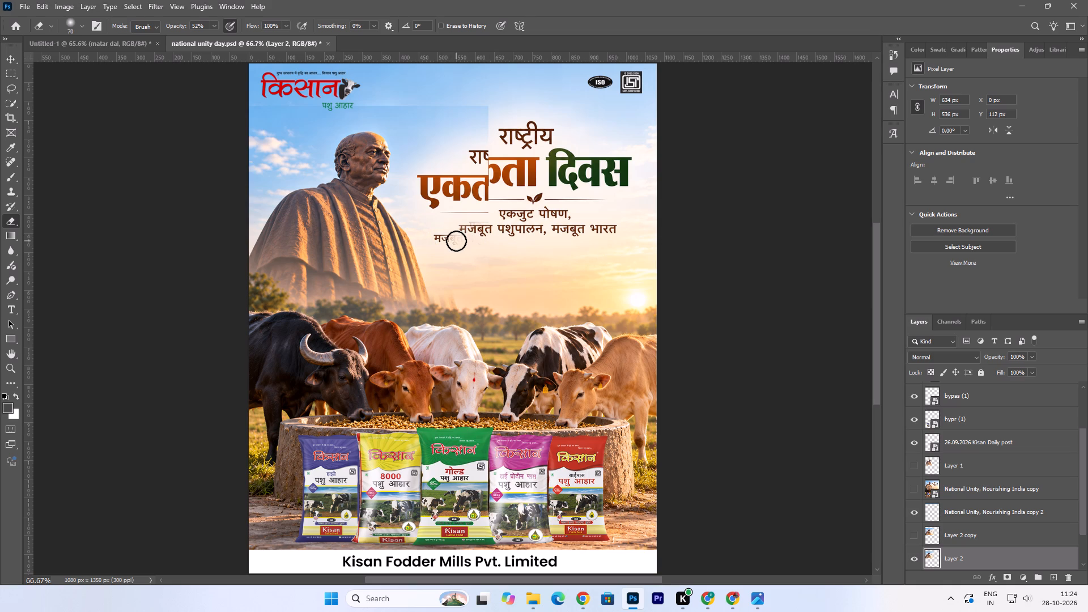
triple_click(457, 241)
left_click(458, 241)
double_click(477, 239)
left_click(478, 232)
double_click(467, 229)
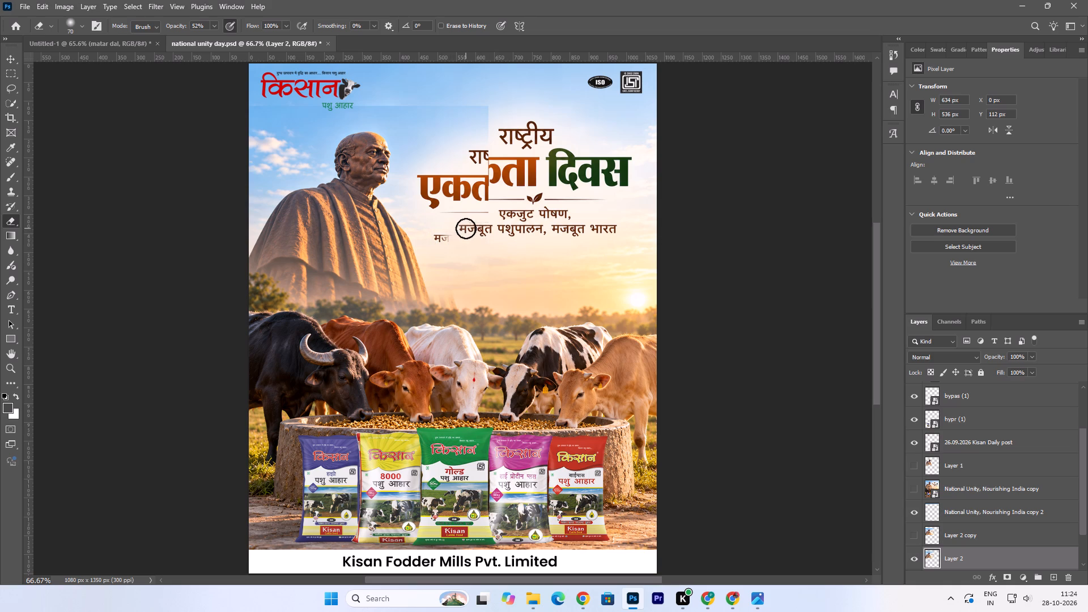
triple_click(474, 224)
left_click(478, 223)
left_click(483, 224)
left_click_drag(487, 225, 490, 237)
double_click(492, 240)
Erase the duplicated divider line on Layer 2 beneath the duplicated एकता heading.
triple_click(482, 209)
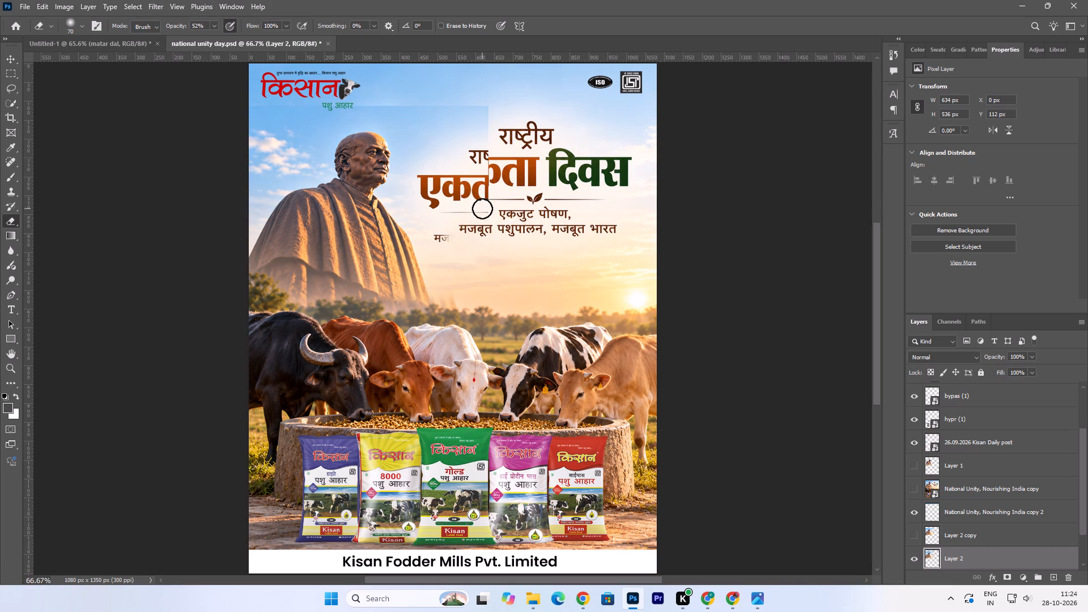
left_click(483, 211)
double_click(484, 214)
left_click_drag(486, 214, 473, 215)
double_click(469, 215)
left_click(464, 215)
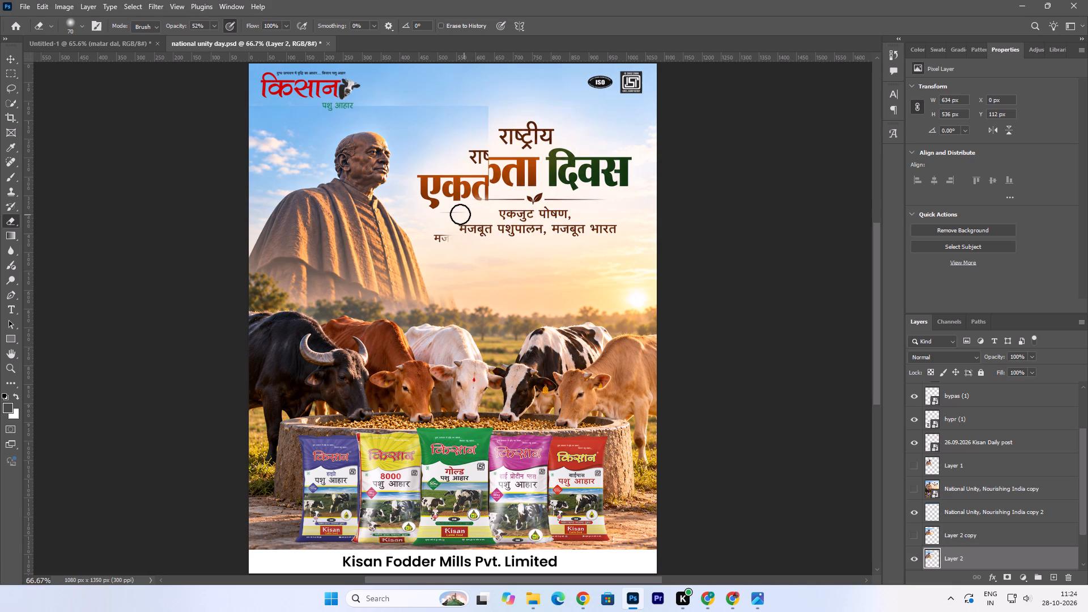
double_click(460, 214)
double_click(454, 214)
triple_click(451, 213)
triple_click(451, 213)
left_click(461, 214)
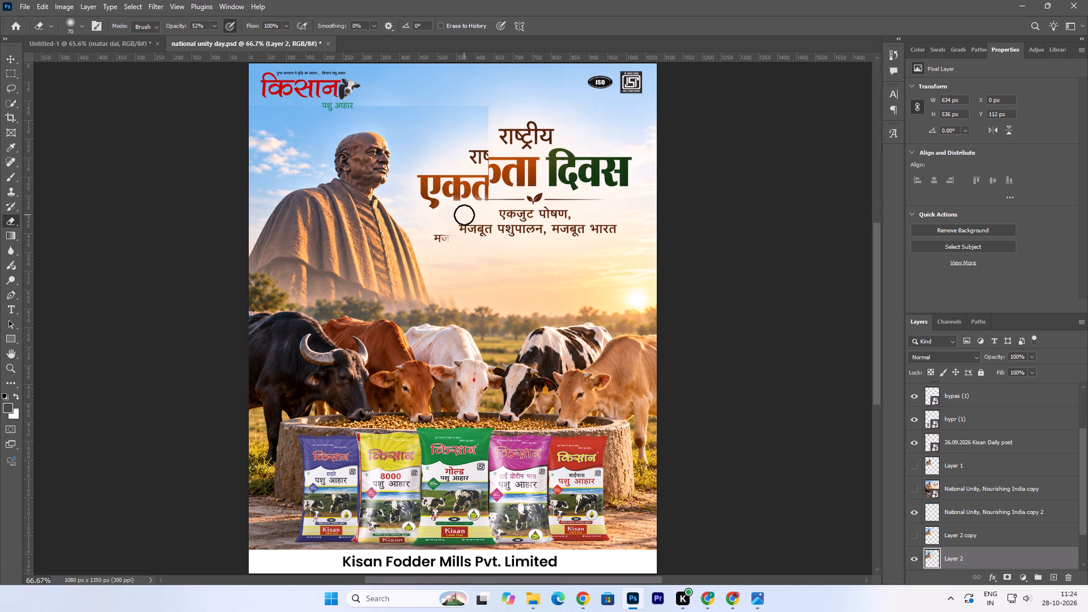
left_click_drag(467, 213, 472, 213)
left_click(478, 211)
left_click_drag(462, 211, 454, 211)
left_click(450, 210)
Fade the क and त of Layer 2's duplicated एकता with the eraser at 52% opacity.
triple_click(449, 190)
left_click_drag(451, 184, 458, 181)
left_click_drag(458, 181, 464, 186)
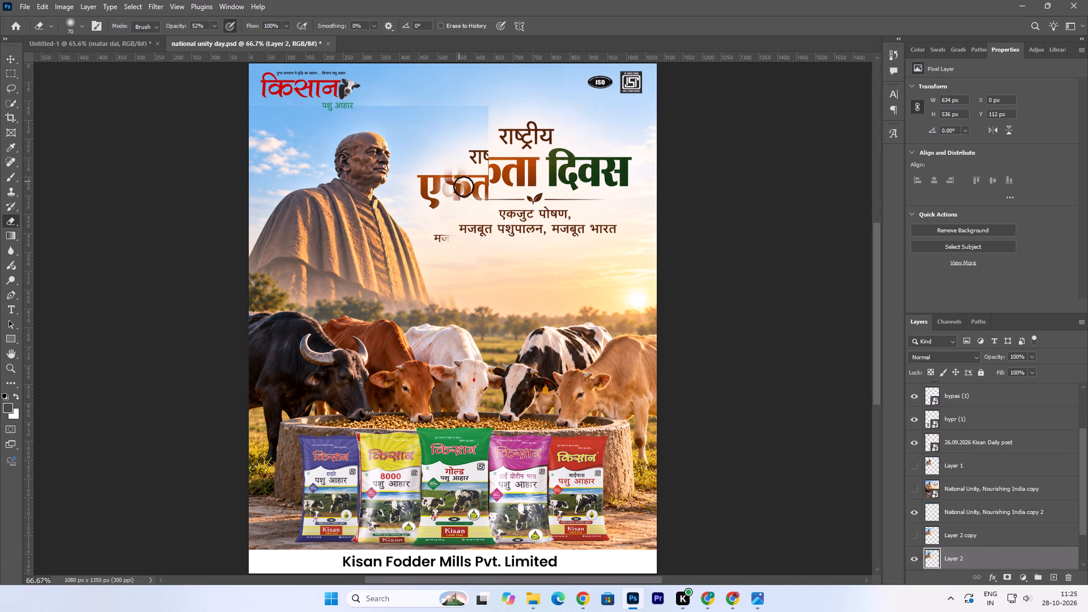
left_click_drag(464, 186, 480, 192)
double_click(478, 185)
double_click(481, 184)
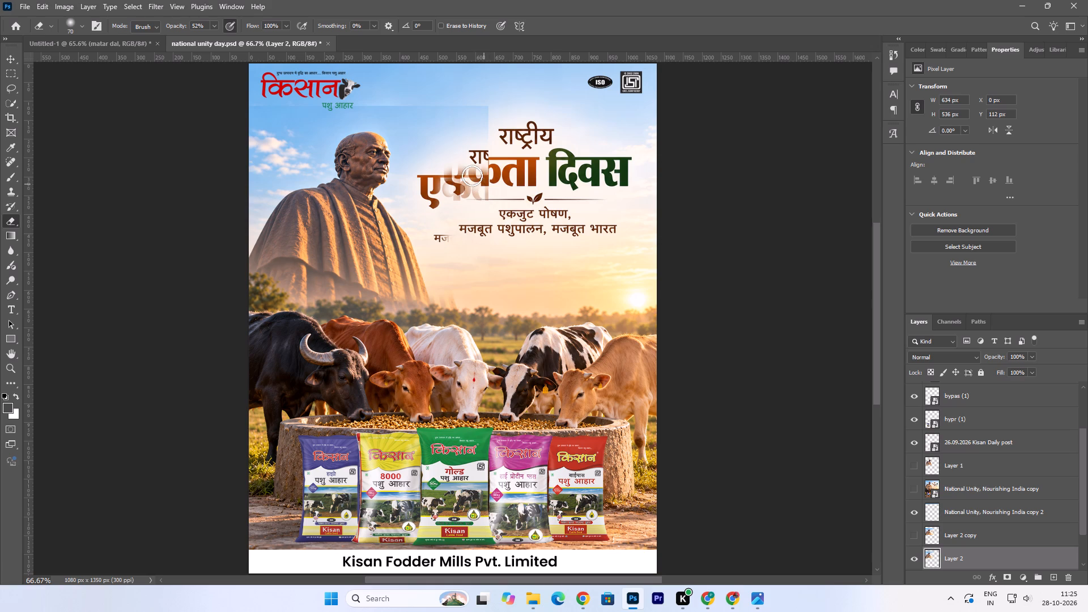
Set the eraser opacity to 100% and erase the rest of the duplicated क and त on Layer 2.
left_click_drag(177, 25, 265, 36)
left_click(458, 194)
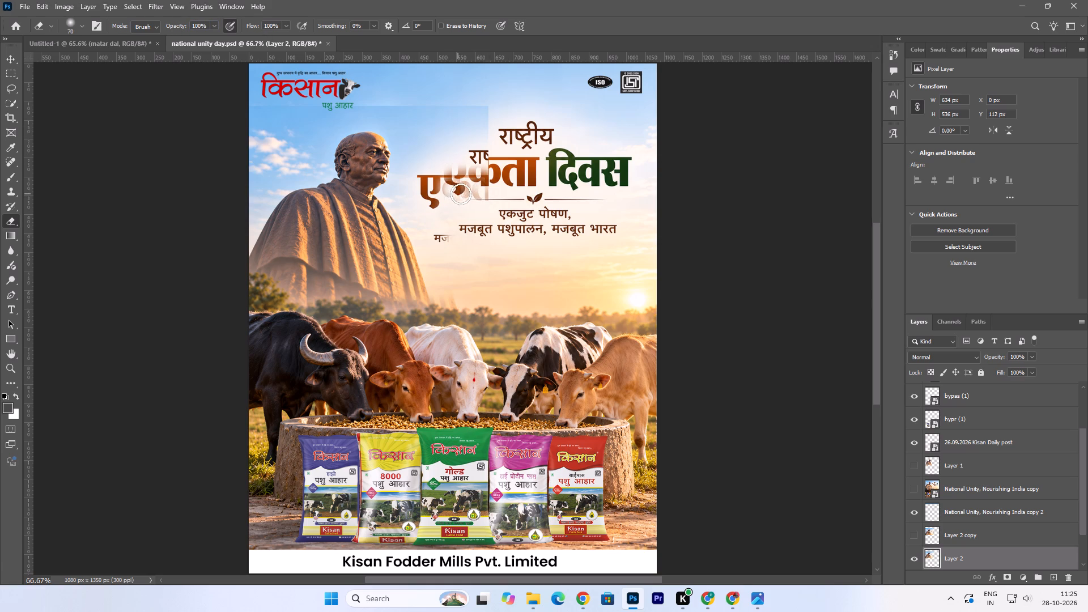
left_click_drag(460, 194, 465, 193)
double_click(468, 193)
double_click(470, 182)
left_click(477, 196)
left_click_drag(480, 198, 485, 197)
double_click(486, 196)
left_click(487, 181)
left_click_drag(486, 173, 486, 168)
left_click(486, 164)
left_click(487, 160)
Erase the duplicated राष्ट्रीय fragment on Layer 2 above the एकता heading.
double_click(484, 154)
triple_click(476, 157)
left_click_drag(475, 155, 482, 149)
left_click(484, 142)
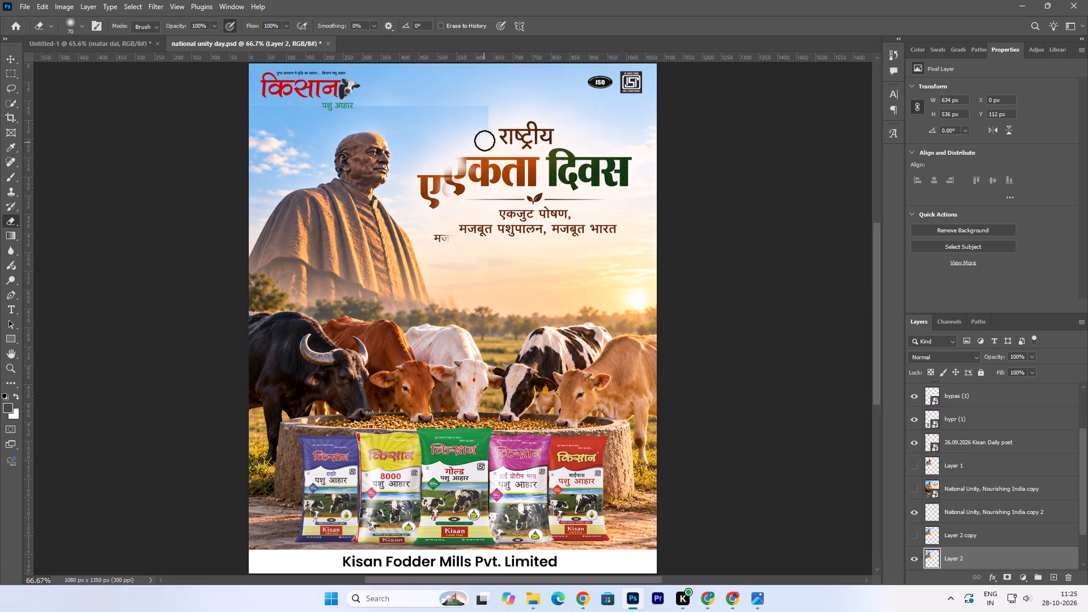
Erase Layer 2's upper right corner and its top edge from there toward the statue.
left_click(486, 138)
left_click(488, 131)
left_click(490, 119)
double_click(490, 115)
double_click(488, 111)
left_click(481, 107)
double_click(474, 103)
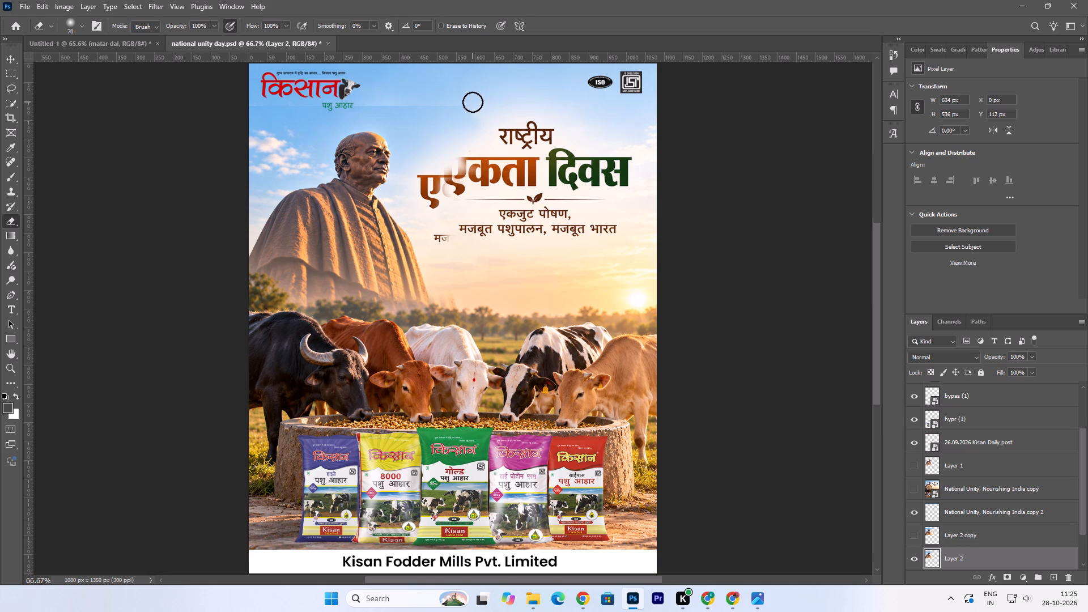
left_click(464, 103)
left_click(457, 104)
double_click(449, 102)
left_click(441, 102)
double_click(435, 103)
Sweep the eraser through Layer 2's sky from the top edge down past राष्ट्रीय to the एकता heading.
left_click_drag(458, 105, 468, 110)
left_click_drag(471, 113, 475, 119)
left_click_drag(477, 124, 479, 134)
left_click_drag(481, 138, 480, 164)
Erase the duplicated letter ए on Layer 2 beside the statue, from its bottom tip up to its top bar.
double_click(445, 189)
double_click(450, 192)
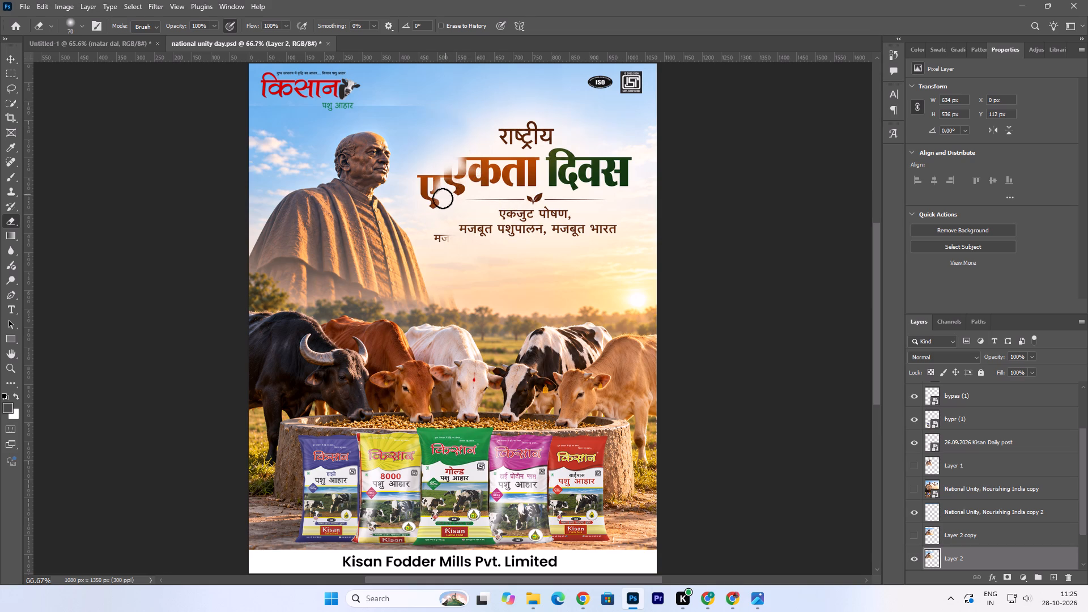
double_click(441, 201)
double_click(437, 204)
triple_click(434, 202)
double_click(431, 198)
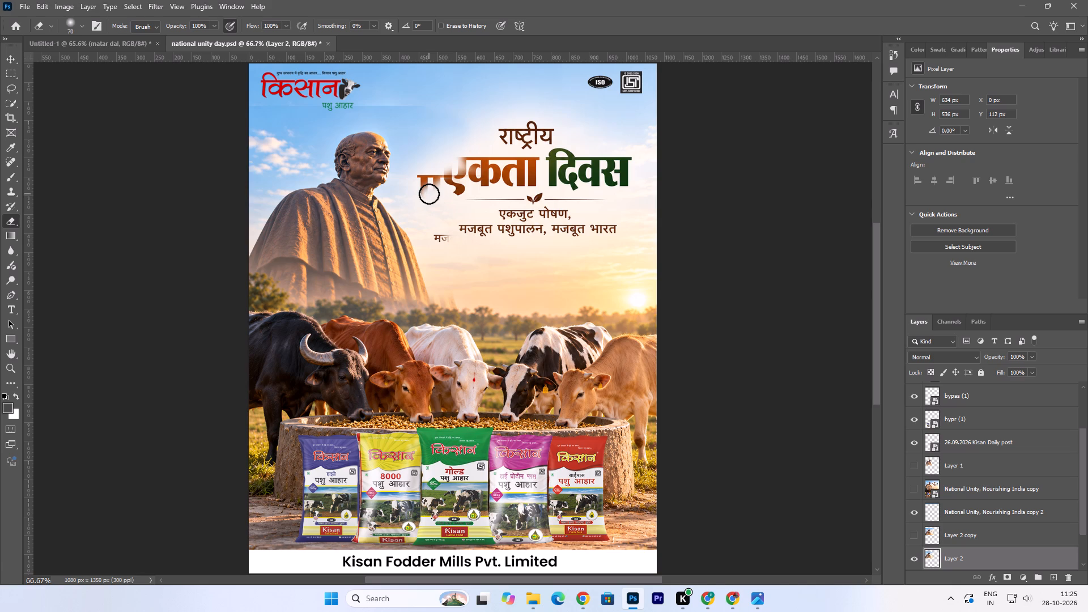
double_click(429, 194)
double_click(429, 190)
left_click(429, 185)
triple_click(427, 180)
triple_click(426, 177)
Clear the duplicate lettering and haze remaining on Layer 2 around the original एकता heading's first letter.
left_click_drag(435, 177, 441, 177)
triple_click(441, 177)
left_click(445, 178)
left_click(446, 187)
left_click(444, 173)
double_click(443, 161)
left_click_drag(449, 158, 458, 159)
left_click(458, 159)
double_click(459, 177)
left_click_drag(462, 179, 467, 194)
left_click_drag(461, 184, 462, 193)
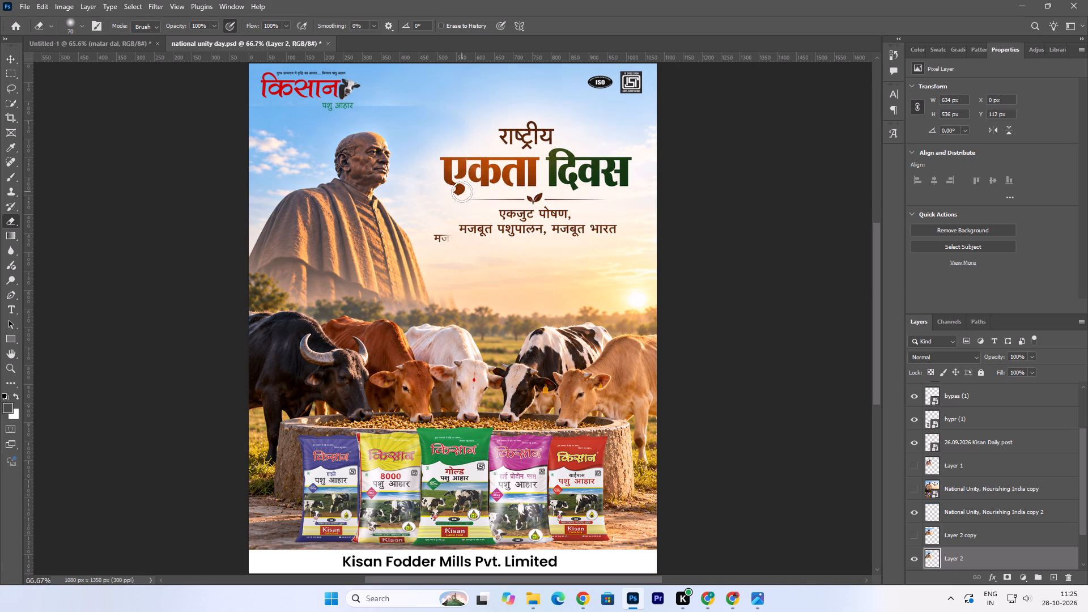
Reduce the eraser to size 40 and erase the last duplicated tagline letters मज near the statue's shoulder.
left_click(449, 239)
key("bracketleft")
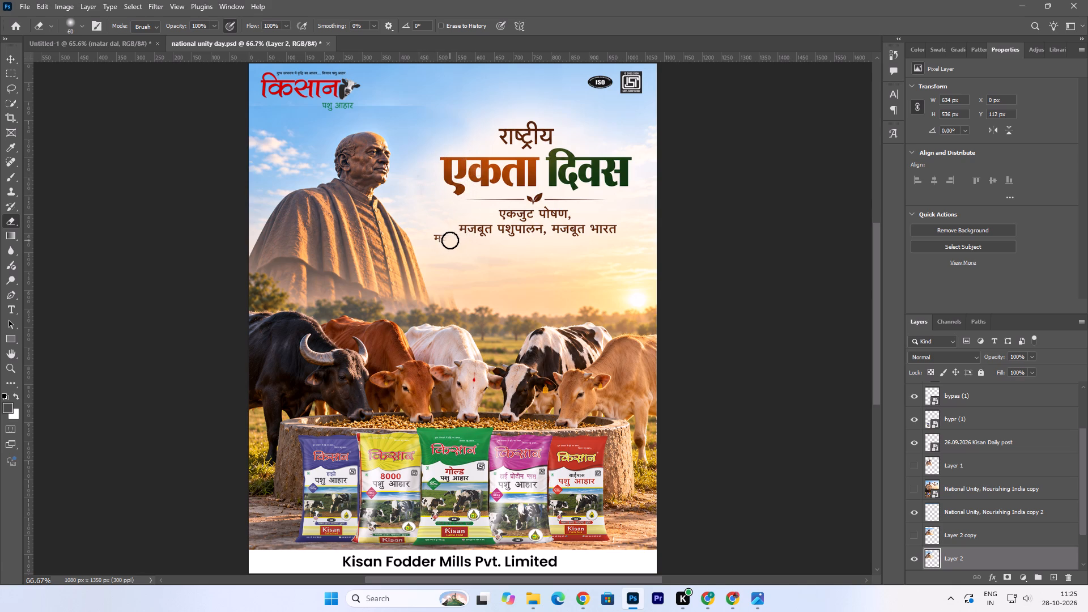
key("bracketleft")
key("bracketleft")
key("bracketleft")
triple_click(440, 239)
left_click(437, 237)
left_click_drag(437, 237, 442, 237)
left_click_drag(442, 237, 453, 236)
left_click_drag(438, 236, 464, 239)
Set the eraser to 32% opacity, 39% flow and size 80, and soften Layer 2's upper left corner.
left_click_drag(180, 26, 141, 61)
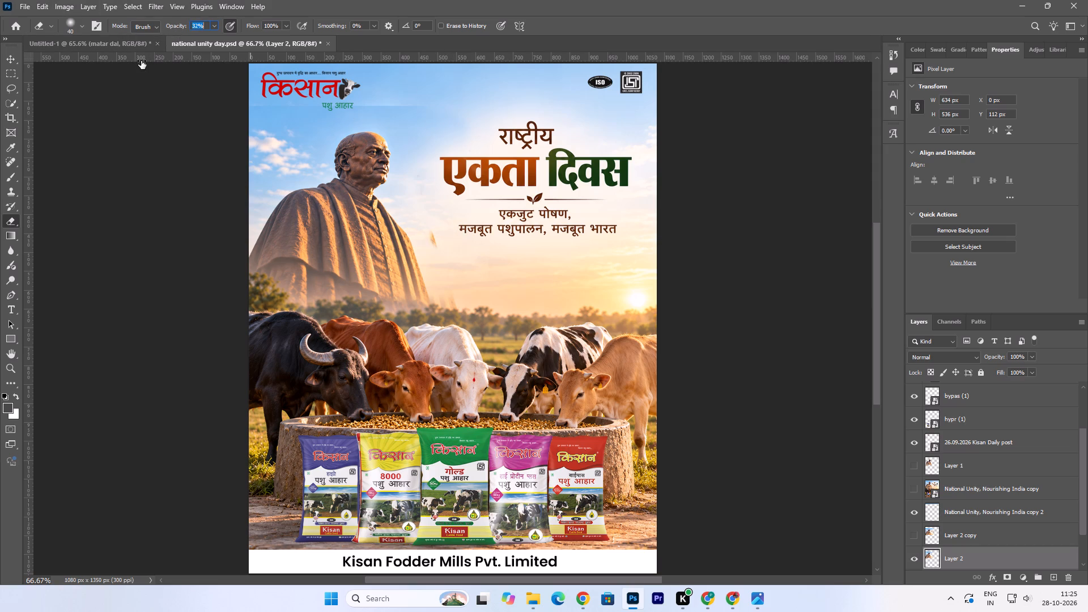
left_click_drag(141, 61, 141, 61)
left_click_drag(254, 25, 226, 56)
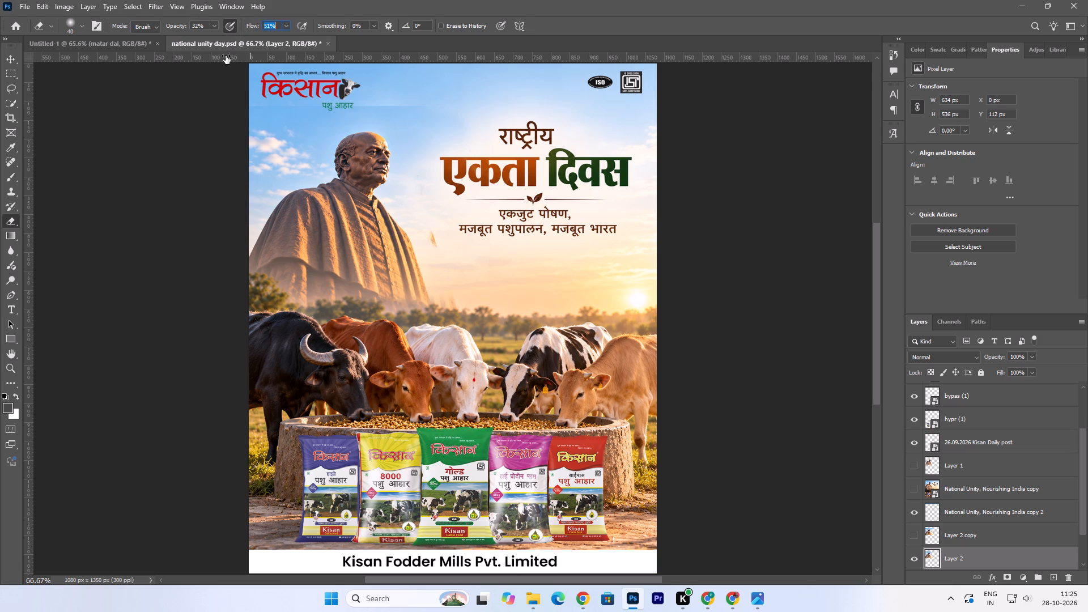
left_click_drag(226, 56, 219, 61)
type("]]")
key("bracketright")
key("bracketright")
key("bracketright")
left_click(269, 107)
double_click(265, 107)
double_click(261, 107)
double_click(256, 113)
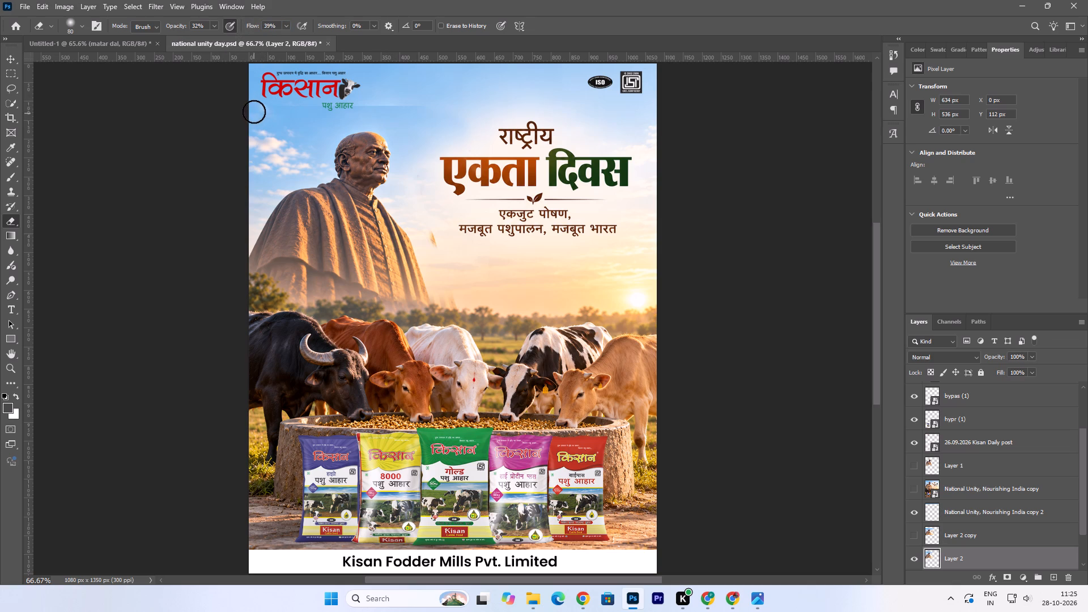
left_click_drag(254, 111, 263, 107)
left_click(263, 107)
left_click_drag(263, 107, 277, 108)
Blend Layer 2's top seam into the sky beneath the किसान logo lettering.
double_click(278, 108)
triple_click(283, 105)
double_click(292, 104)
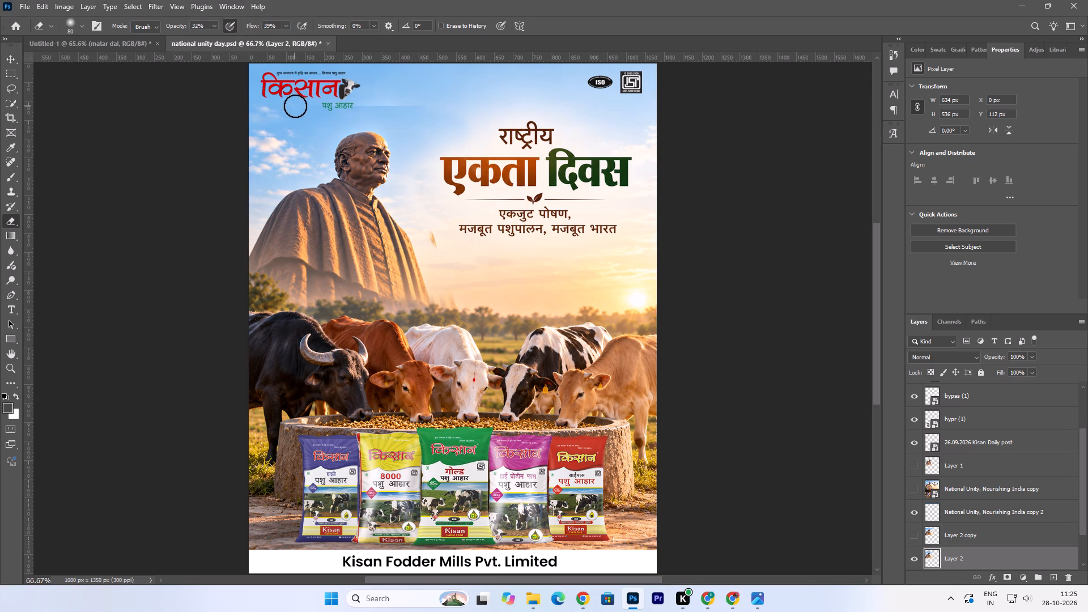
double_click(296, 106)
triple_click(301, 108)
left_click(297, 107)
triple_click(289, 107)
left_click(288, 107)
left_click(282, 107)
Blend Layer 2's top seam behind the logo's पशु आहार text and just past its end.
double_click(335, 104)
double_click(329, 104)
triple_click(321, 109)
left_click(321, 109)
left_click(330, 108)
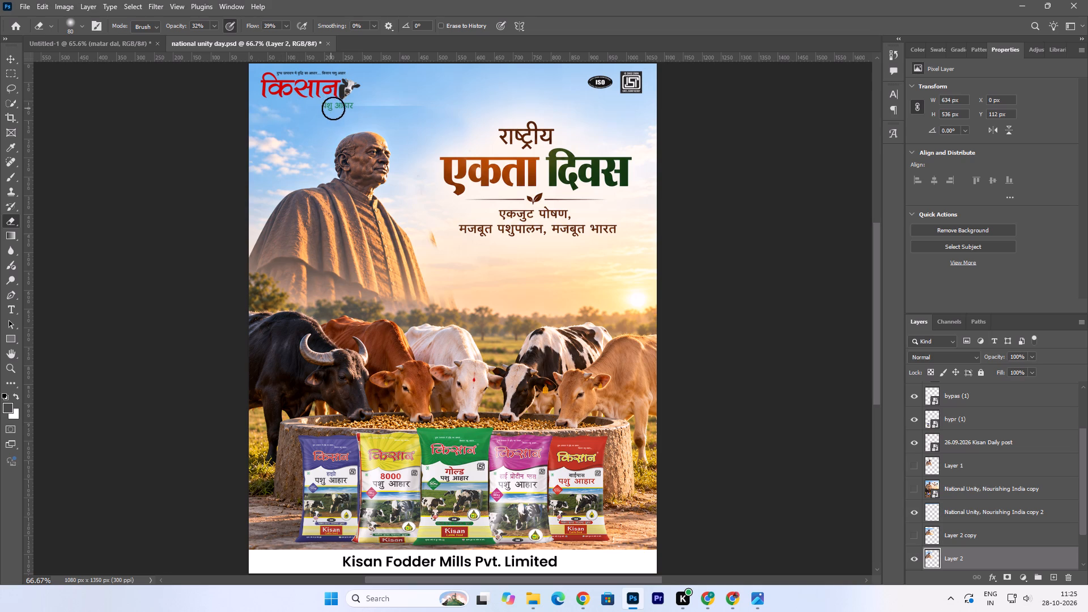
left_click(337, 105)
left_click_drag(339, 105, 345, 106)
double_click(347, 106)
left_click(352, 106)
double_click(358, 106)
double_click(361, 106)
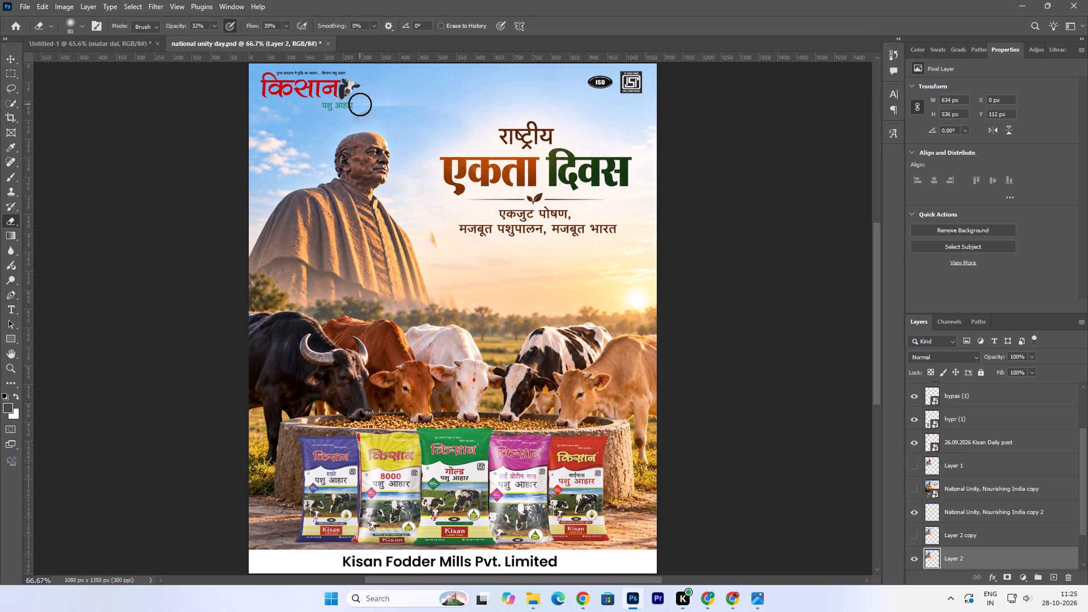
Soften Layer 2's top seam between the logo's पशु आहार text and the sky above the statue's head.
double_click(379, 104)
triple_click(360, 104)
left_click(359, 104)
left_click(364, 105)
left_click(372, 107)
Erase the faint Layer 2 seam in the sky above the statue's head, just past the logo's पशु आहार text.
left_click_drag(376, 105, 390, 107)
triple_click(393, 105)
left_click_drag(393, 105, 399, 105)
double_click(405, 104)
double_click(408, 106)
triple_click(411, 109)
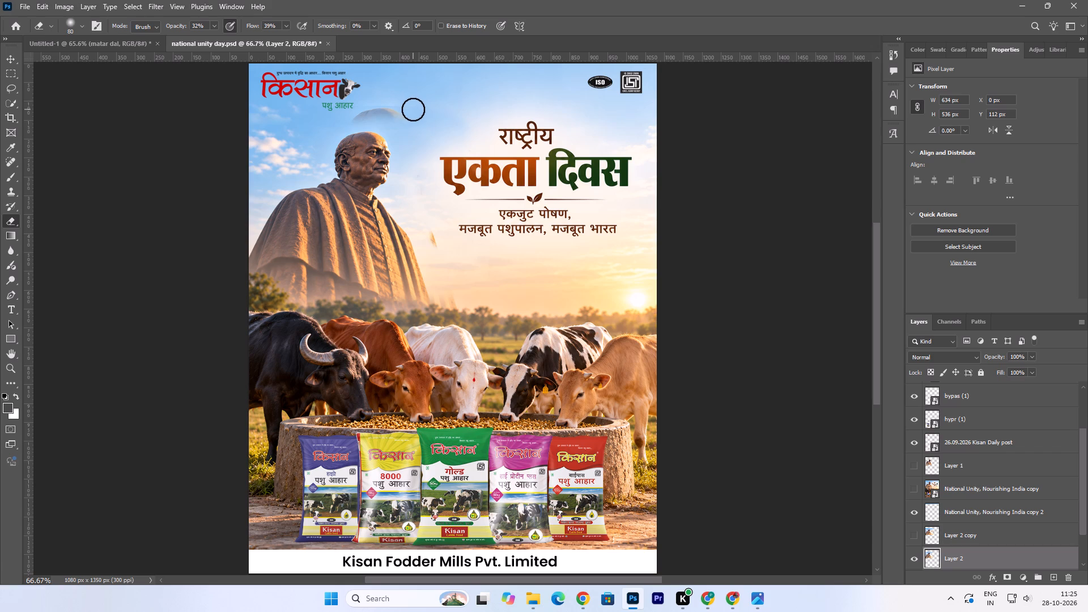
double_click(413, 109)
left_click(405, 105)
double_click(388, 109)
triple_click(393, 106)
left_click(394, 106)
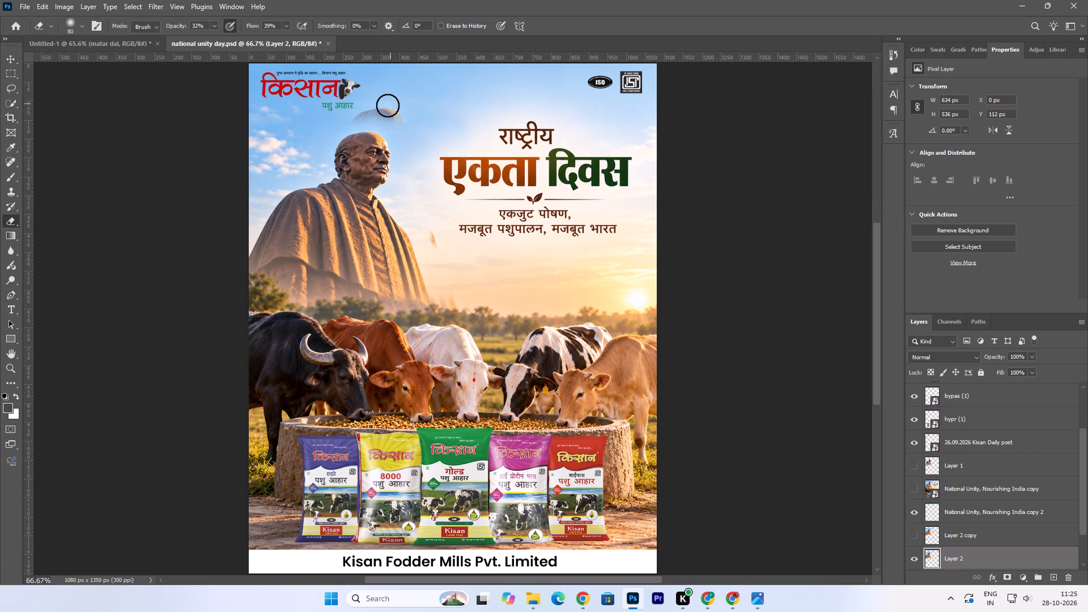
Soften Layer 2's top edge from the end of the पशु आहार text across the sky above the राष्ट्रीय heading.
left_click(388, 105)
double_click(381, 105)
triple_click(373, 105)
double_click(367, 105)
double_click(358, 105)
left_click_drag(359, 105, 369, 106)
left_click_drag(387, 105, 402, 105)
left_click(403, 105)
left_click_drag(405, 105, 414, 108)
left_click(416, 108)
left_click(424, 107)
left_click_drag(428, 107, 436, 110)
double_click(438, 110)
left_click(433, 108)
left_click_drag(418, 104, 454, 108)
left_click_drag(460, 107, 510, 108)
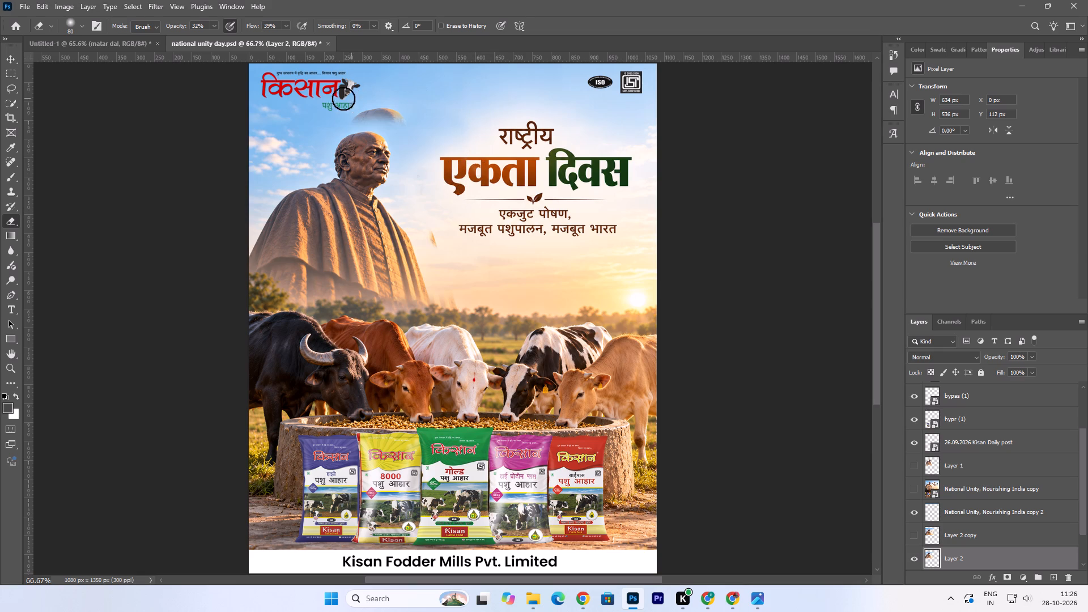
Erase along Layer 2's top edge from beneath the किसान logo lettering across the sky above the headline.
left_click(294, 102)
triple_click(305, 104)
double_click(305, 104)
left_click(298, 104)
left_click(292, 106)
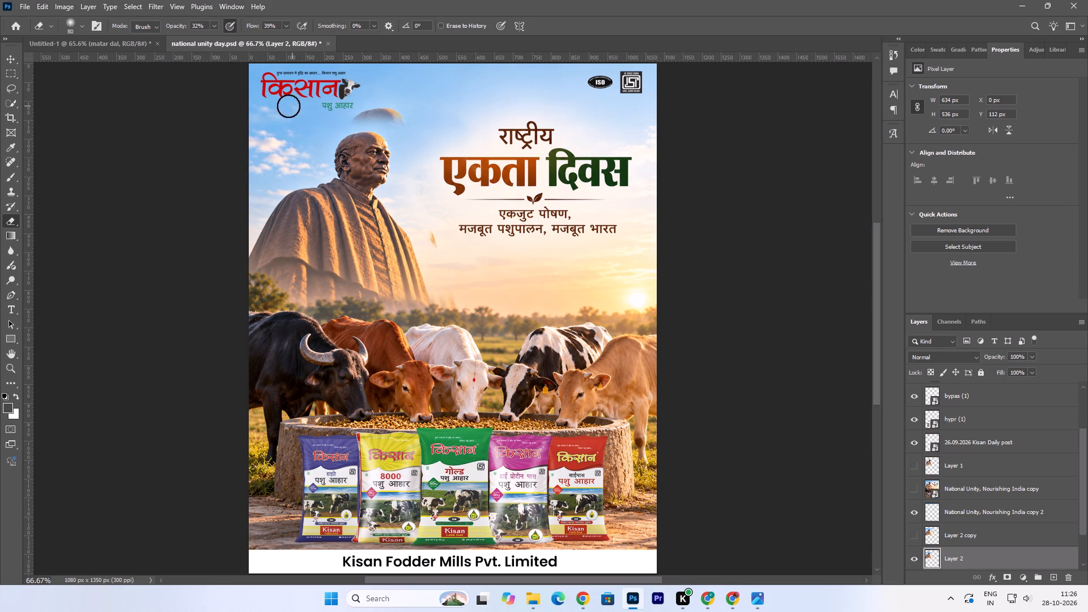
left_click(287, 106)
left_click(243, 103)
left_click_drag(284, 99, 312, 101)
left_click_drag(318, 101, 336, 103)
left_click_drag(343, 103, 349, 102)
left_click_drag(351, 103, 364, 102)
left_click_drag(373, 100, 394, 100)
left_click_drag(401, 99, 431, 103)
left_click_drag(440, 103, 448, 103)
left_click_drag(451, 103, 470, 104)
double_click(491, 104)
Soften Layer 2's lower edge at the poster's left border, just above the buffalo's back.
left_click(267, 314)
triple_click(243, 316)
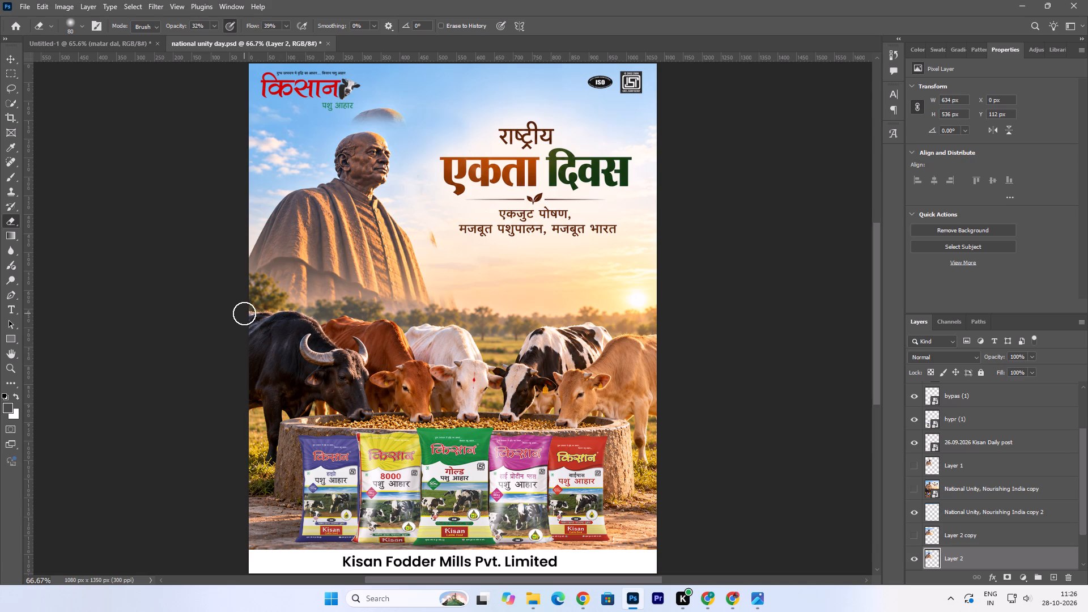
left_click(248, 309)
left_click_drag(248, 309, 254, 310)
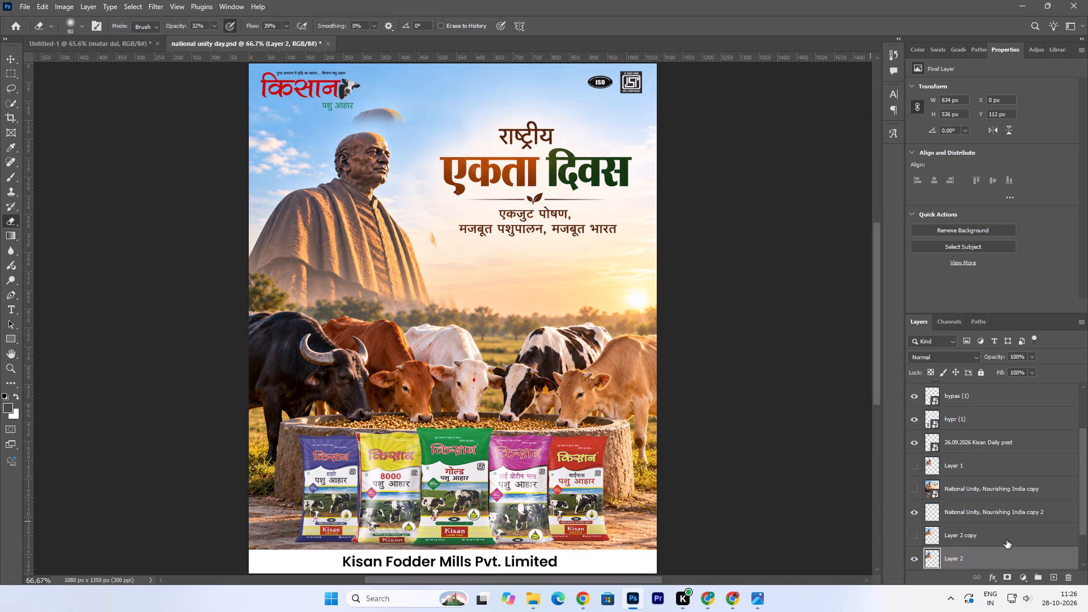
On a new layer above the National Unity, Nourishing India image, brush sampled sky blue a0ccf2 at size 125 over the remnant above the statue's head.
scroll(1006, 540, "down", 4)
left_click(1004, 533)
left_click(1058, 577)
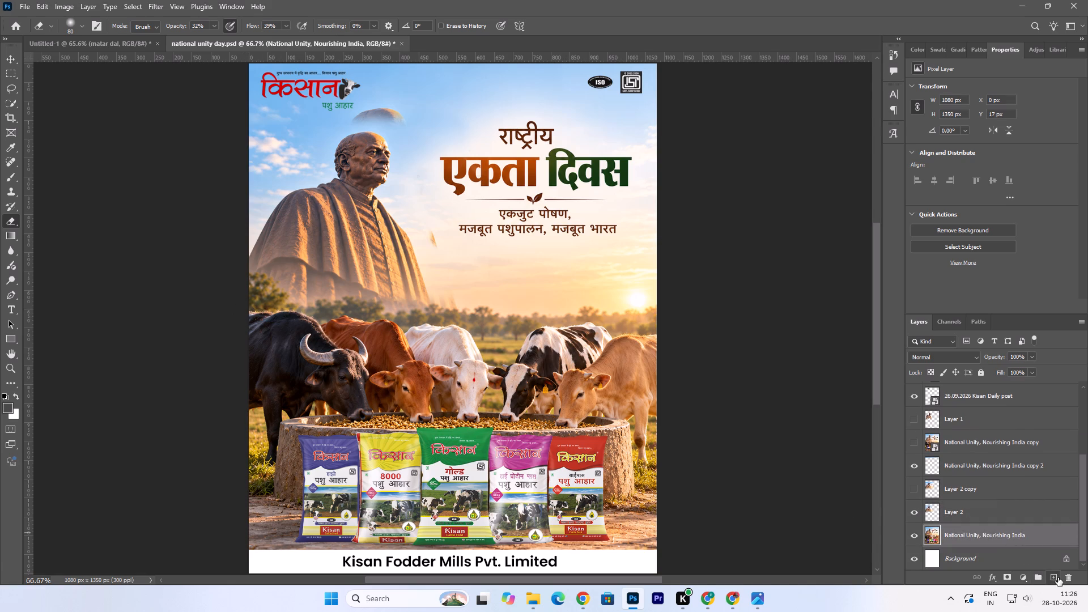
left_click(12, 172)
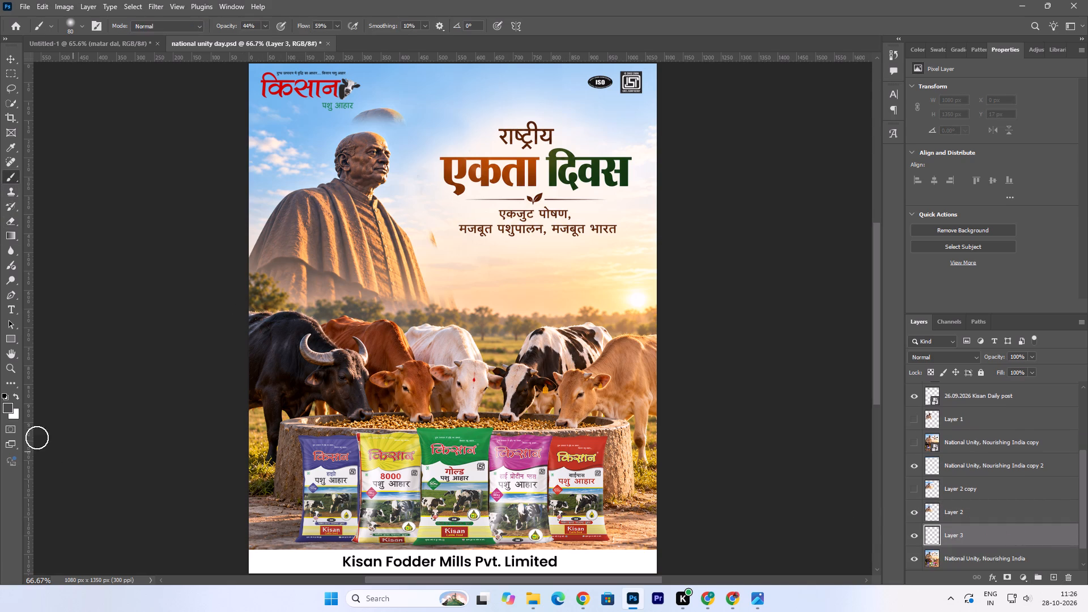
left_click(8, 407)
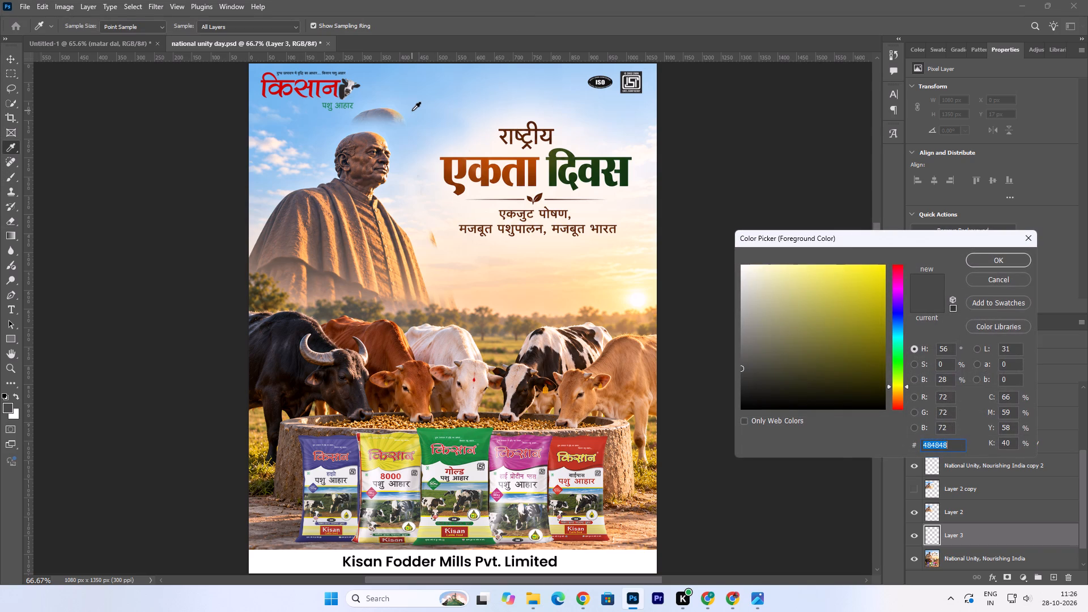
left_click(412, 110)
left_click(1001, 259)
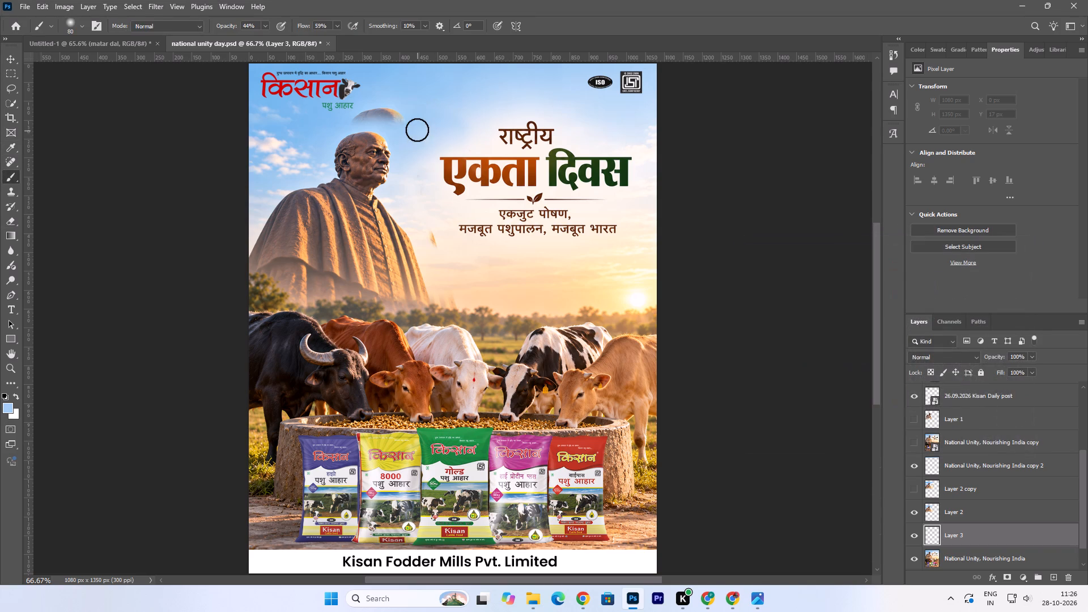
key("bracketright")
key("bracketright")
key("bracketright")
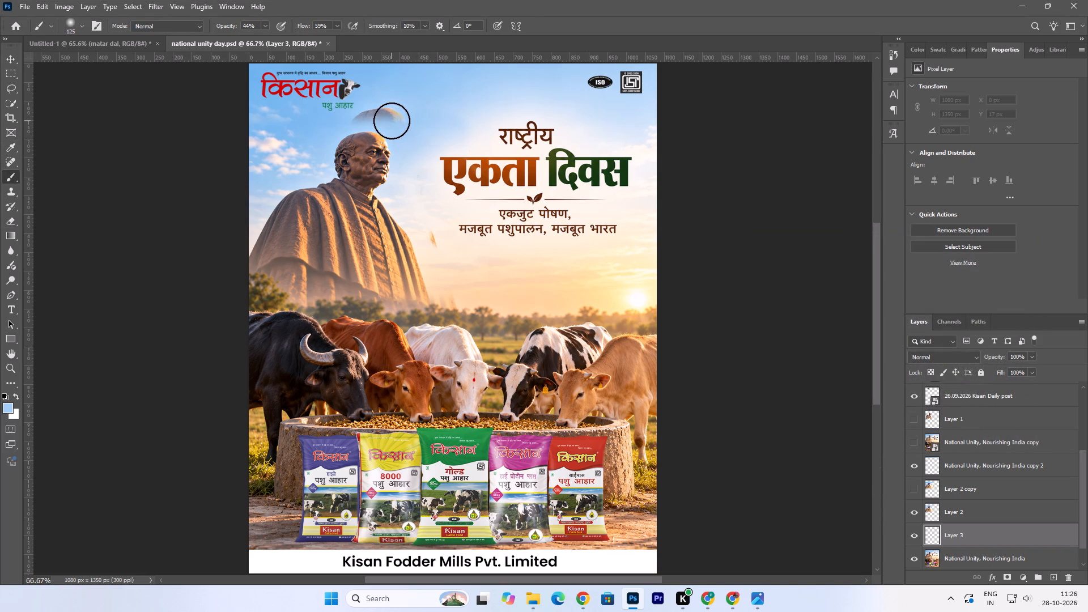
triple_click(392, 121)
double_click(399, 114)
triple_click(403, 117)
double_click(377, 112)
left_click_drag(376, 112, 356, 120)
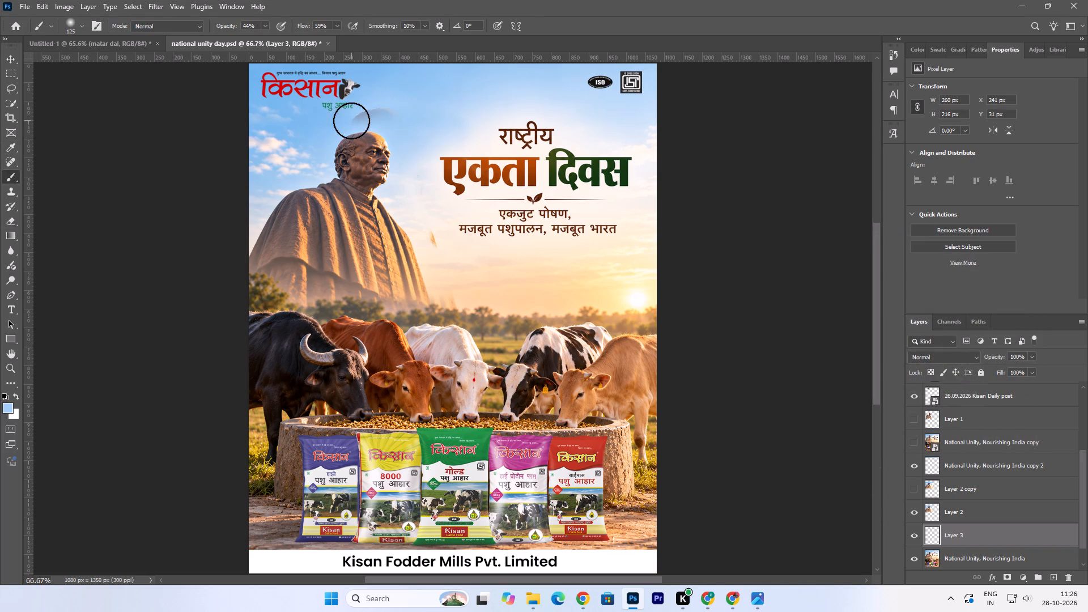
Cover the rest of the grey-brown remnant between the logo's पशु आहार text and the statue's head with sky blue.
double_click(351, 121)
double_click(362, 118)
triple_click(365, 114)
left_click(373, 112)
left_click(379, 112)
triple_click(382, 112)
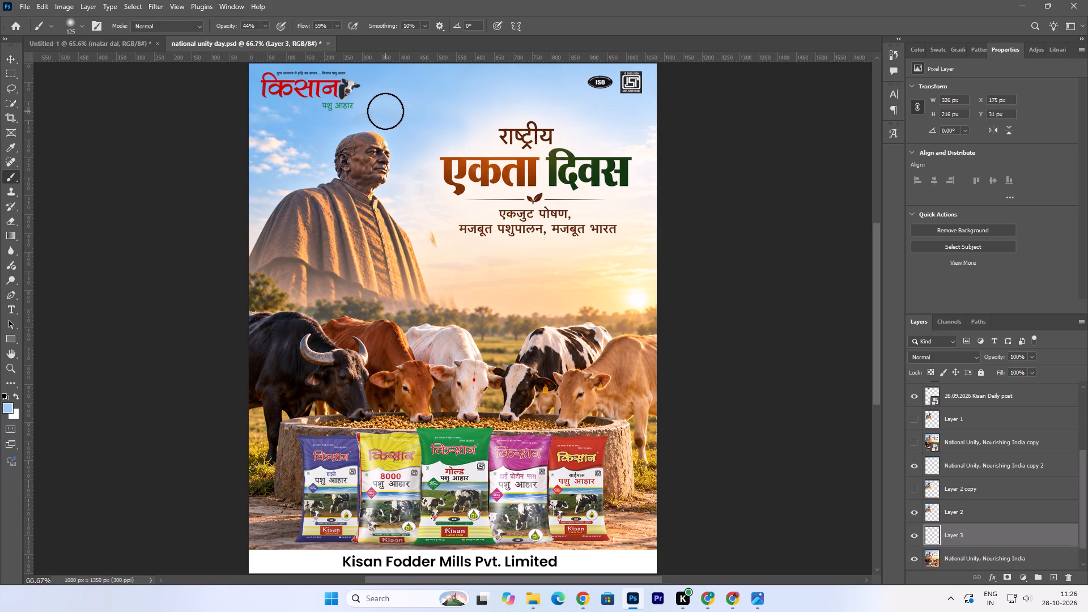
double_click(385, 111)
left_click(376, 110)
left_click(372, 112)
left_click(366, 116)
left_click(359, 118)
left_click(356, 117)
left_click(350, 116)
Even out the sky-blue paint above and around the top of the statue's head.
left_click_drag(350, 116, 356, 118)
left_click_drag(373, 114, 385, 116)
left_click_drag(386, 115, 392, 118)
left_click_drag(396, 121, 402, 125)
left_click_drag(405, 124, 410, 124)
left_click(394, 114)
left_click(370, 106)
double_click(364, 105)
left_click_drag(364, 105, 393, 105)
left_click(396, 104)
left_click(405, 111)
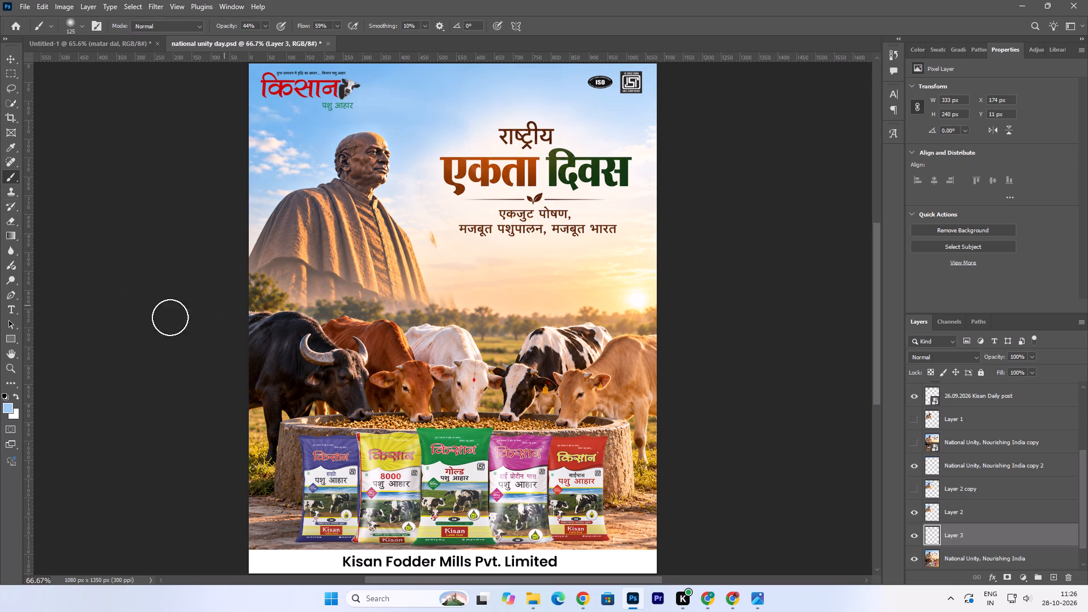
Brush sampled cream fcedd8 at size 80 over the stray brown mark in the sky beside the statue's shoulder.
left_click(10, 408)
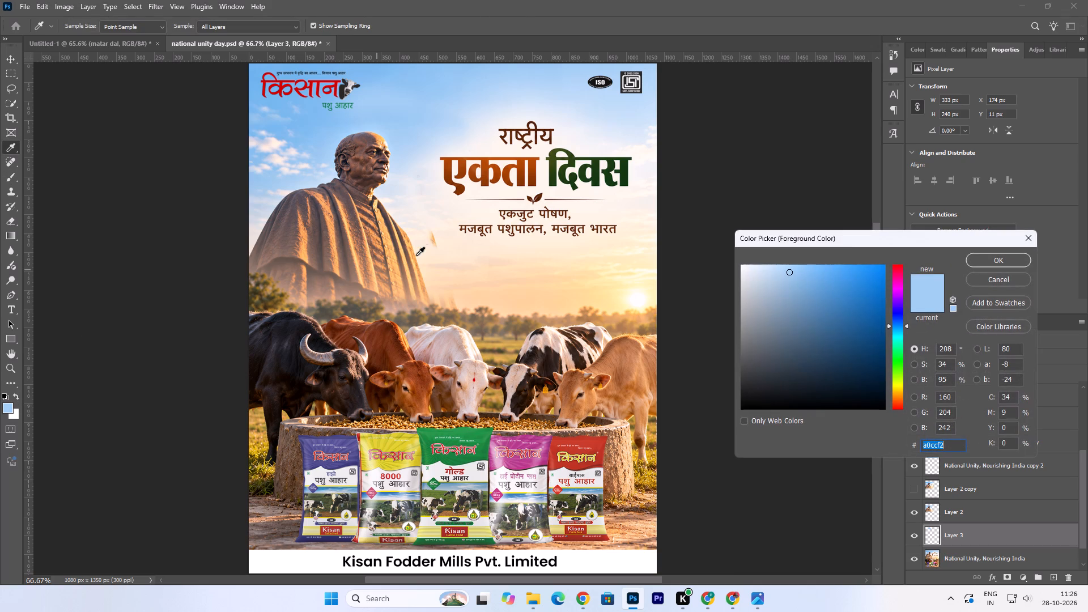
left_click(440, 238)
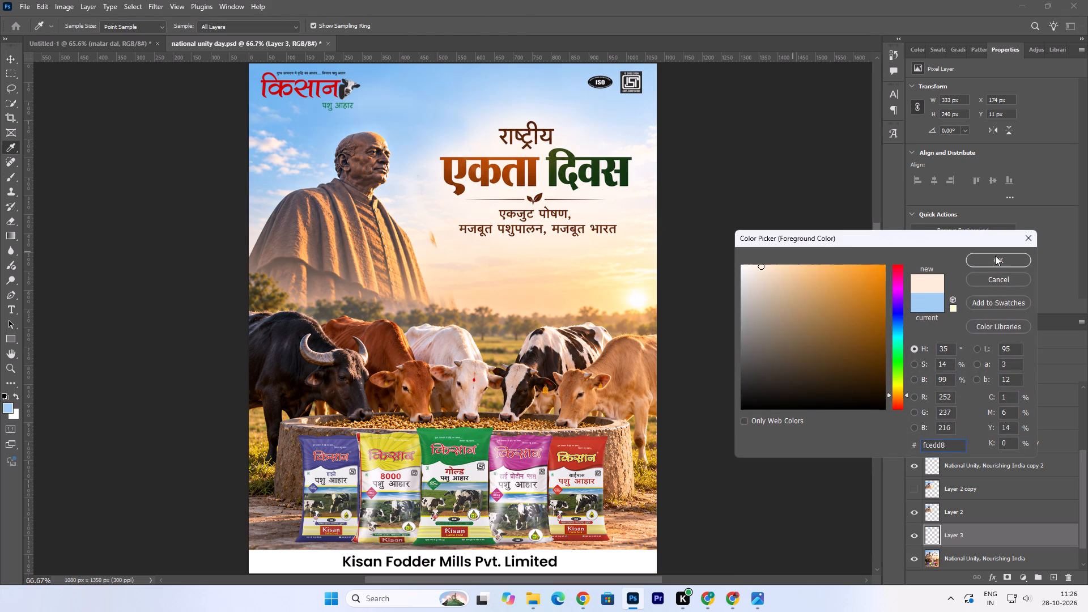
left_click(995, 256)
key("bracketleft")
key("bracketleft")
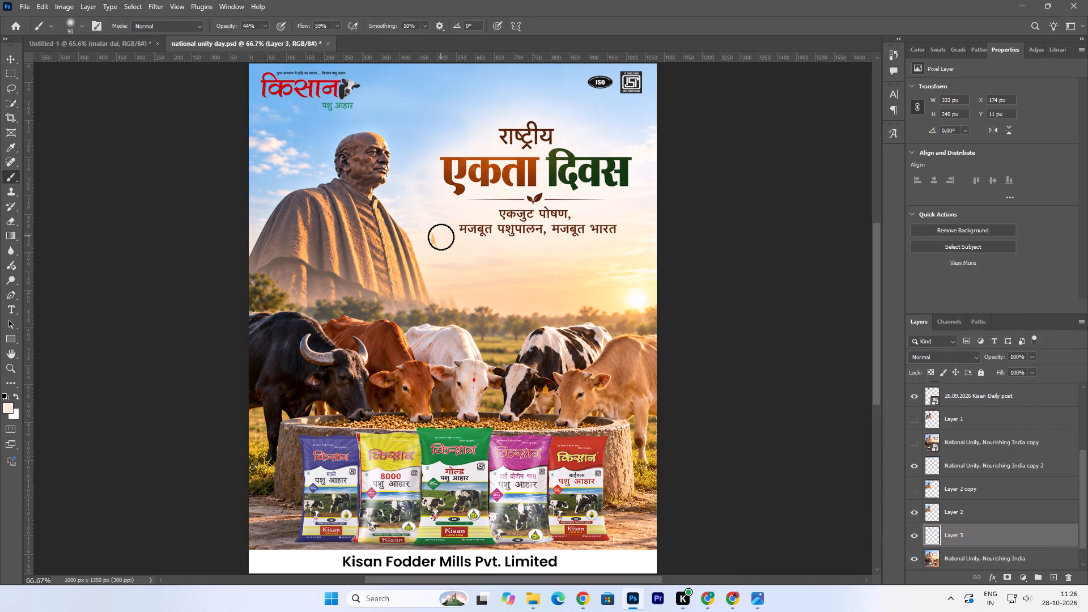
key("bracketleft")
triple_click(436, 237)
triple_click(431, 238)
triple_click(436, 241)
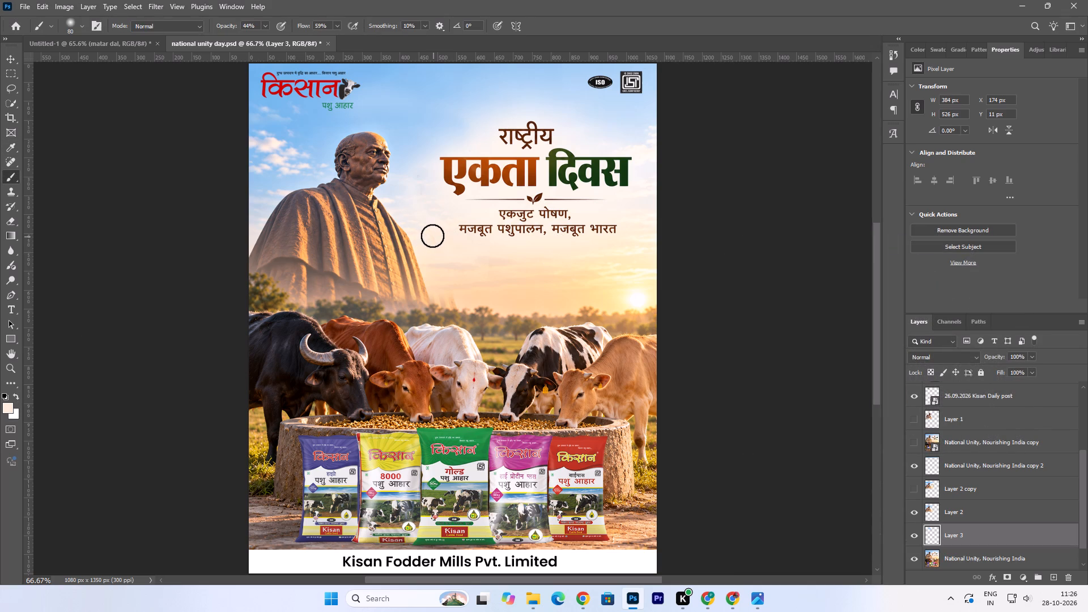
double_click(432, 236)
triple_click(435, 241)
left_click(436, 244)
double_click(439, 240)
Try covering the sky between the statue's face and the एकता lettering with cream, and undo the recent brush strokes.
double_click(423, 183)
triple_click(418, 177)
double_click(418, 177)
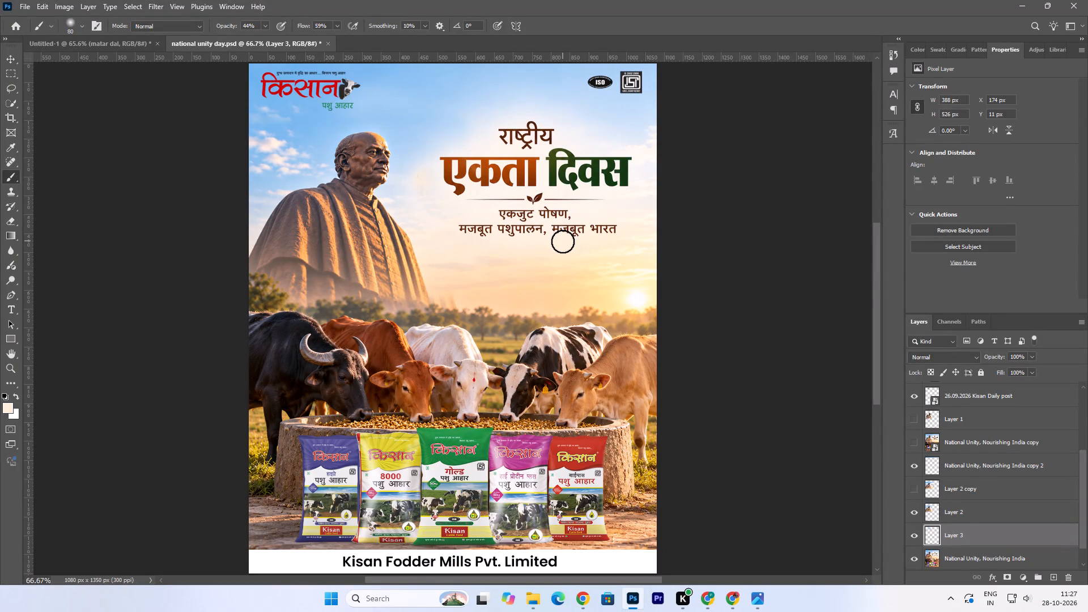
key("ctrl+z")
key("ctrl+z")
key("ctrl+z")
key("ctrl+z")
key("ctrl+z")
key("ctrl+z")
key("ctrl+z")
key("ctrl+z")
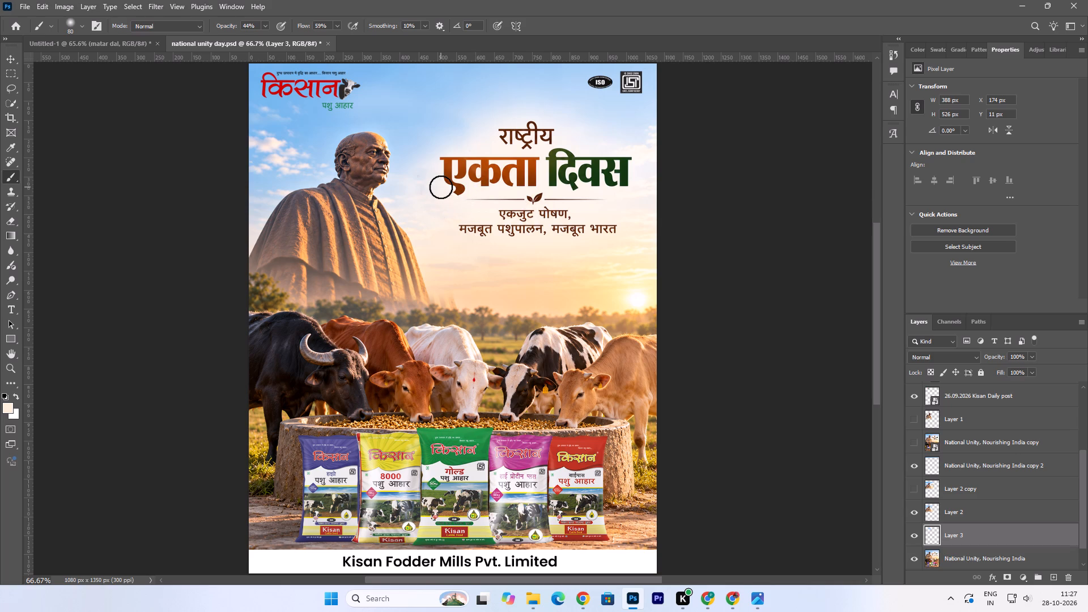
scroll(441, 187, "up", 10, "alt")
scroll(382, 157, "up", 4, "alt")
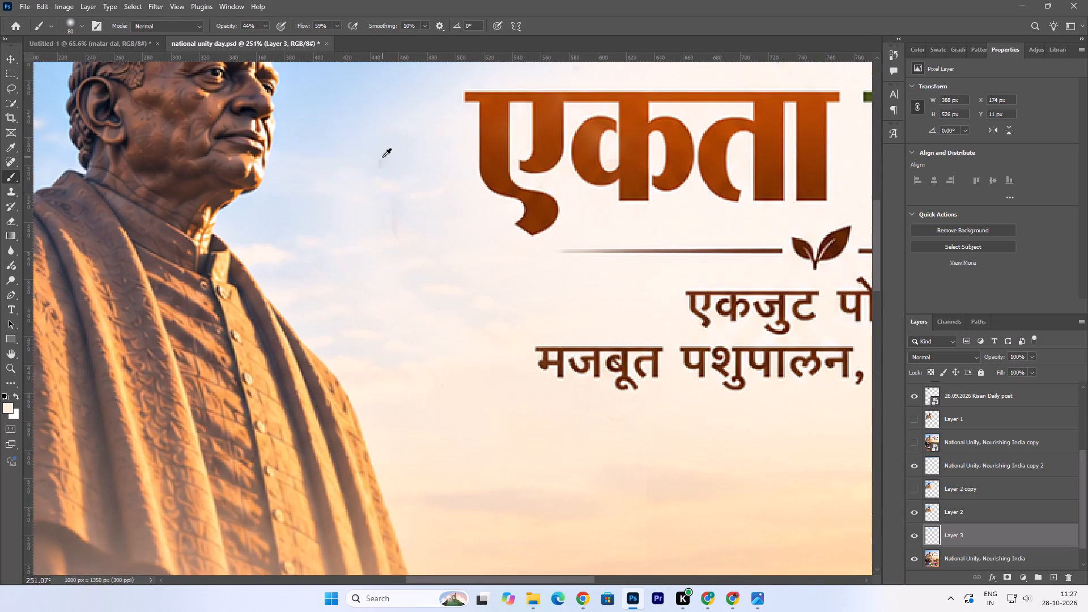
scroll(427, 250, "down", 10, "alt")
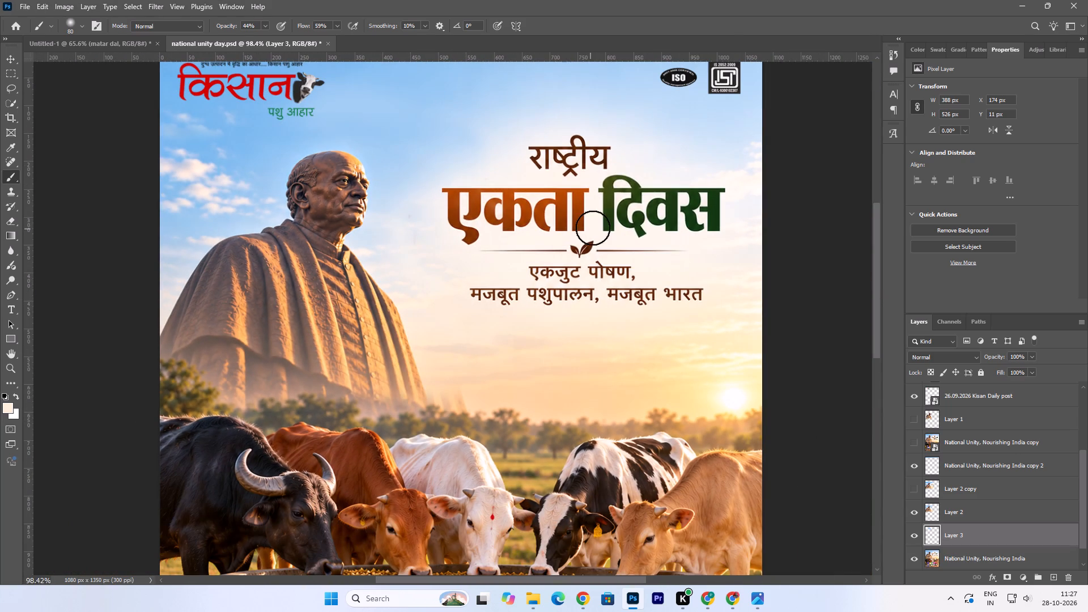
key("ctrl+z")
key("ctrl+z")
Add a new layer above Layer 3 and paint sampled off-white over the faint marks between the statue's face and एकता.
scroll(546, 231, "up", 5)
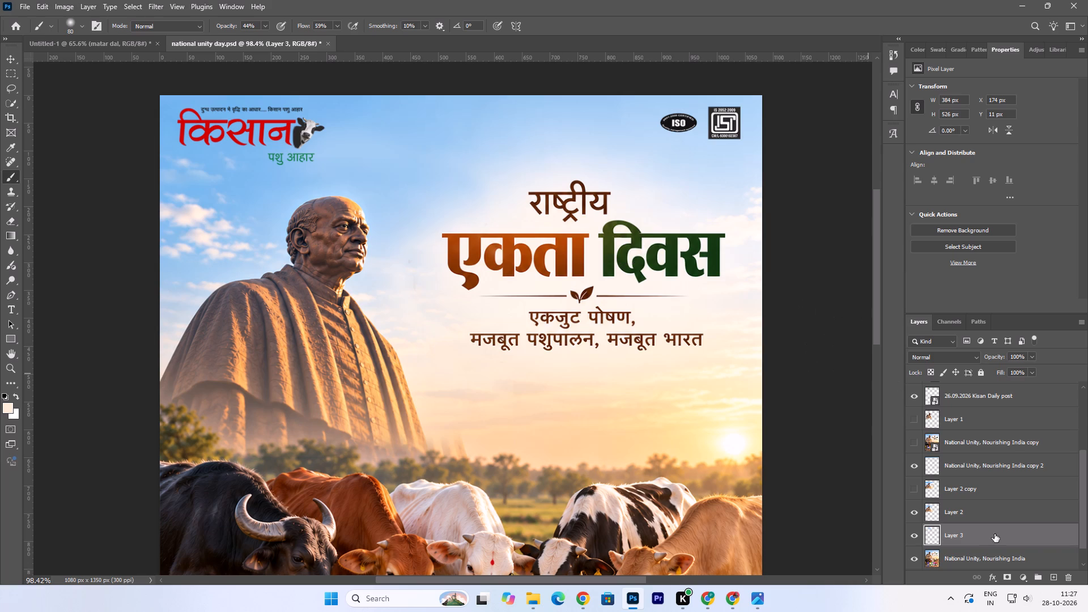
left_click(1053, 577)
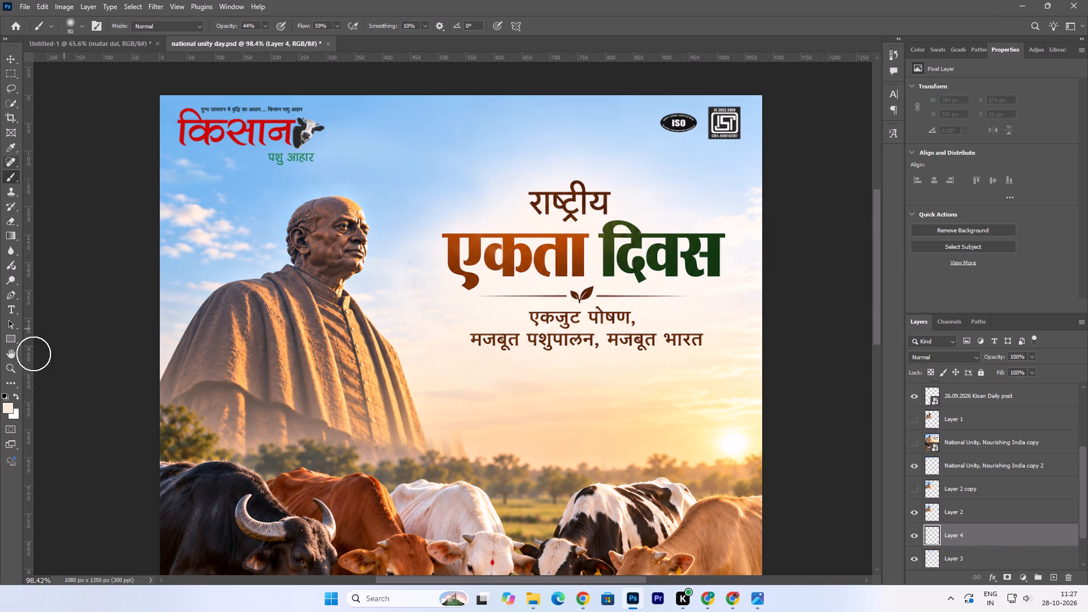
left_click(7, 411)
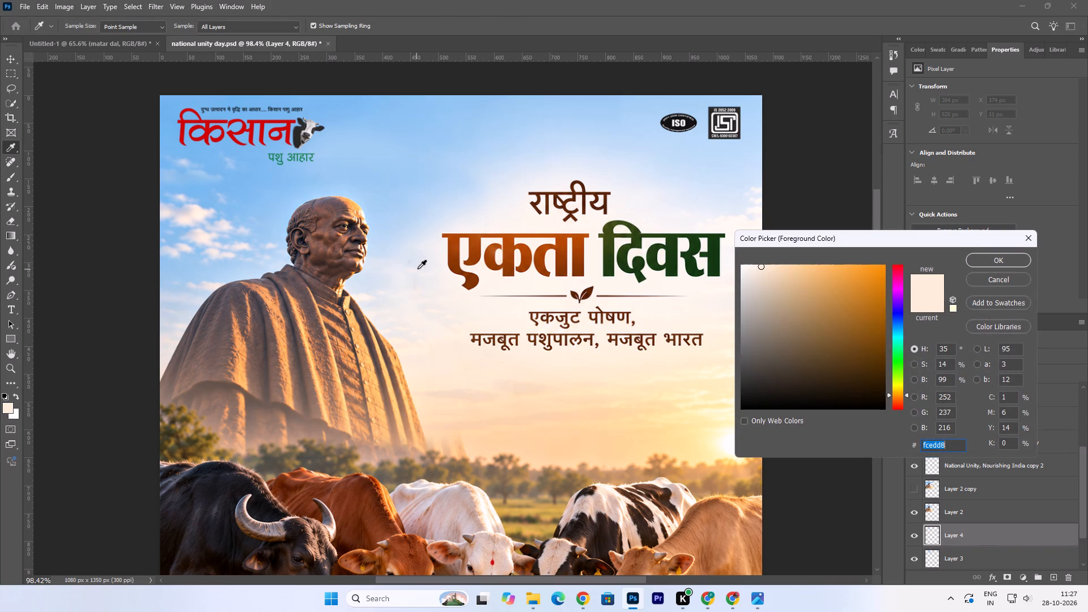
left_click(418, 269)
left_click(1006, 259)
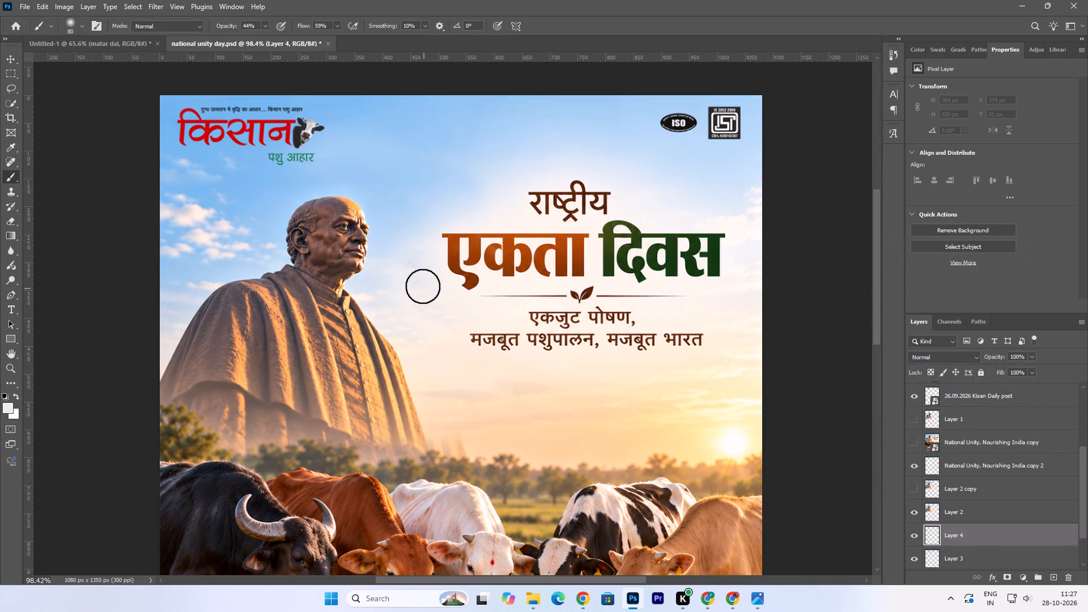
double_click(418, 284)
double_click(415, 288)
triple_click(409, 270)
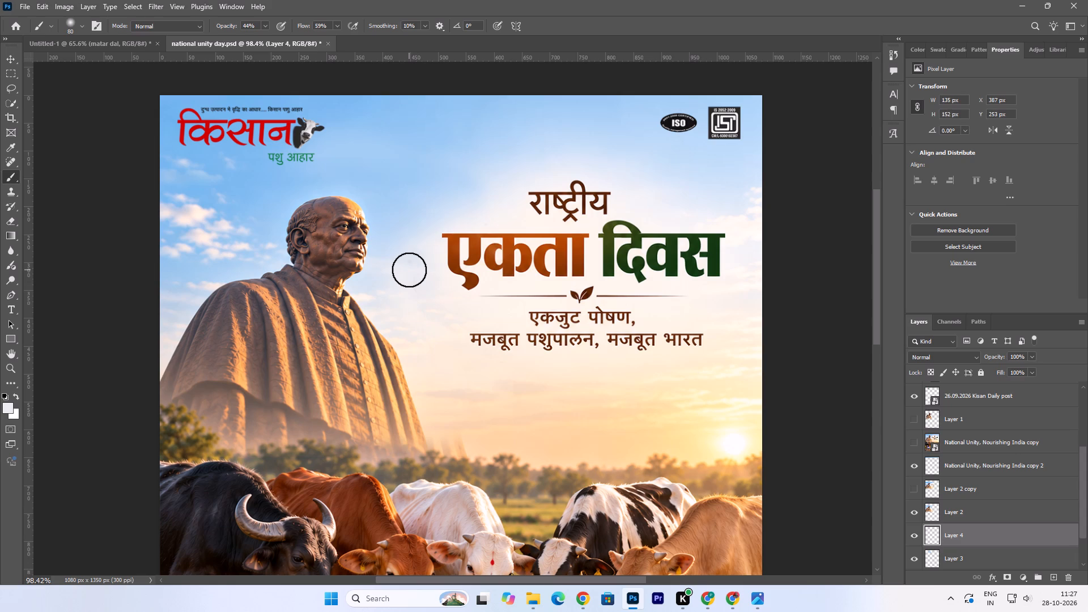
triple_click(409, 270)
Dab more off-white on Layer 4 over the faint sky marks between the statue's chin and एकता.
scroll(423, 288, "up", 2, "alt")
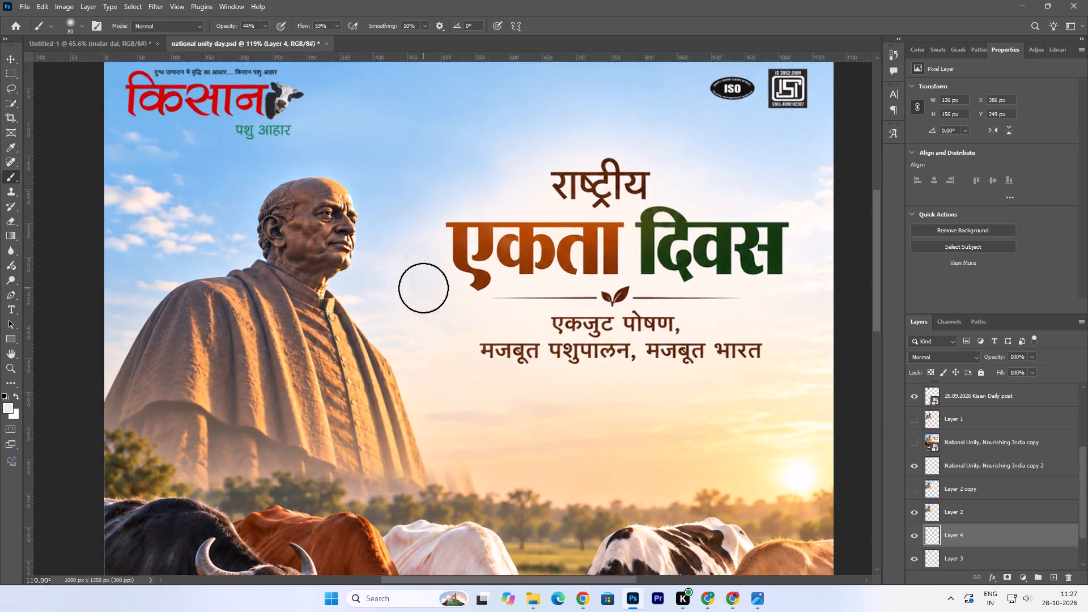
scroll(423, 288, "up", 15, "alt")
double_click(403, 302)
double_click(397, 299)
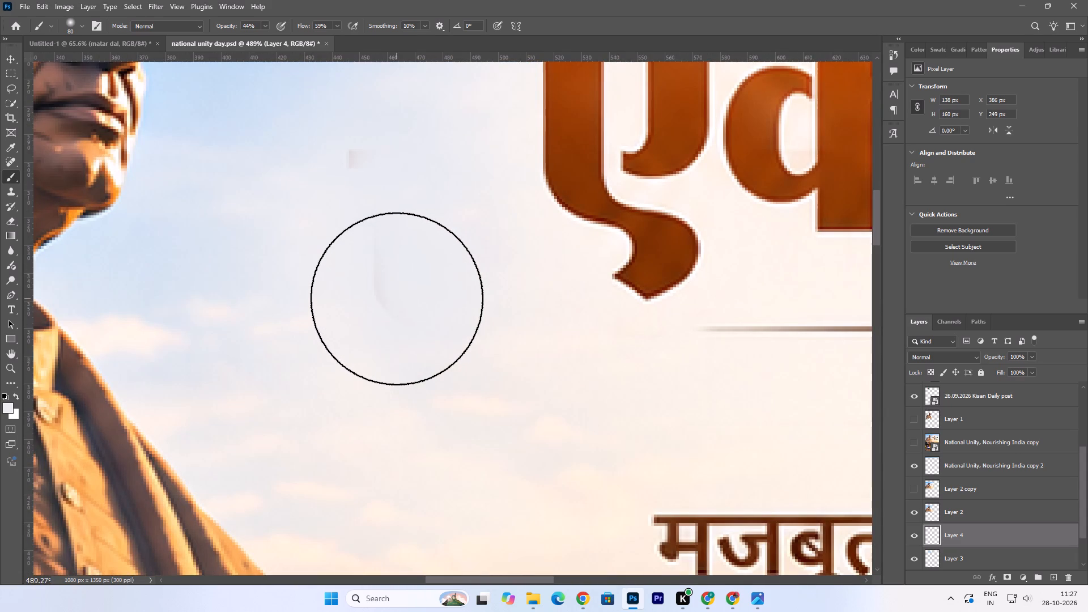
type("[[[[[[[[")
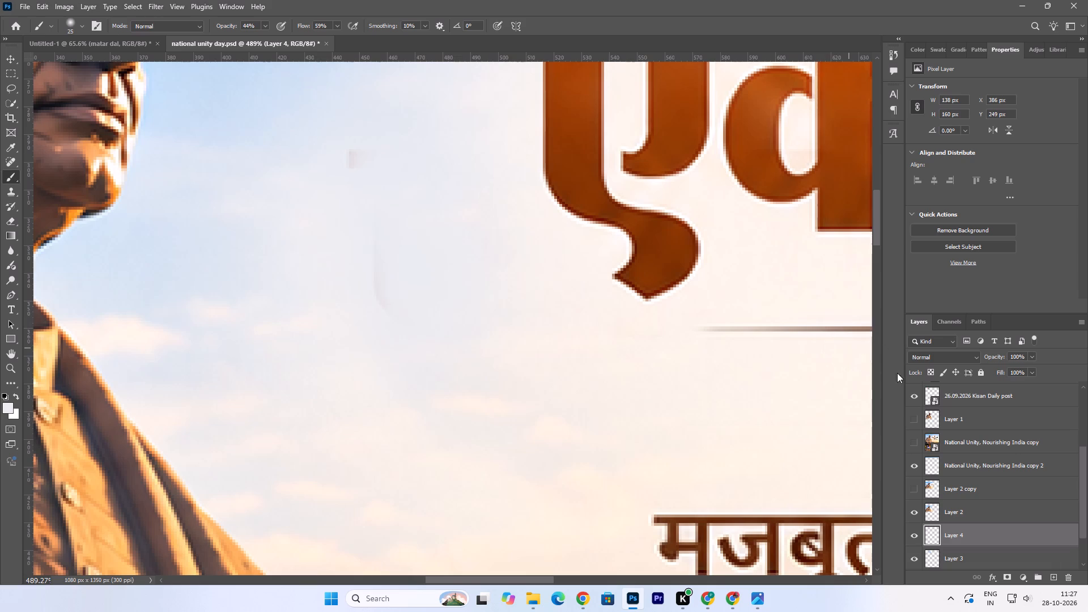
Hide Layer 4 and erase the small grey mark beside the statue's chin on Layer 2 with a size 25 eraser.
left_click(913, 535)
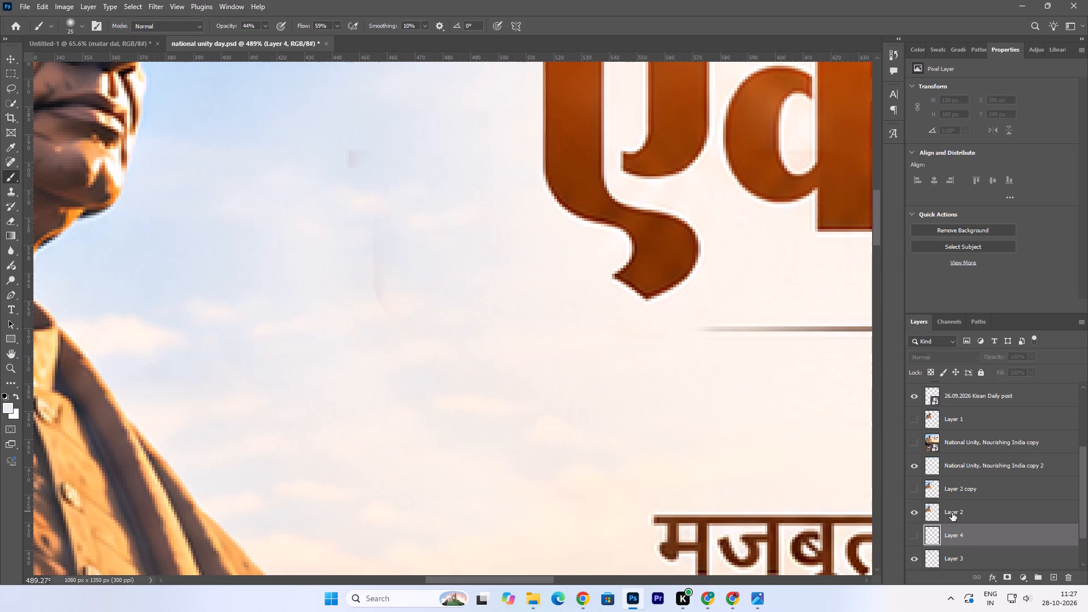
left_click(951, 514)
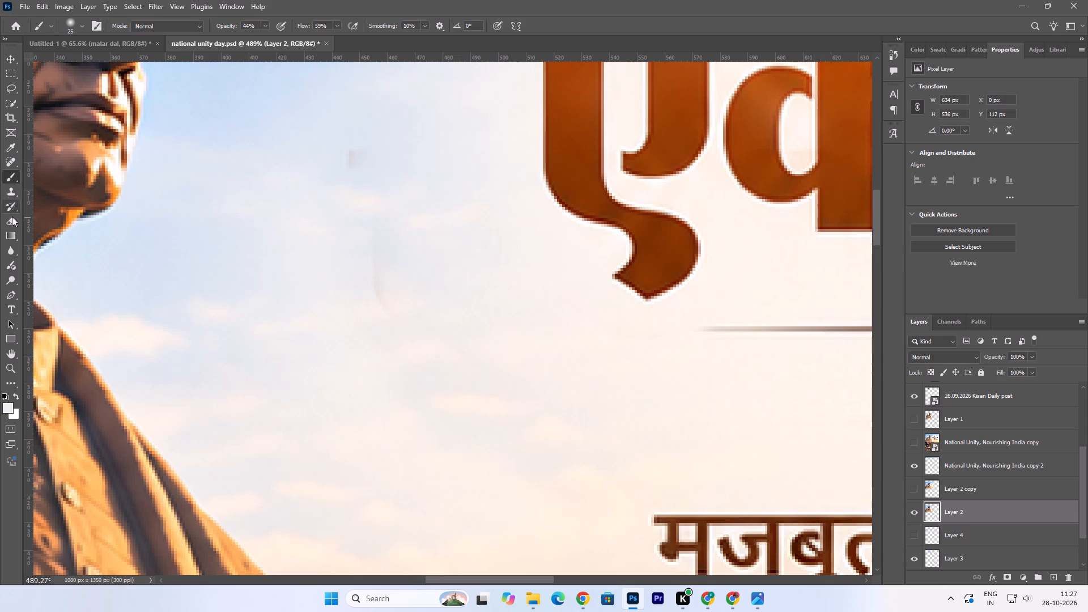
left_click(11, 220)
type("[[")
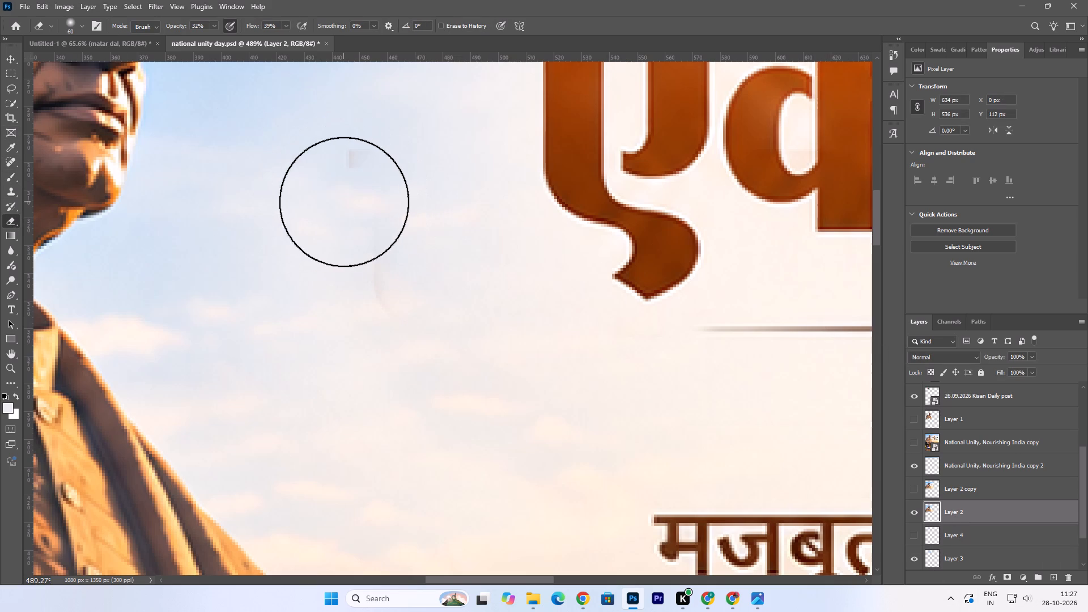
key("bracketleft")
key("bracketleft")
key("bracketleft")
type("[[")
key("bracketleft")
triple_click(350, 163)
left_click_drag(355, 155, 349, 165)
left_click_drag(356, 149, 359, 156)
triple_click(356, 156)
triple_click(356, 156)
triple_click(356, 156)
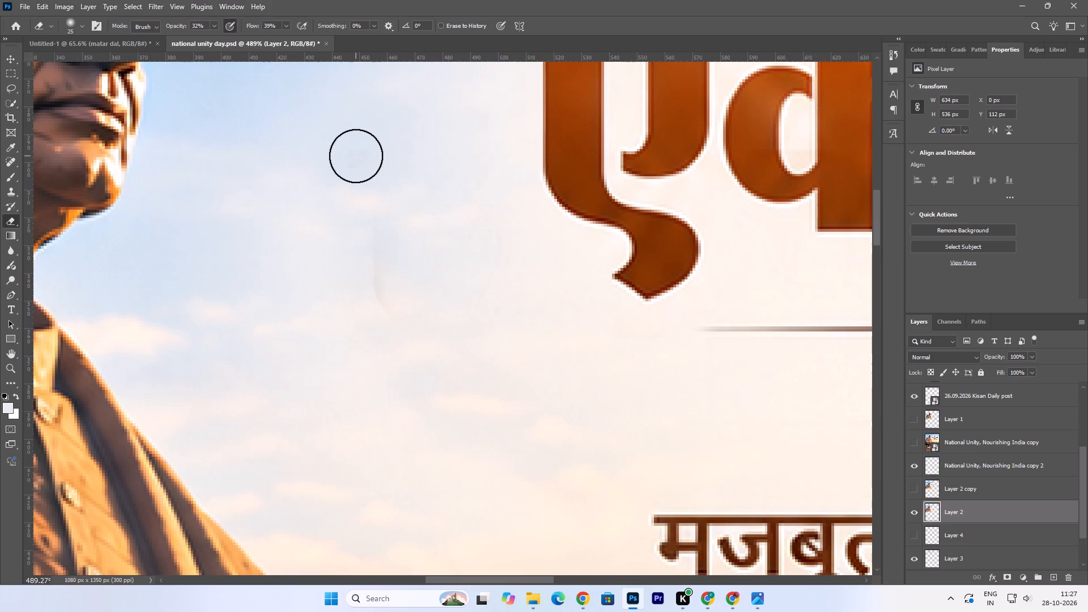
triple_click(356, 156)
double_click(356, 156)
double_click(361, 124)
left_click(352, 164)
left_click_drag(354, 163, 355, 169)
Erase the faint curved streak in the sky below the removed grey mark on Layer 2.
double_click(388, 320)
left_click(388, 313)
double_click(386, 310)
left_click(381, 301)
left_click(380, 297)
triple_click(380, 293)
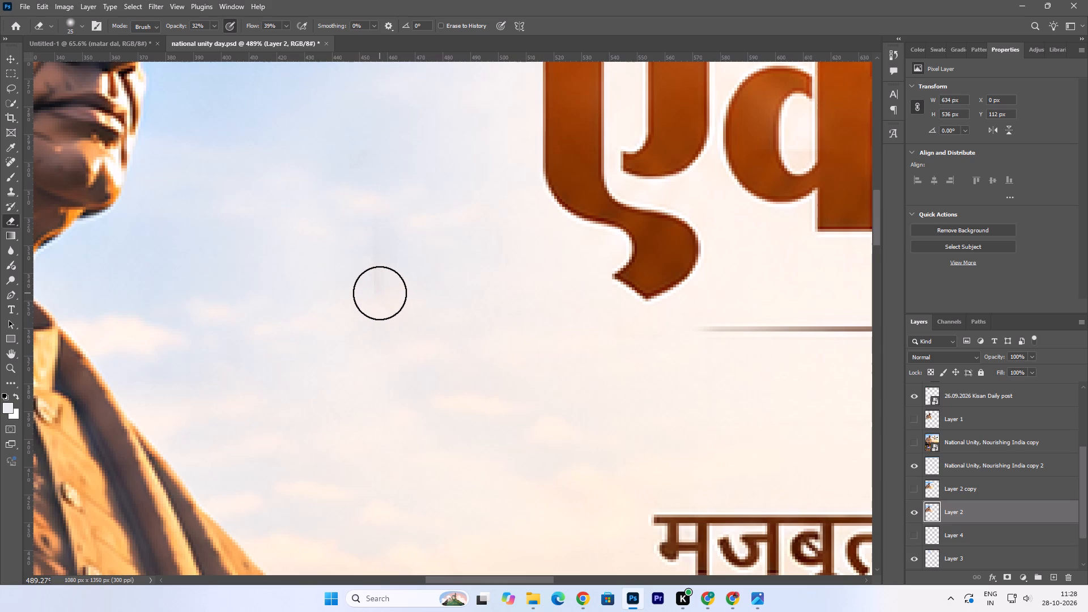
triple_click(380, 293)
left_click_drag(380, 293, 380, 279)
triple_click(379, 265)
double_click(379, 262)
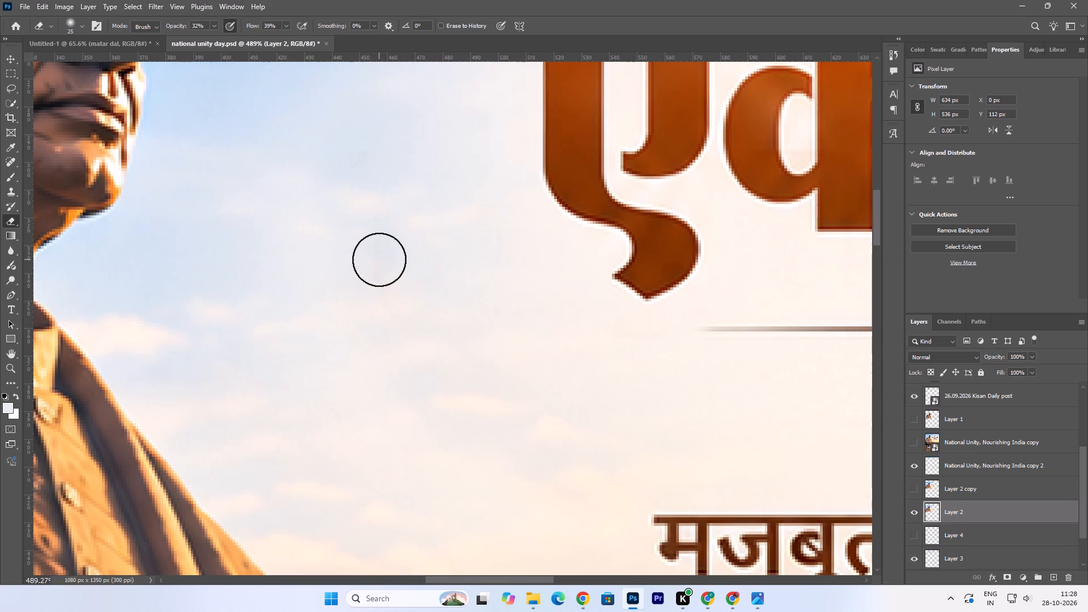
triple_click(380, 256)
left_click(381, 252)
triple_click(384, 240)
Set the eraser to 49% opacity and 50% flow and blend out the remaining vertical streak in the sky on Layer 2.
left_click_drag(252, 25, 258, 25)
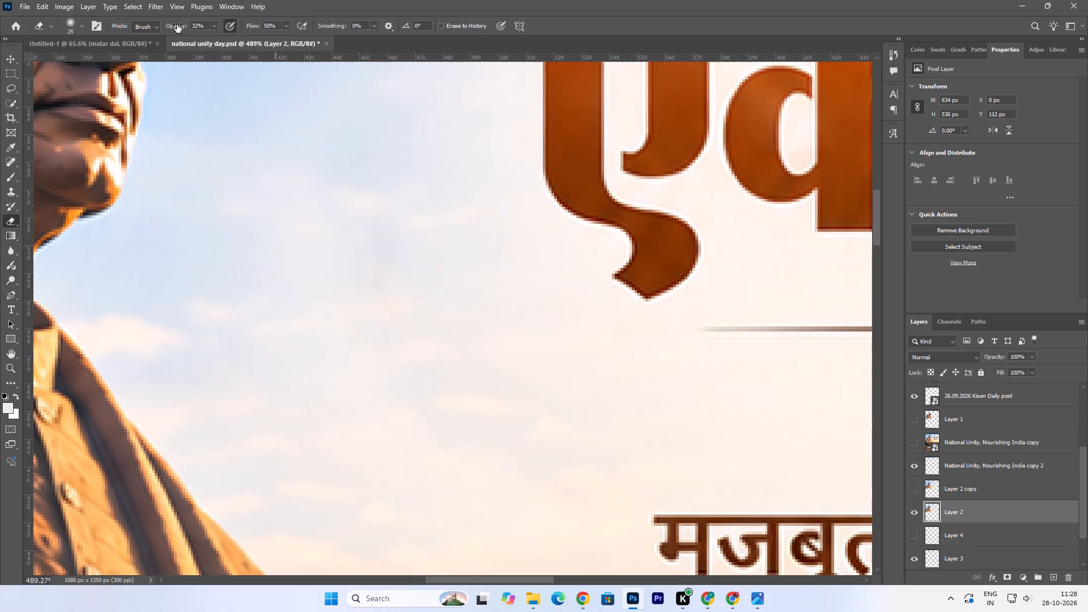
left_click_drag(176, 25, 185, 28)
left_click_drag(387, 342, 363, 247)
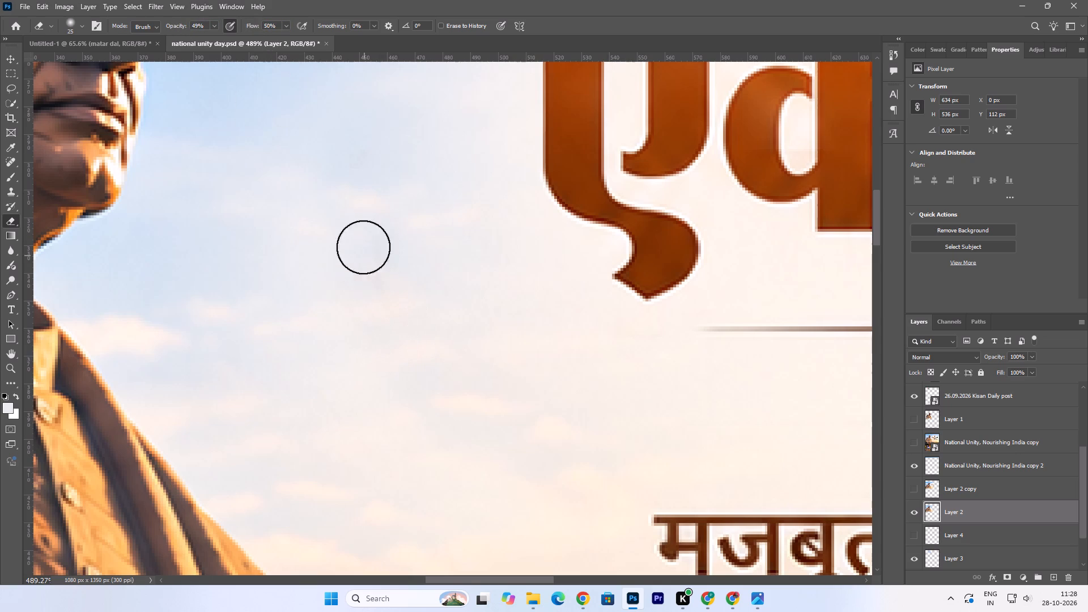
left_click_drag(363, 247, 376, 221)
left_click_drag(393, 194, 393, 200)
left_click(384, 200)
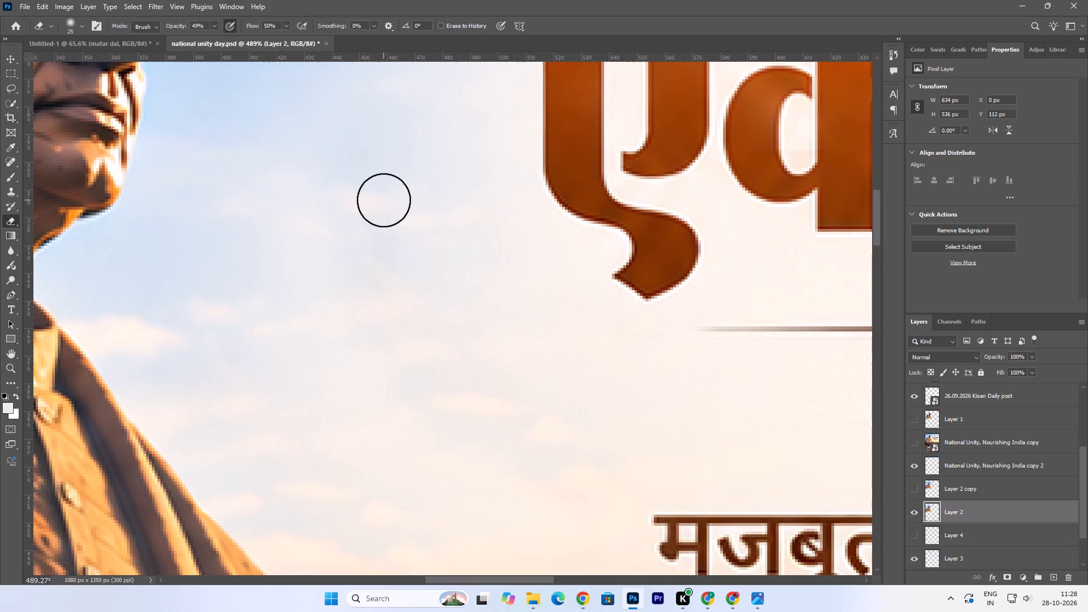
left_click_drag(382, 219, 385, 230)
left_click_drag(382, 237, 376, 256)
left_click(376, 260)
left_click_drag(375, 270, 375, 275)
left_click_drag(379, 284, 386, 288)
double_click(388, 295)
left_click(391, 297)
left_click_drag(391, 297, 384, 266)
left_click_drag(384, 206, 379, 199)
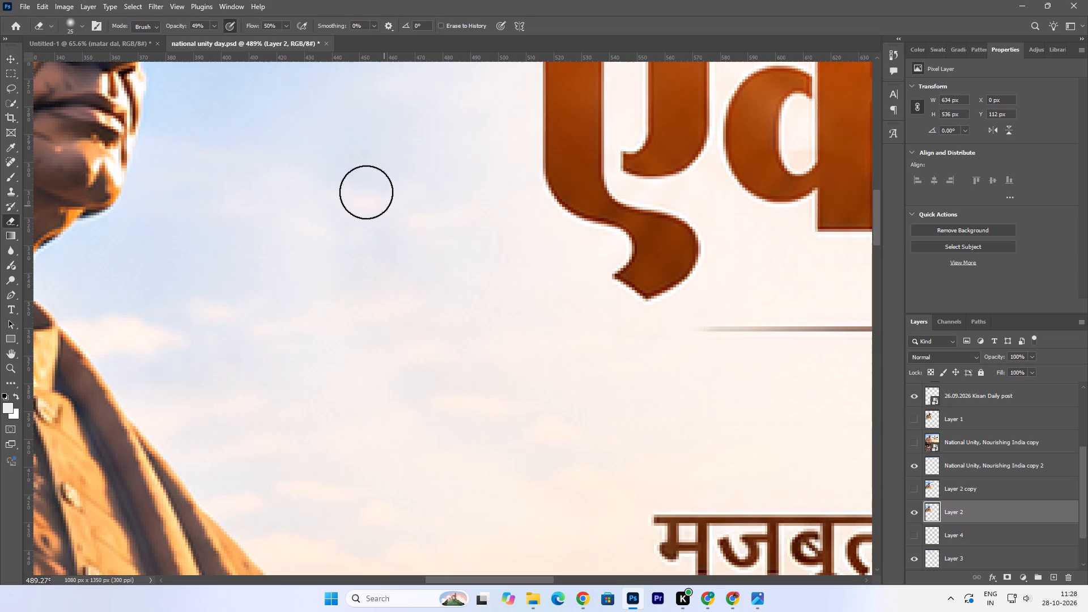
Soften the surrounding sky patch between the statue's chin and एकता with further eraser strokes on Layer 2.
left_click_drag(366, 192, 363, 187)
left_click_drag(358, 165, 358, 147)
left_click(358, 138)
left_click(355, 131)
left_click(353, 121)
left_click_drag(341, 177, 348, 185)
left_click_drag(352, 204, 355, 219)
left_click_drag(354, 237, 358, 245)
left_click_drag(360, 258, 365, 275)
left_click_drag(382, 301, 390, 308)
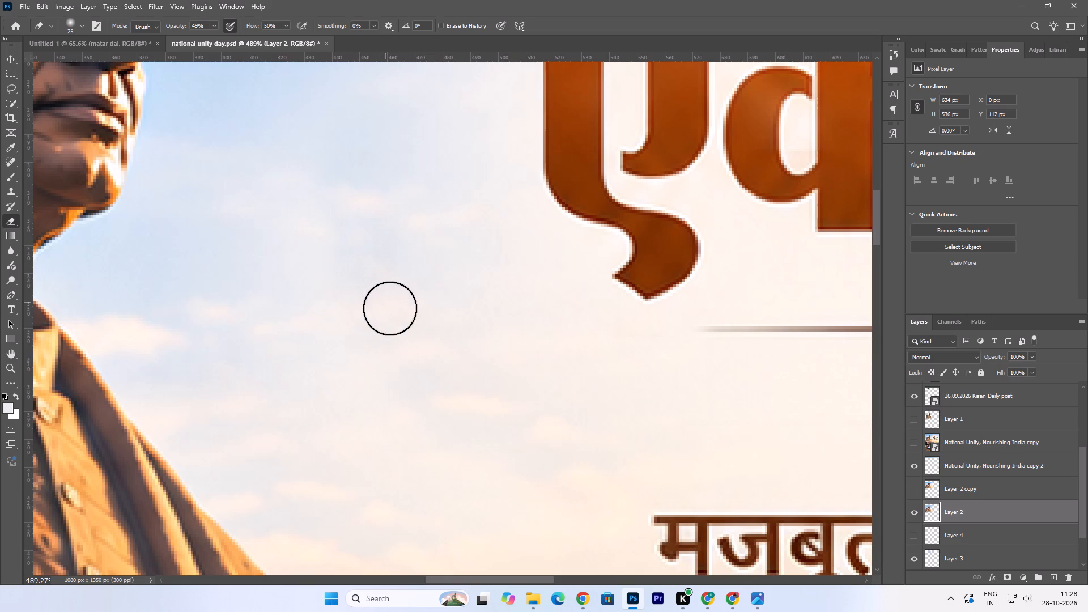
left_click(390, 308)
left_click(376, 289)
double_click(369, 284)
key("ctrl+0")
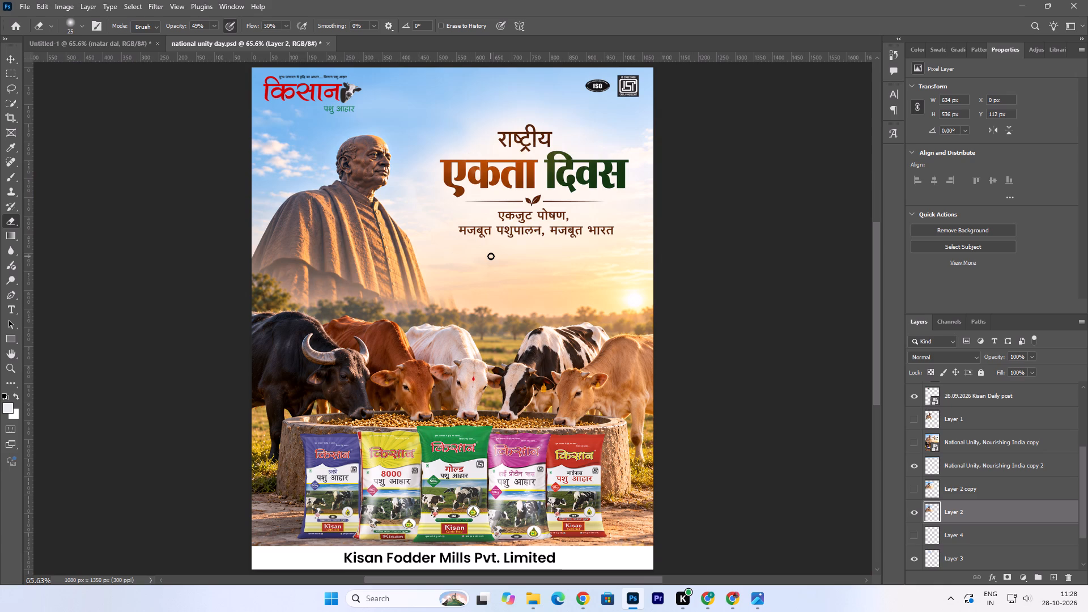
Erase leftover Layer 2 haze over the trees above the brown cow's back.
scroll(464, 331, "up", 6)
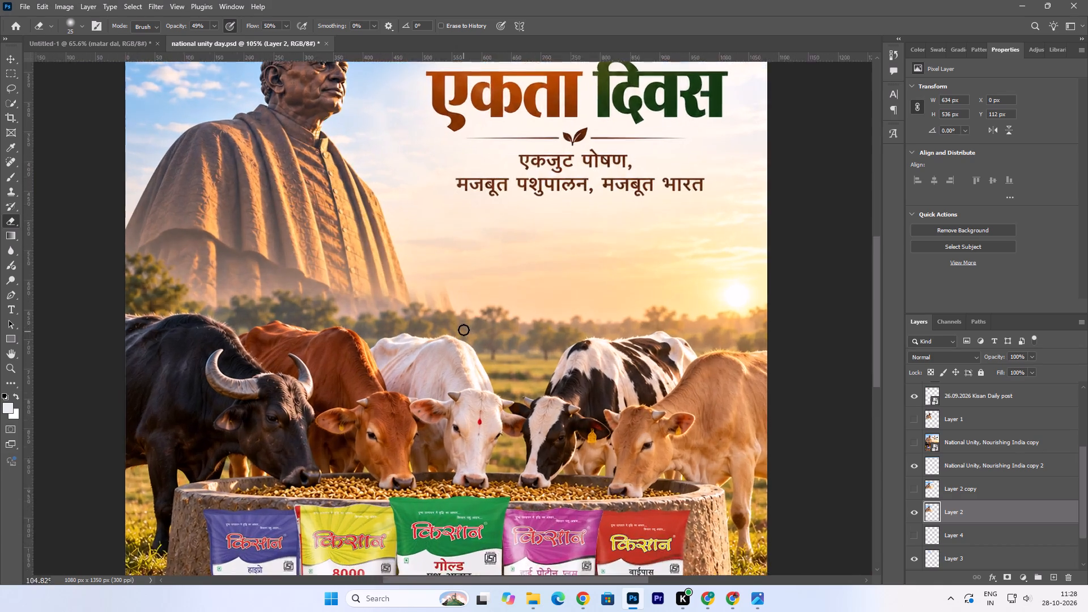
scroll(464, 330, "up", 9)
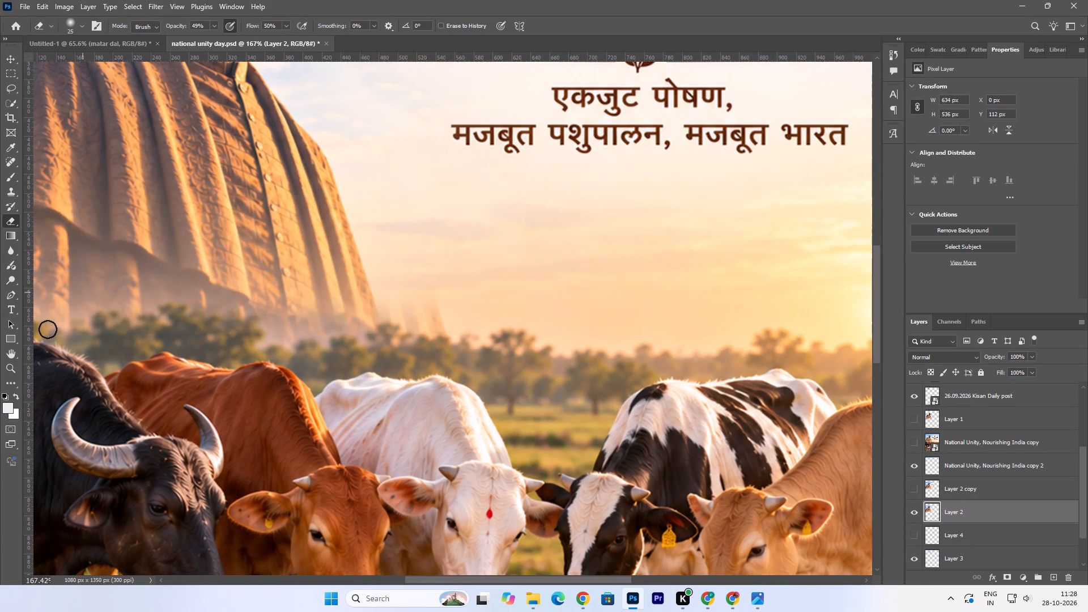
scroll(75, 338, "up", 3, "alt")
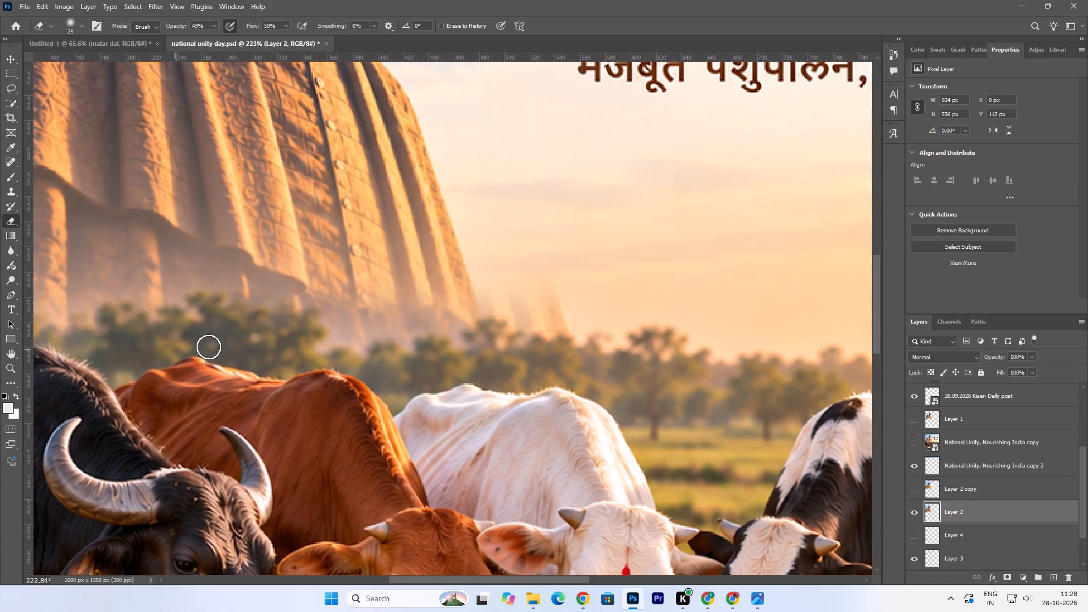
double_click(214, 334)
left_click_drag(214, 334, 274, 333)
double_click(235, 329)
left_click_drag(235, 329, 234, 320)
Set the eraser to 85% opacity and 86% flow and erase Layer 2 over the trees behind the buffalo.
left_click_drag(171, 24, 192, 27)
left_click_drag(251, 26, 271, 29)
left_click(75, 333)
left_click(80, 333)
double_click(83, 332)
double_click(93, 331)
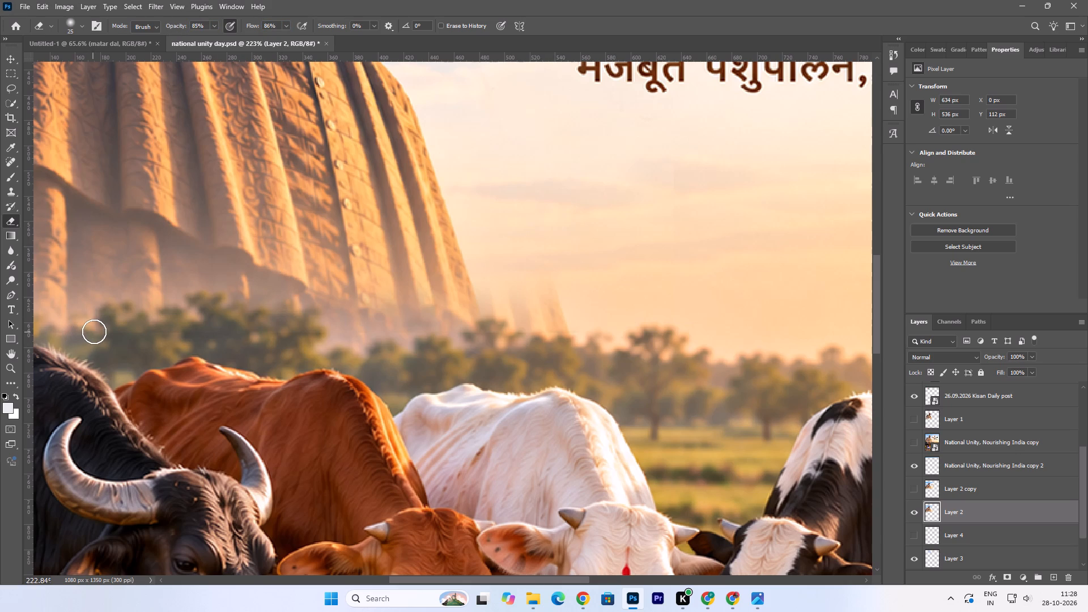
left_click(98, 331)
double_click(101, 335)
double_click(121, 337)
left_click(81, 329)
left_click(57, 330)
Erase Layer 2 over the trees between the buffalo and the brown cow's back.
left_click(983, 509)
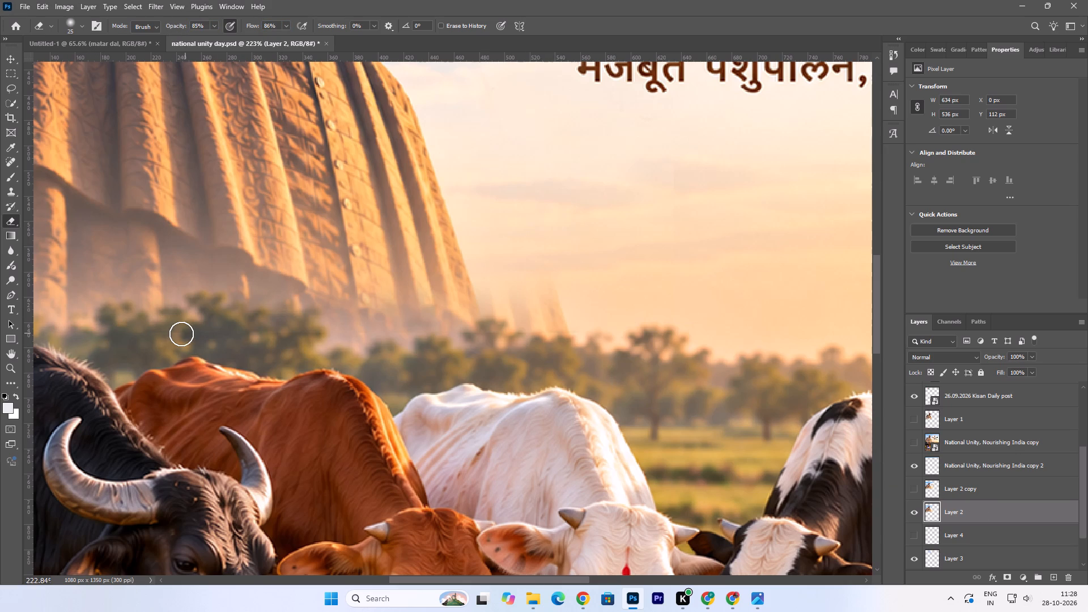
double_click(177, 335)
triple_click(172, 335)
left_click(172, 335)
left_click_drag(176, 334, 191, 331)
double_click(193, 329)
left_click(199, 330)
Raise the eraser to 100% opacity and flow and clear Layer 2 from the treetops behind the buffalo.
left_click_drag(247, 23, 269, 27)
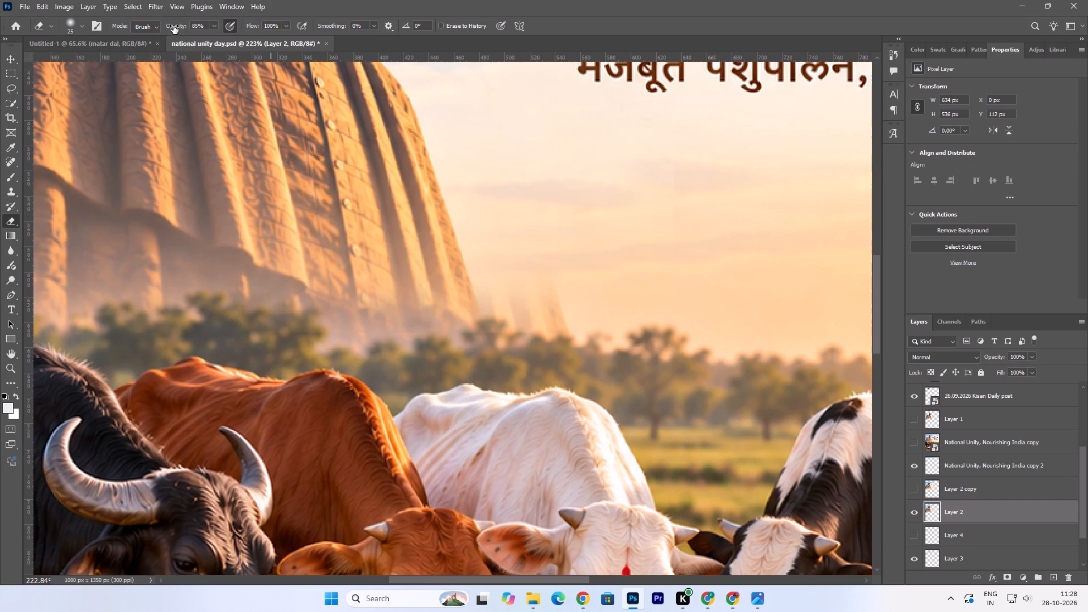
left_click_drag(173, 25, 190, 28)
left_click(161, 310)
left_click(167, 308)
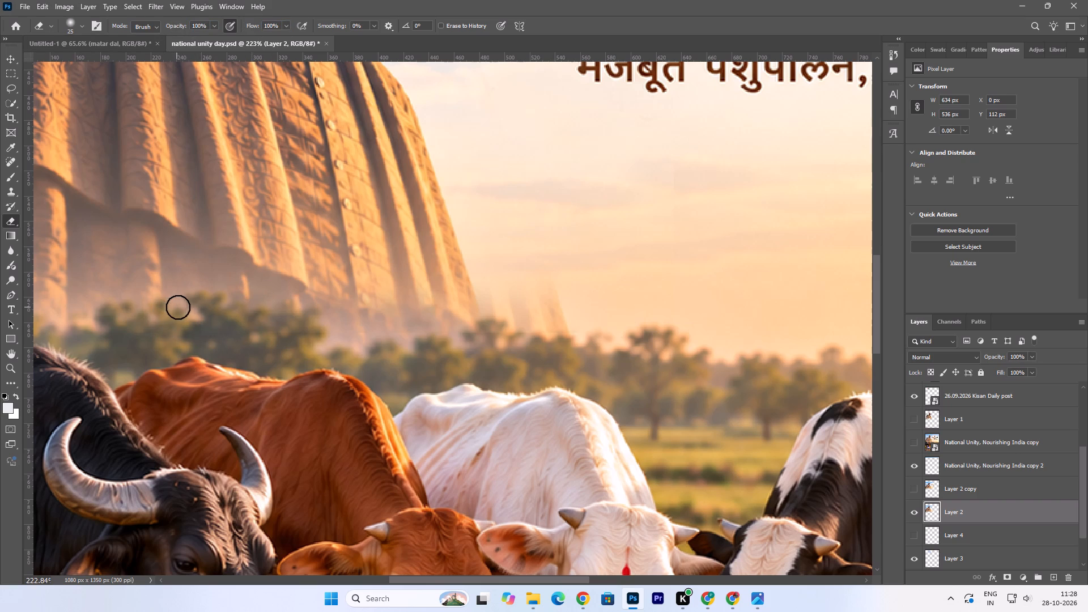
left_click(178, 307)
left_click(118, 341)
left_click(124, 336)
left_click_drag(133, 331, 153, 328)
left_click(156, 328)
left_click(152, 330)
left_click(137, 329)
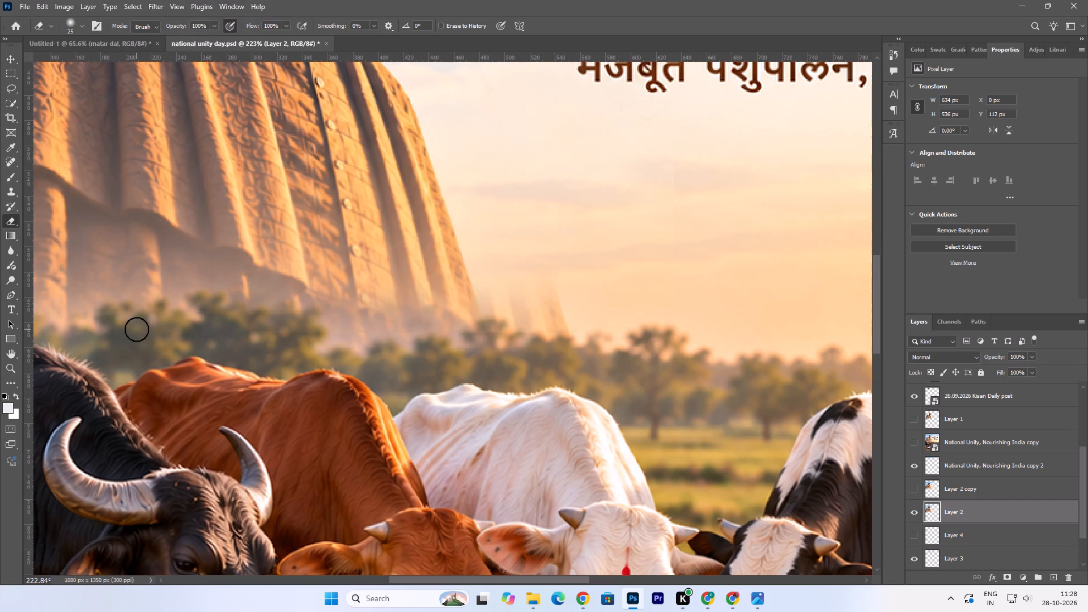
left_click(125, 335)
Erase Layer 2 along the tree line from behind the buffalo across the brown cow's back.
left_click_drag(133, 338, 164, 339)
left_click_drag(189, 338, 216, 340)
left_click(221, 339)
left_click(224, 338)
left_click_drag(225, 336, 247, 335)
left_click(252, 333)
left_click_drag(258, 333, 266, 333)
left_click_drag(274, 333, 279, 335)
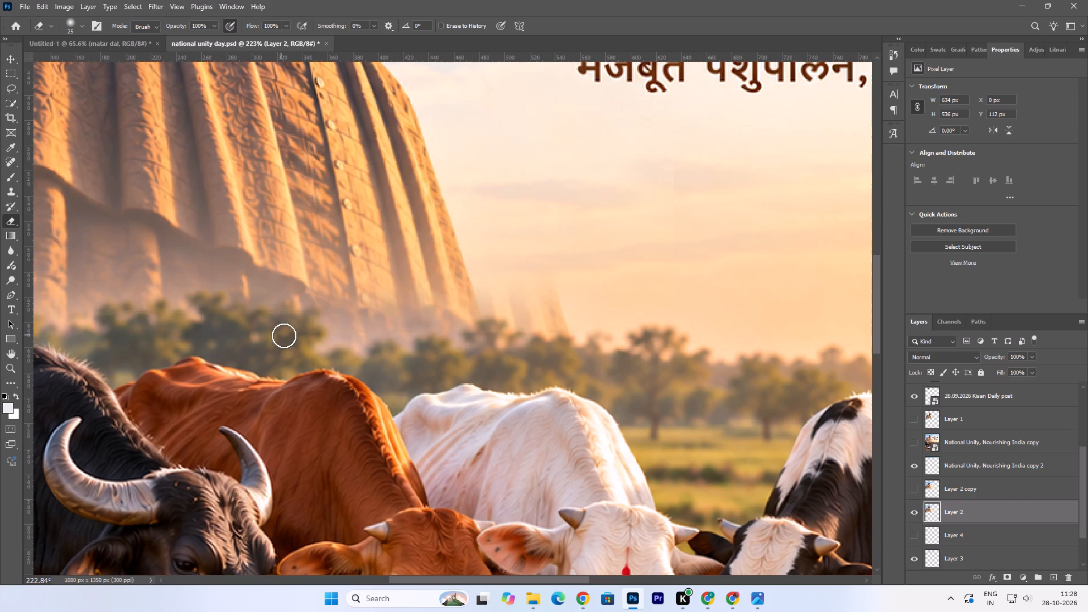
left_click(281, 335)
left_click_drag(280, 334, 274, 334)
left_click(244, 331)
double_click(252, 332)
left_click(260, 334)
left_click_drag(263, 335, 271, 336)
left_click(281, 333)
left_click_drag(287, 335, 313, 337)
double_click(313, 337)
Erase the statue's lower fringe over the treetops between the brown cow and the white cow.
left_click_drag(314, 333, 328, 334)
left_click_drag(339, 333, 345, 336)
double_click(369, 333)
double_click(356, 335)
left_click_drag(385, 333, 395, 336)
left_click_drag(396, 339, 385, 343)
left_click_drag(376, 338, 361, 369)
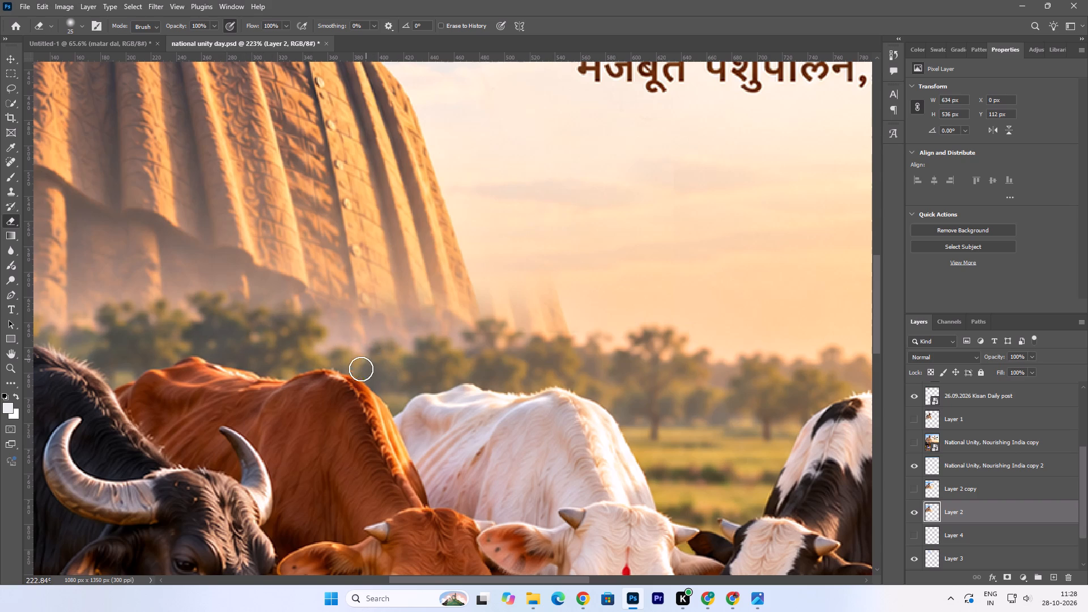
left_click_drag(361, 369, 381, 348)
left_click_drag(407, 320, 410, 343)
left_click_drag(415, 327, 353, 346)
left_click_drag(397, 333, 390, 337)
double_click(379, 339)
Erase Layer 2 along the treetops at the statue's lower outer corner, above the white cow's back.
left_click(452, 338)
double_click(461, 335)
left_click(469, 338)
left_click(473, 335)
left_click(477, 335)
left_click_drag(484, 335, 485, 335)
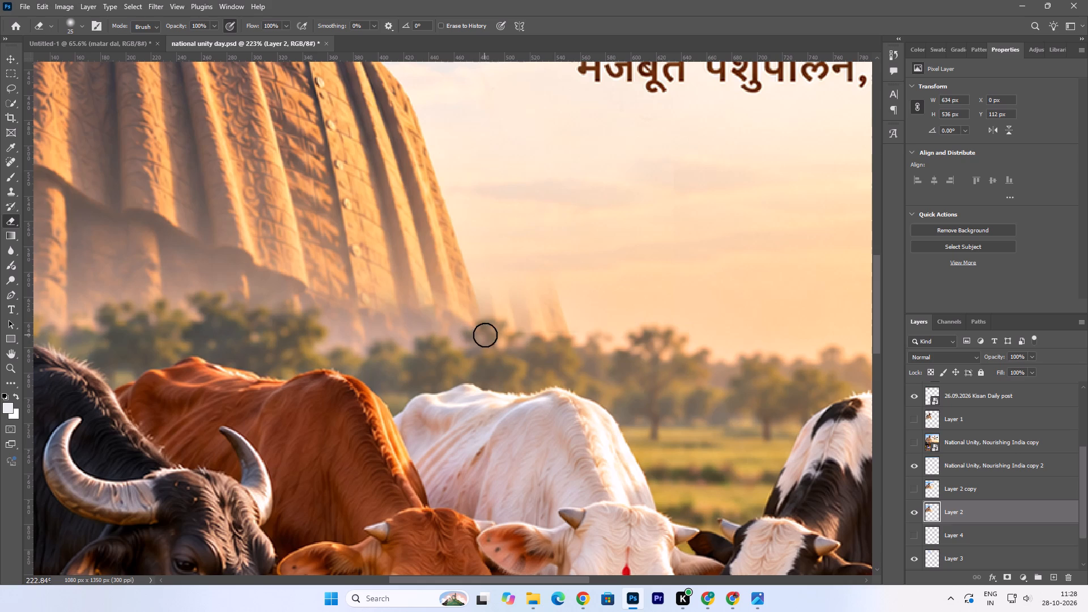
left_click_drag(485, 335, 494, 336)
left_click(495, 334)
left_click_drag(496, 334, 503, 334)
left_click(505, 334)
left_click_drag(511, 330, 525, 328)
left_click(525, 328)
Erase the leftover Layer 2 streaks over the treetops beyond the statue's edge, above and past the white cow.
double_click(567, 333)
double_click(561, 334)
double_click(555, 332)
double_click(541, 334)
double_click(537, 334)
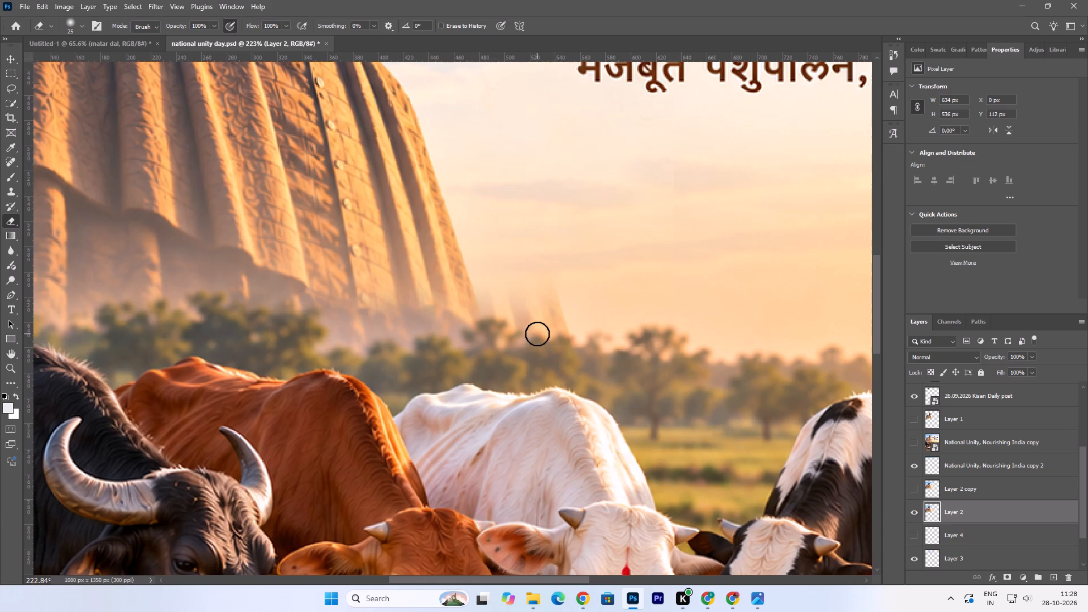
left_click_drag(532, 331, 512, 331)
double_click(499, 330)
left_click(487, 321)
left_click_drag(521, 335, 529, 336)
left_click_drag(543, 334, 589, 342)
left_click(589, 342)
left_click_drag(589, 342, 606, 348)
left_click_drag(606, 348, 631, 351)
Erase Layer 2 in the gap between the trees and the top of the buffalo's back.
scroll(552, 287, "down", 3)
scroll(552, 283, "down", 4, "alt")
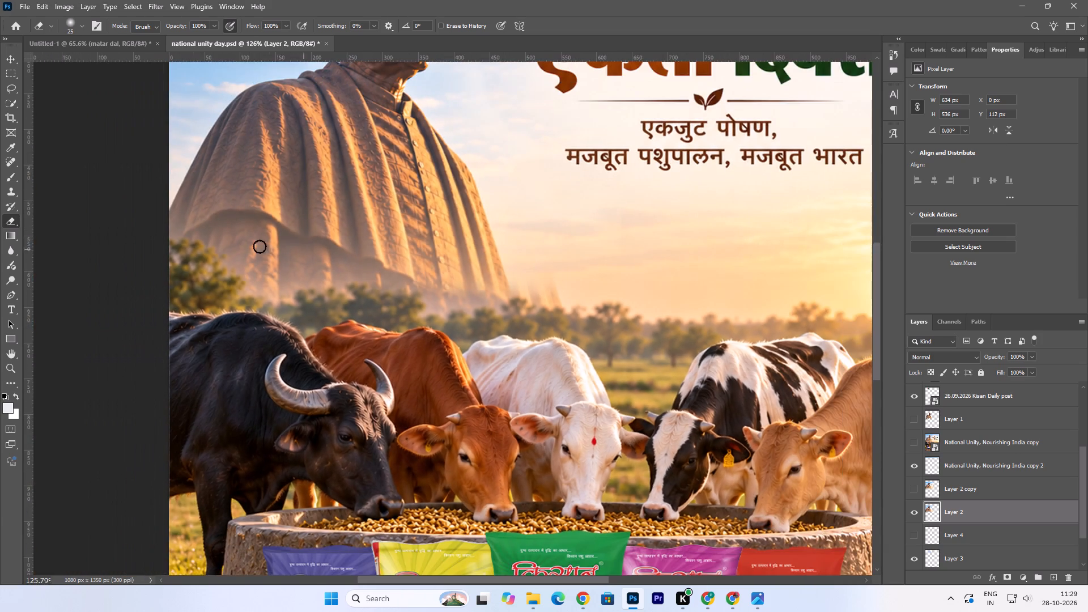
scroll(210, 246, "up", 11)
left_click(322, 433)
double_click(312, 431)
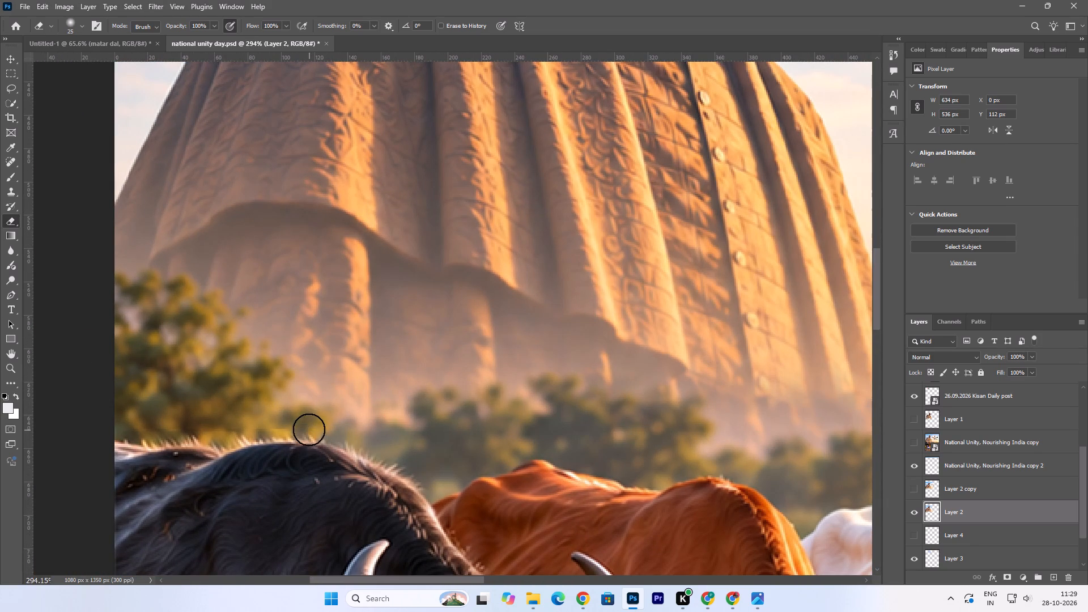
left_click(308, 430)
left_click(299, 430)
left_click(291, 431)
left_click(287, 431)
left_click(282, 431)
double_click(277, 431)
double_click(262, 430)
left_click(254, 430)
left_click_drag(249, 430, 241, 432)
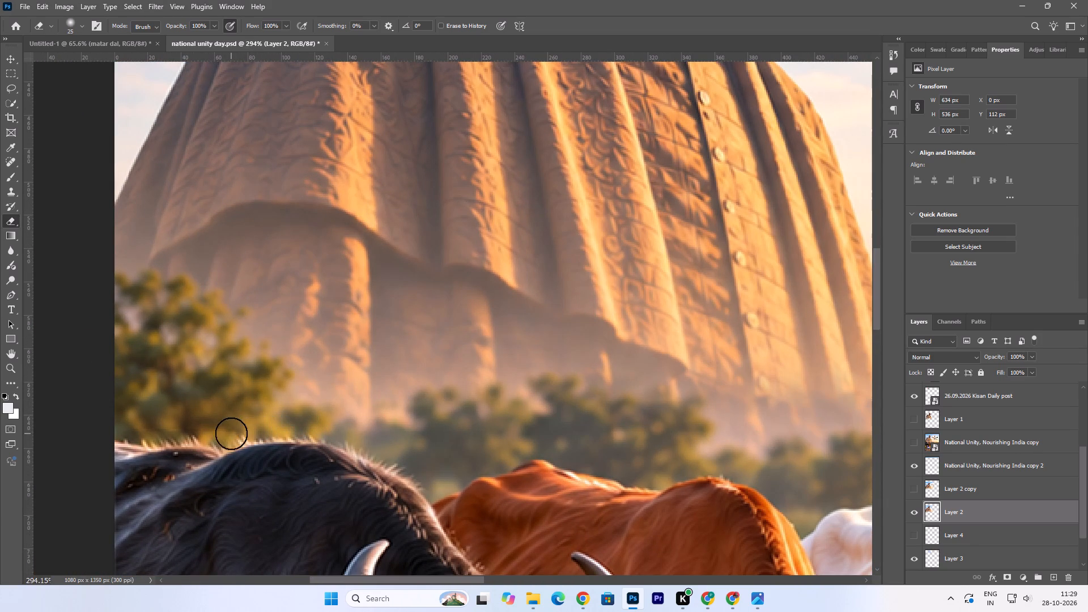
Erase Layer 2 along the buffalo's back out to the canvas edge and across the trees behind its neck.
left_click(231, 433)
double_click(220, 432)
double_click(203, 431)
left_click(192, 429)
left_click(186, 428)
double_click(171, 430)
left_click(151, 428)
left_click(139, 428)
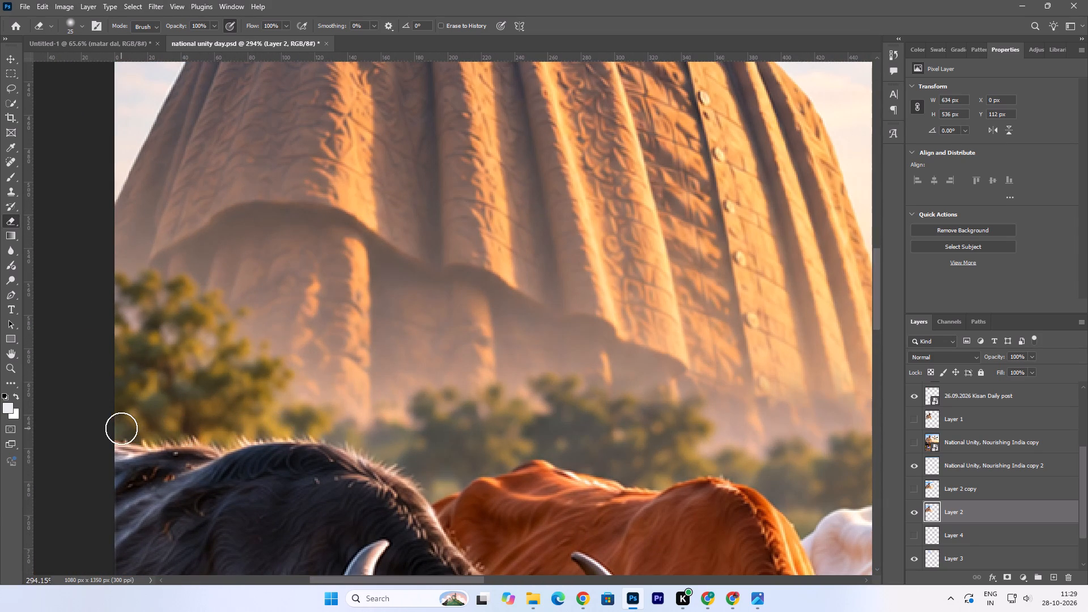
left_click(121, 428)
left_click(118, 427)
left_click(328, 431)
left_click_drag(350, 433, 369, 436)
left_click_drag(379, 436, 402, 436)
left_click(406, 436)
left_click(416, 435)
left_click_drag(287, 436, 223, 435)
double_click(178, 437)
Add a new layer above Layer 3 and set the brush colour to the peach sky tone fdd4a6.
scroll(448, 374, "down", 13, "alt")
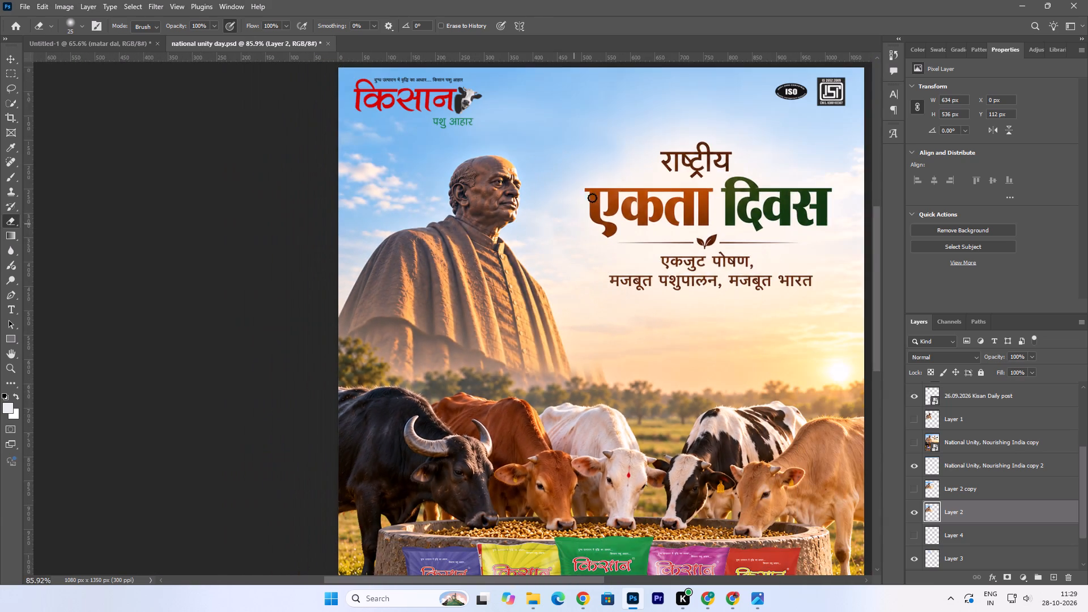
scroll(612, 173, "up", 9)
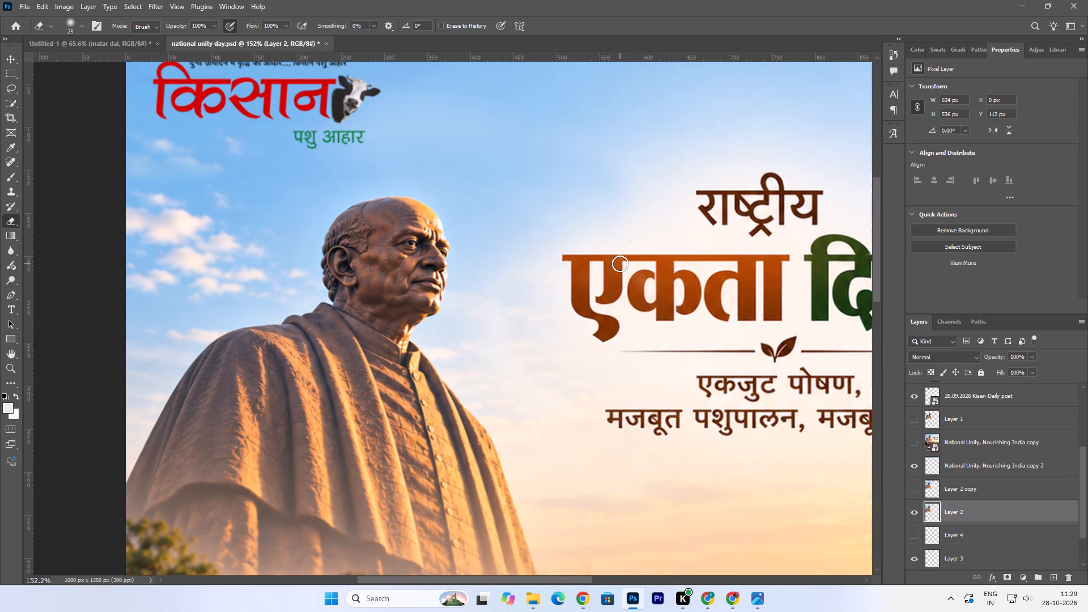
scroll(620, 263, "down", 9, "alt")
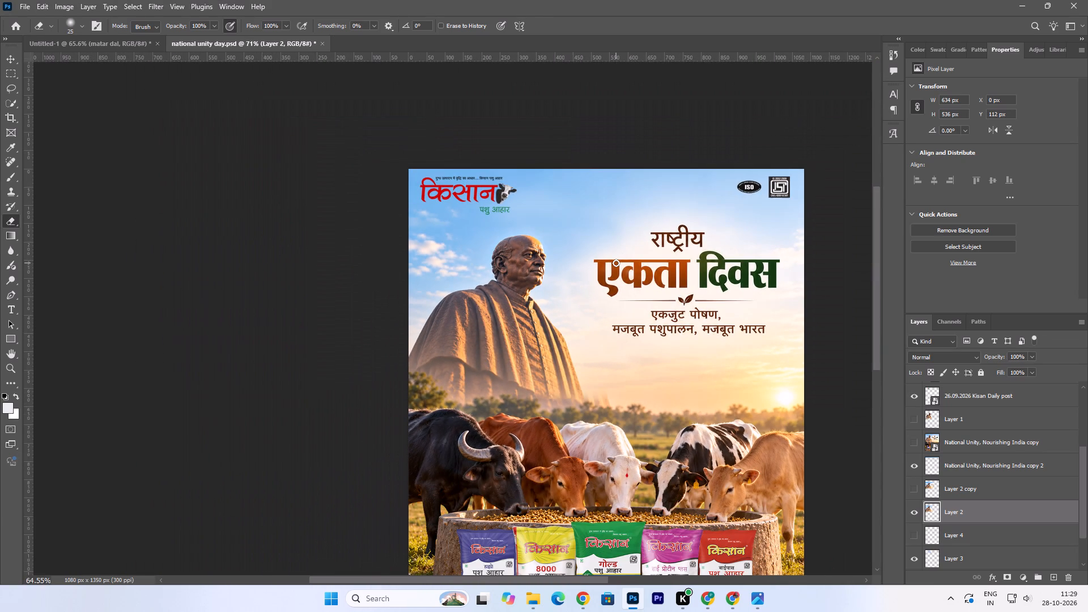
key("ctrl+0")
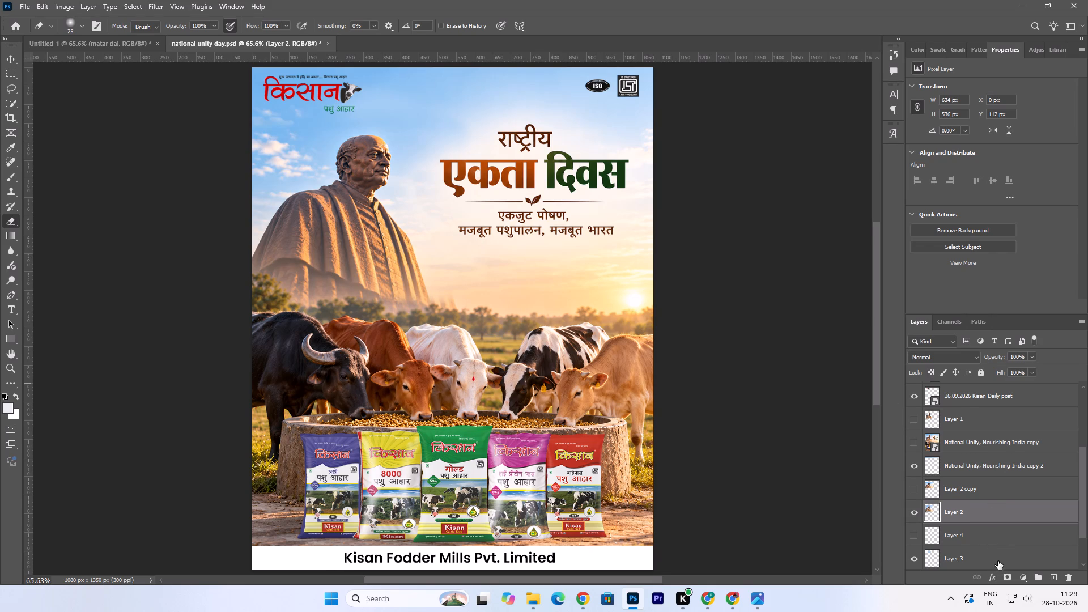
scroll(1001, 550, "down", 4)
left_click(997, 513)
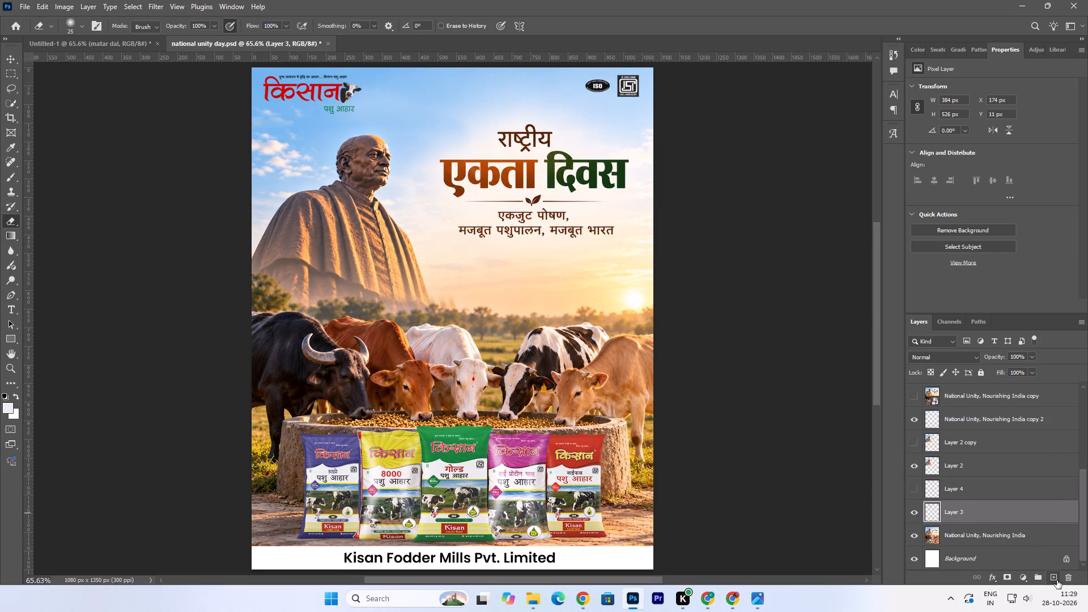
left_click(1057, 580)
left_click(12, 180)
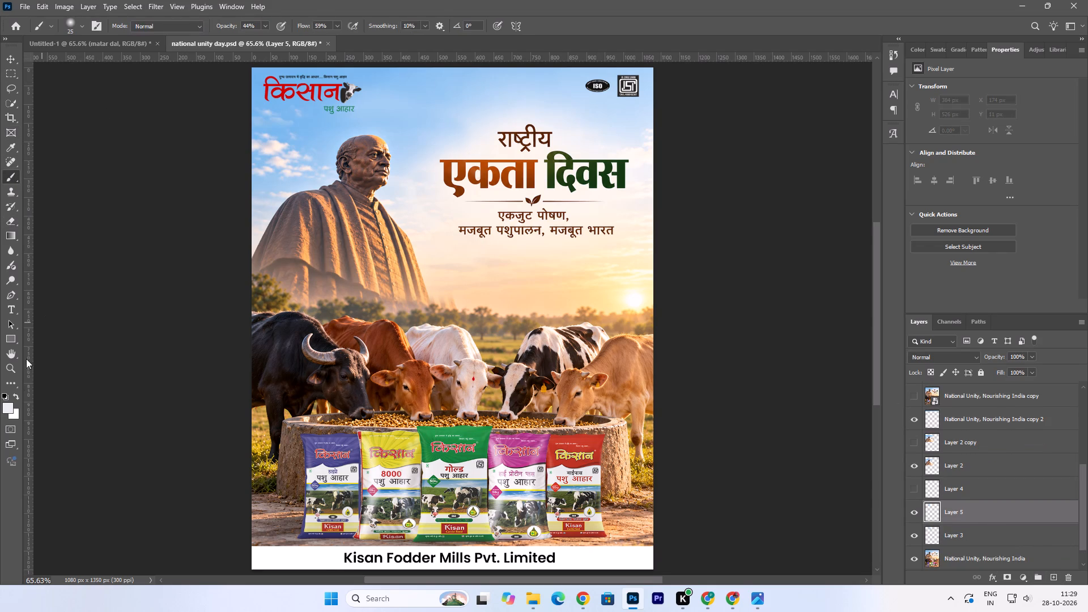
left_click(7, 408)
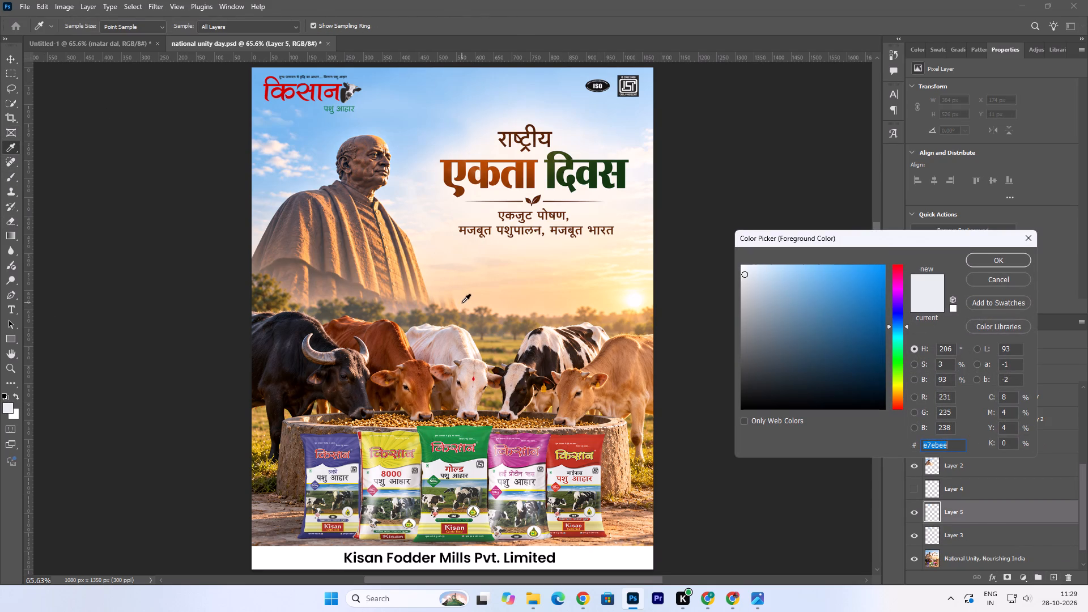
left_click(463, 299)
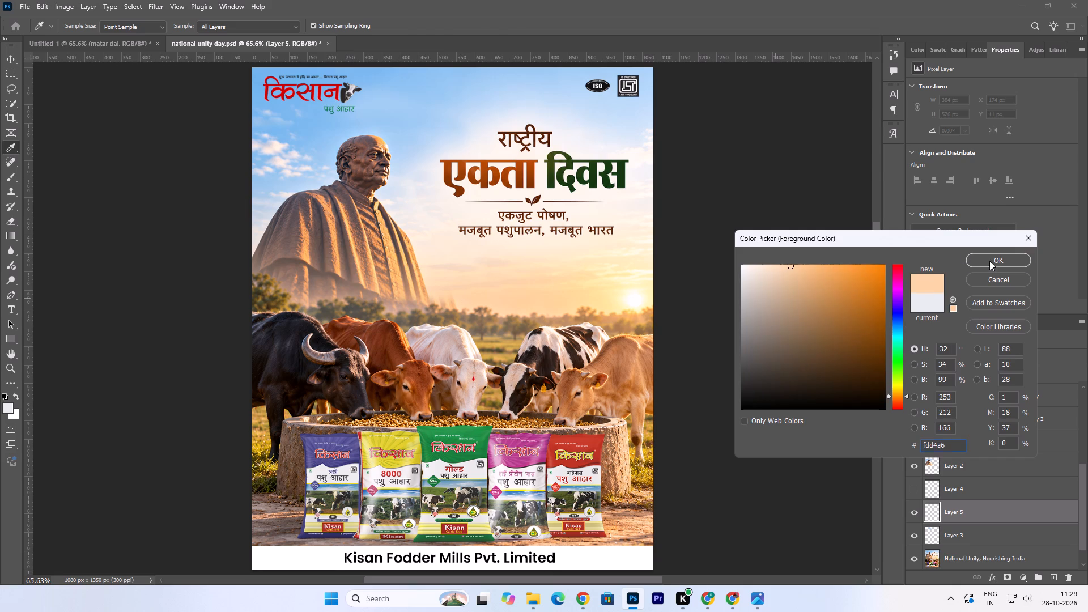
left_click(989, 261)
Paint peach over the faint vertical streak in the sky beside the statue's base on Layer 5.
scroll(482, 307, "up", 13, "alt")
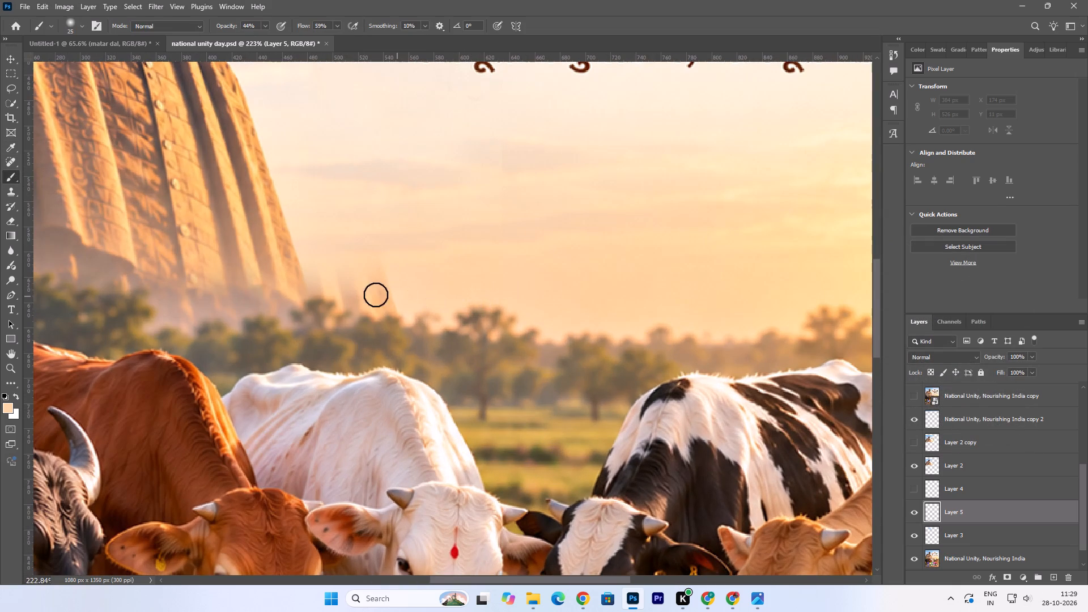
double_click(377, 296)
double_click(380, 290)
left_click(380, 282)
left_click(378, 271)
left_click(378, 267)
left_click_drag(379, 268, 381, 275)
left_click(381, 280)
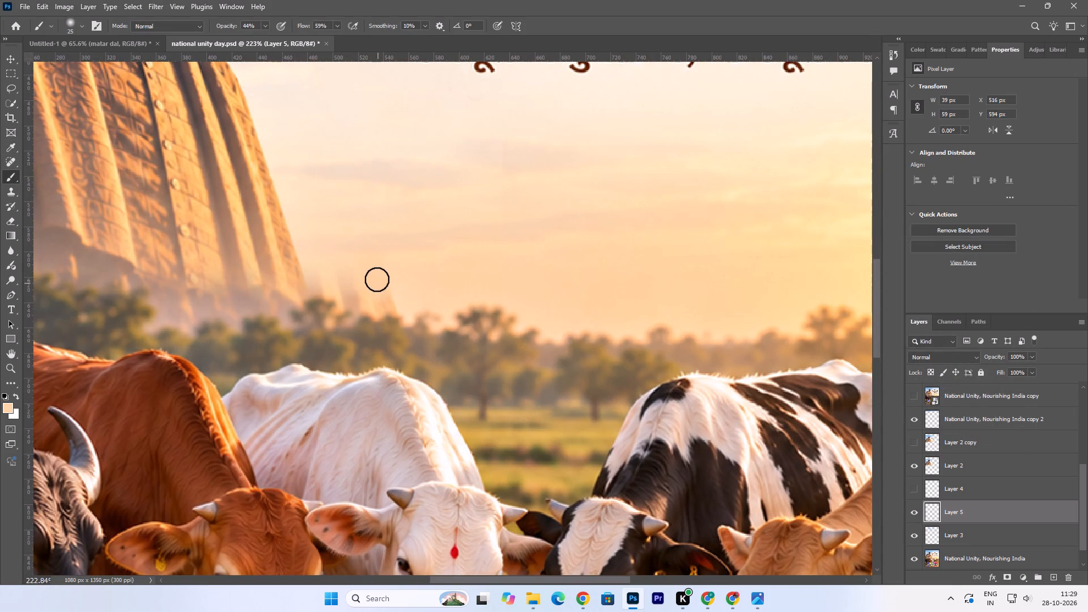
Enlarge the brush to 45 and paint out the remaining streaks between the statue's base and the treetops.
key("bracketright")
key("bracketright")
key("bracketright")
key("bracketright")
left_click(364, 296)
left_click_drag(363, 295, 358, 295)
left_click(357, 295)
left_click(351, 293)
left_click(343, 290)
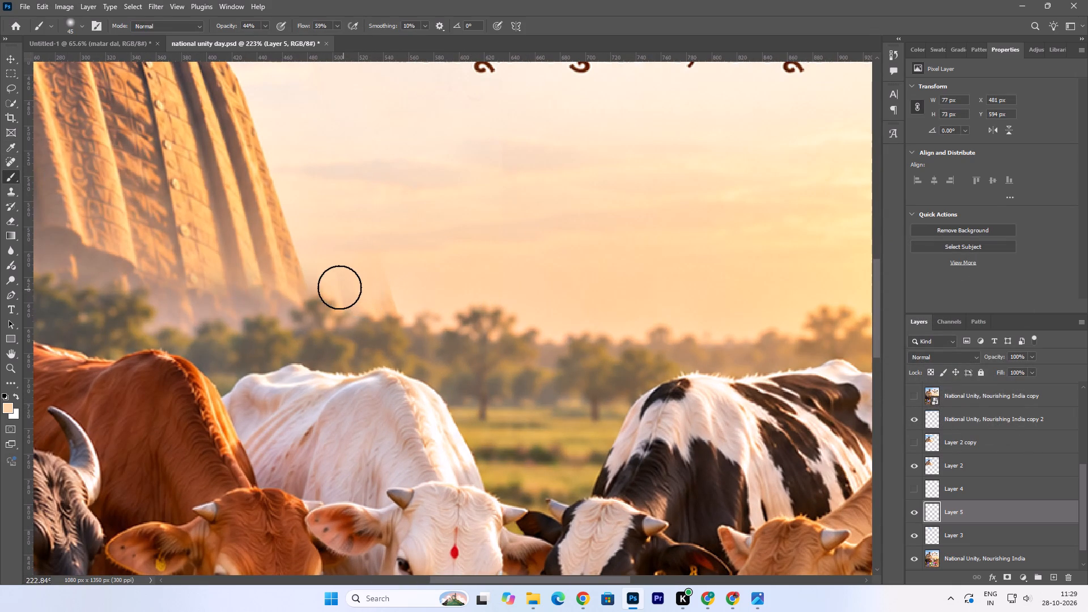
double_click(338, 287)
double_click(333, 282)
left_click_drag(384, 289, 389, 294)
double_click(389, 300)
triple_click(392, 303)
left_click(385, 294)
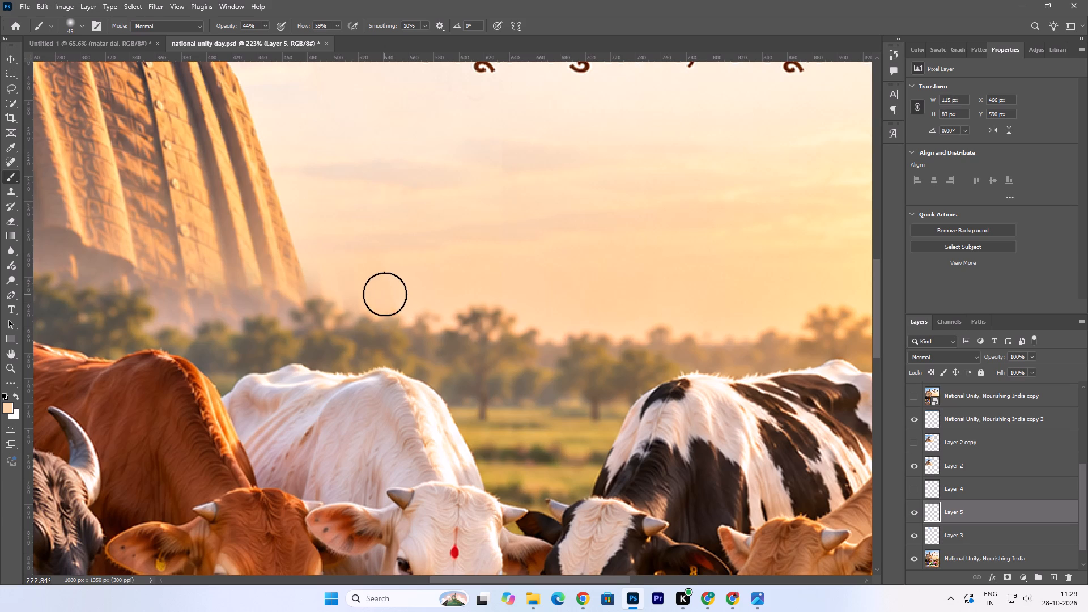
left_click(382, 286)
left_click(378, 279)
left_click(376, 276)
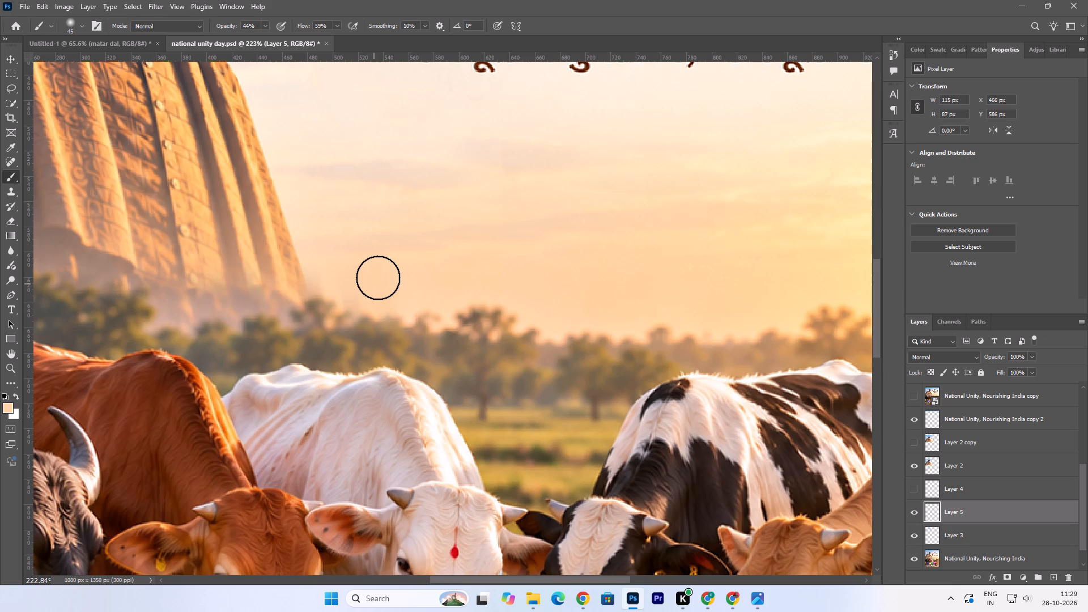
Smooth the painted sky beside the statue's base with more peach strokes just above the treetops.
left_click(331, 276)
left_click_drag(331, 276, 331, 282)
left_click(333, 283)
left_click_drag(335, 287, 350, 298)
left_click(354, 303)
left_click_drag(366, 309, 388, 309)
left_click(410, 305)
double_click(394, 307)
left_click(385, 291)
left_click(375, 272)
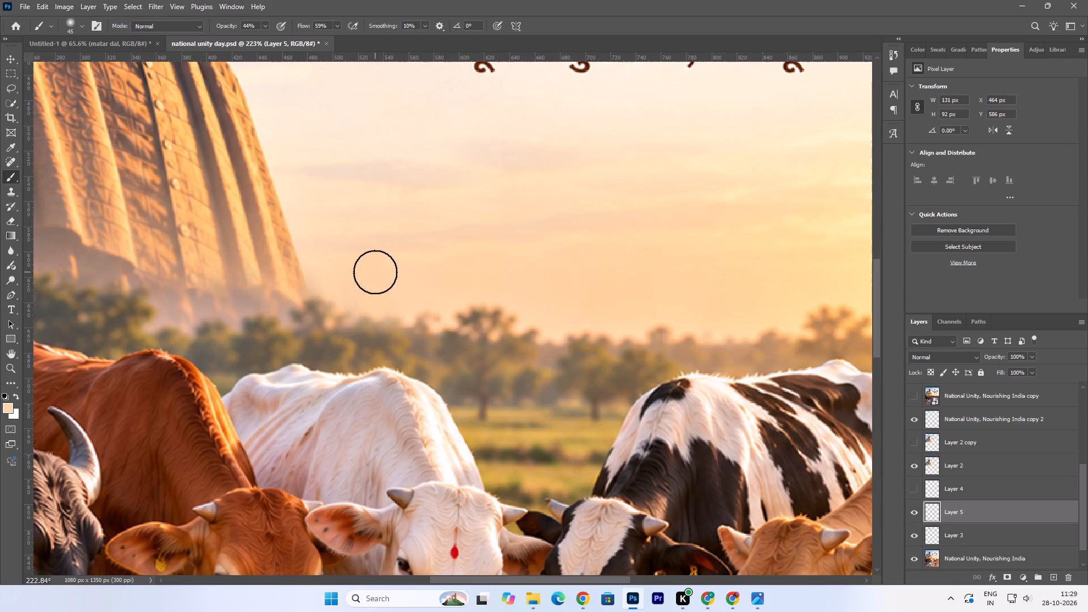
left_click_drag(341, 263, 379, 260)
left_click(379, 260)
left_click(387, 279)
left_click(399, 296)
left_click(407, 305)
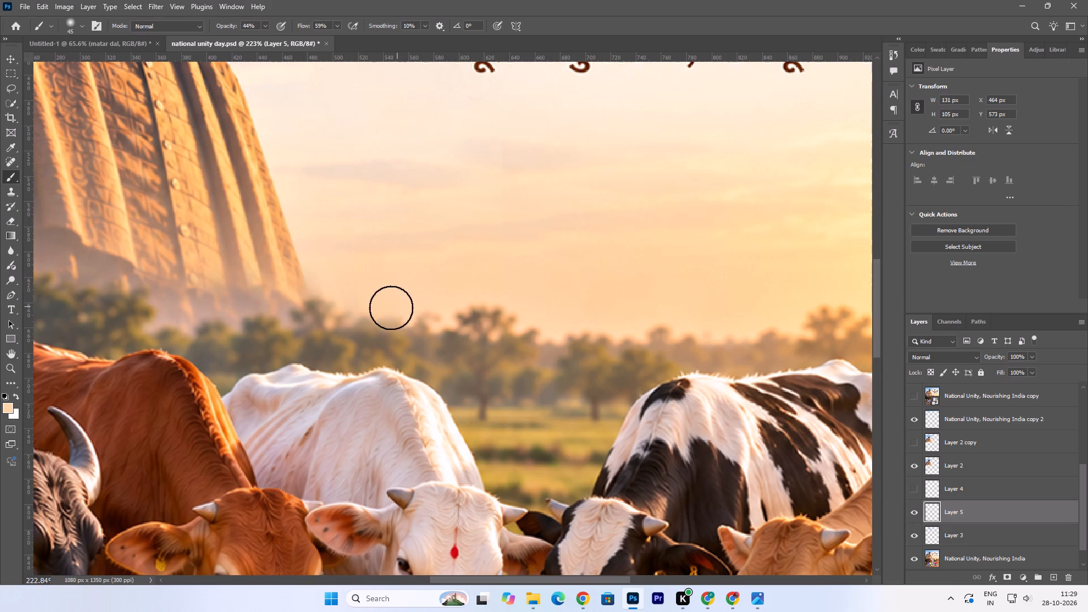
left_click(390, 308)
left_click(337, 283)
left_click(328, 275)
left_click(409, 290)
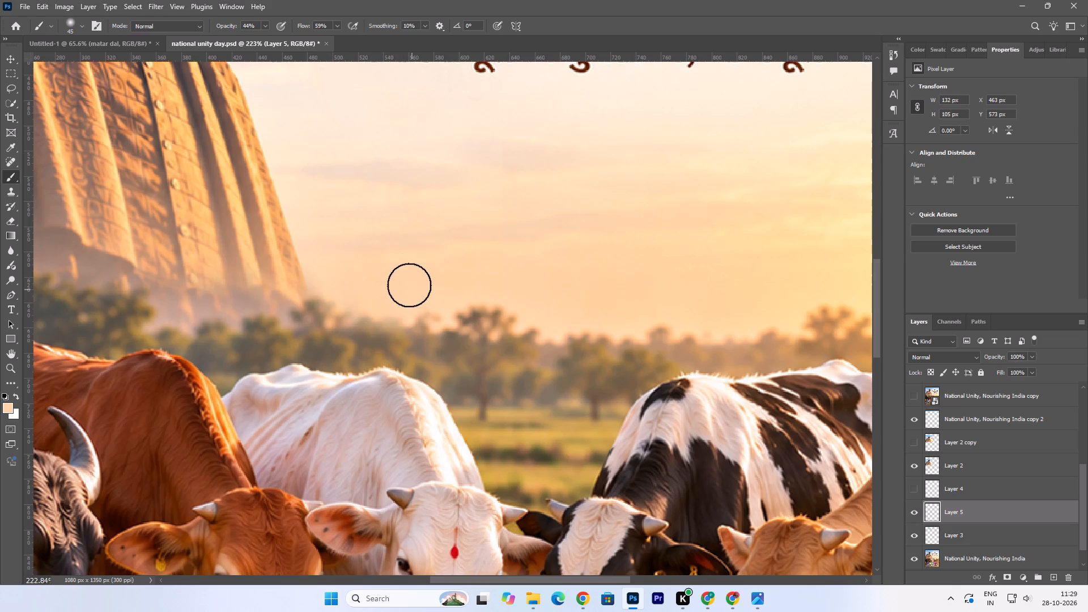
left_click(391, 261)
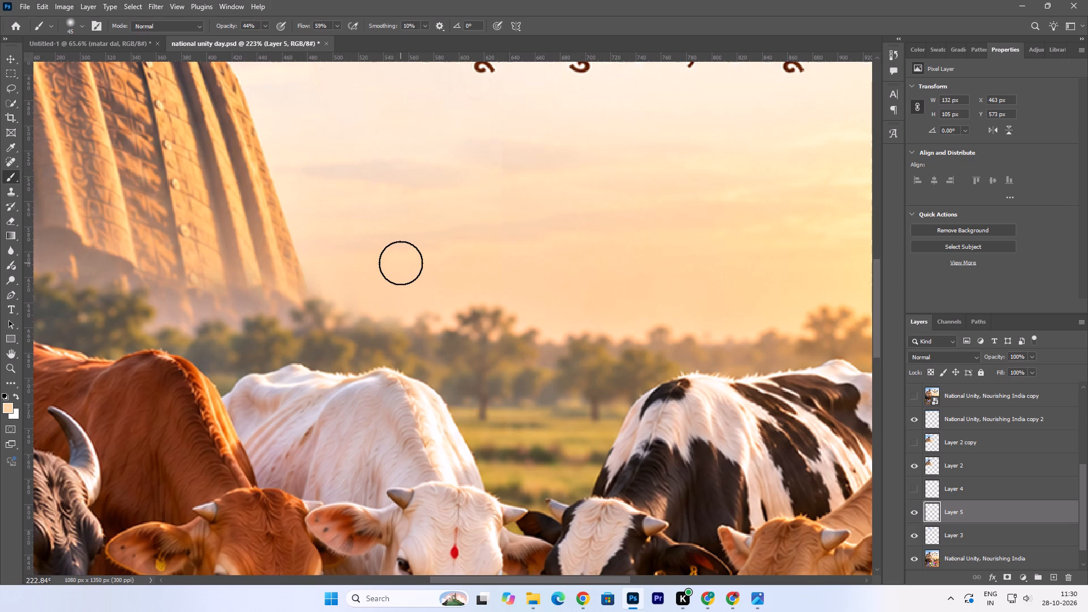
Dab peach over the greyish cloud mark in the sky below the Hindi tagline on Layer 5.
scroll(482, 206, "up", 5)
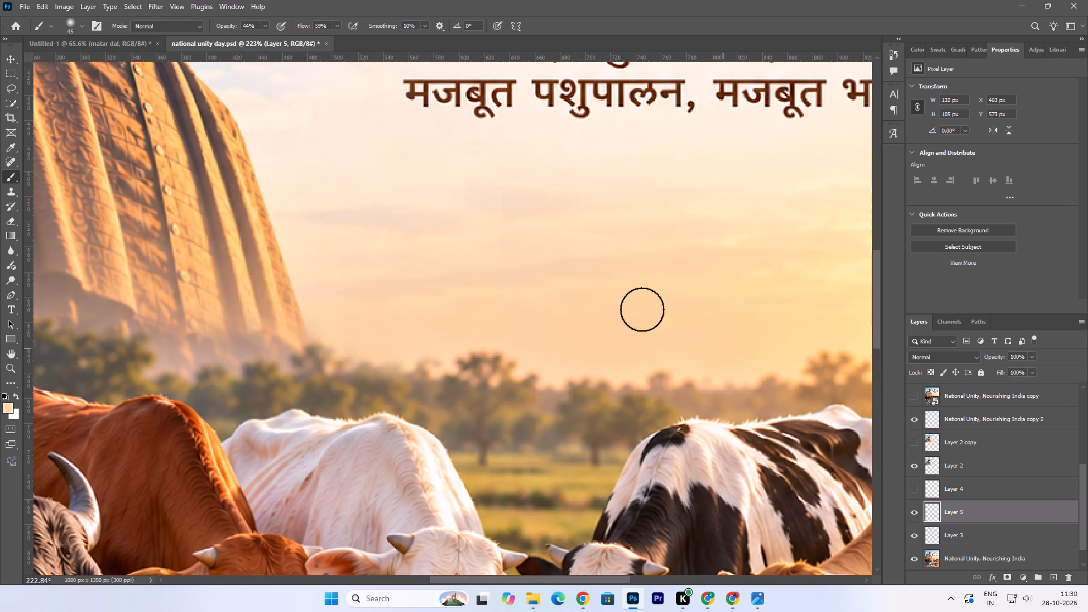
left_click(515, 207)
left_click(498, 194)
double_click(505, 214)
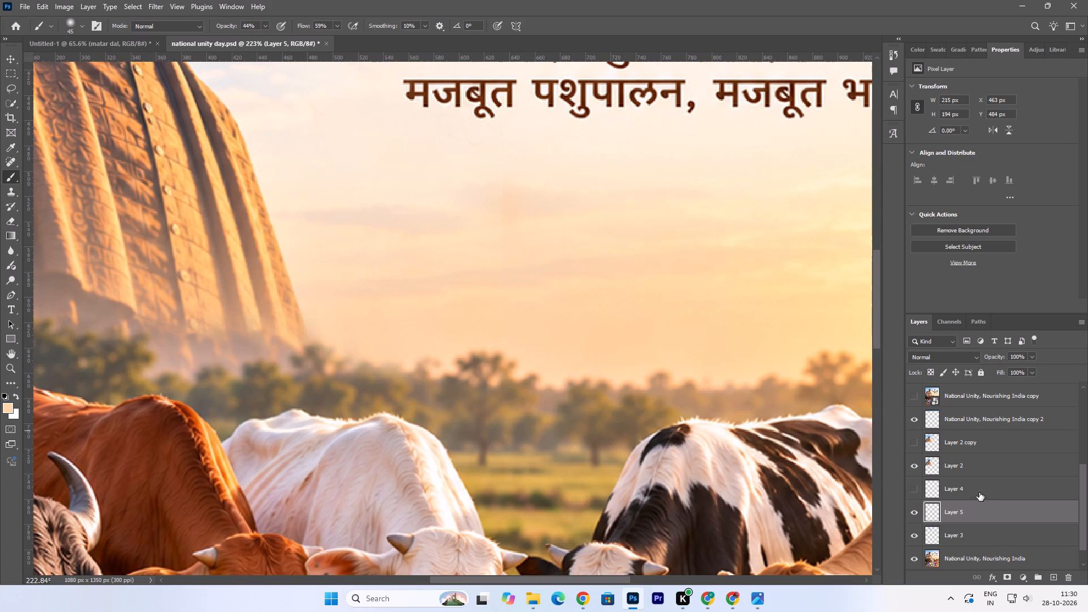
Erase Layer 2 in a vertical strip over the sky mark below the tagline.
left_click(976, 464)
left_click(11, 220)
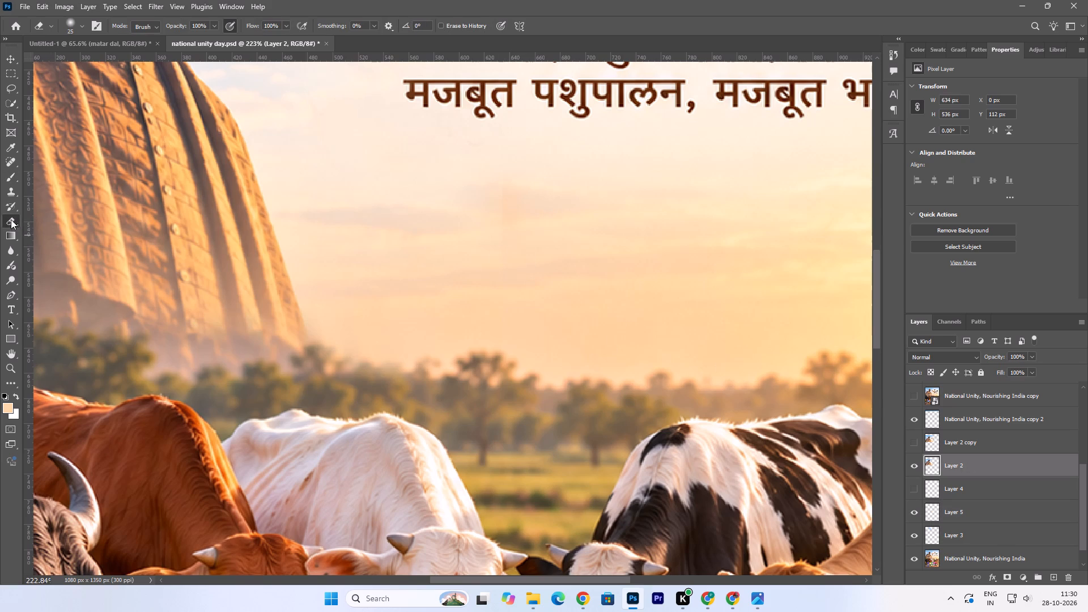
left_click(505, 229)
left_click(504, 214)
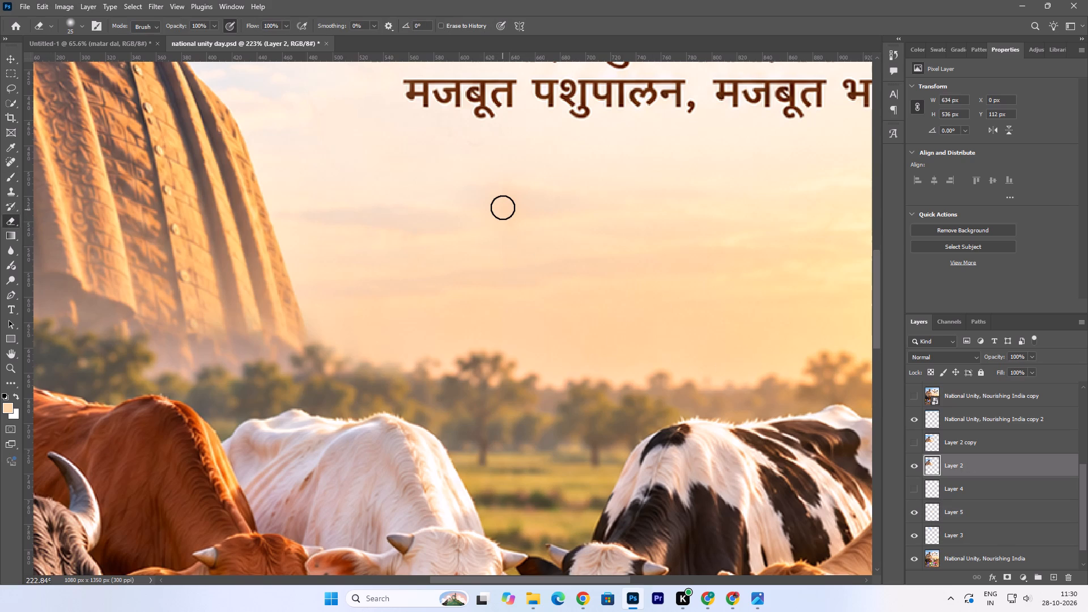
left_click(503, 207)
left_click(503, 200)
left_click(504, 193)
left_click(504, 177)
left_click_drag(506, 212, 506, 262)
left_click(506, 265)
left_click_drag(510, 212, 511, 212)
left_click_drag(511, 212, 512, 200)
Erase the Layer 2 remnants around the sky mark, from just below the tagline down through the clouds.
scroll(509, 185, "up", 3)
double_click(477, 170)
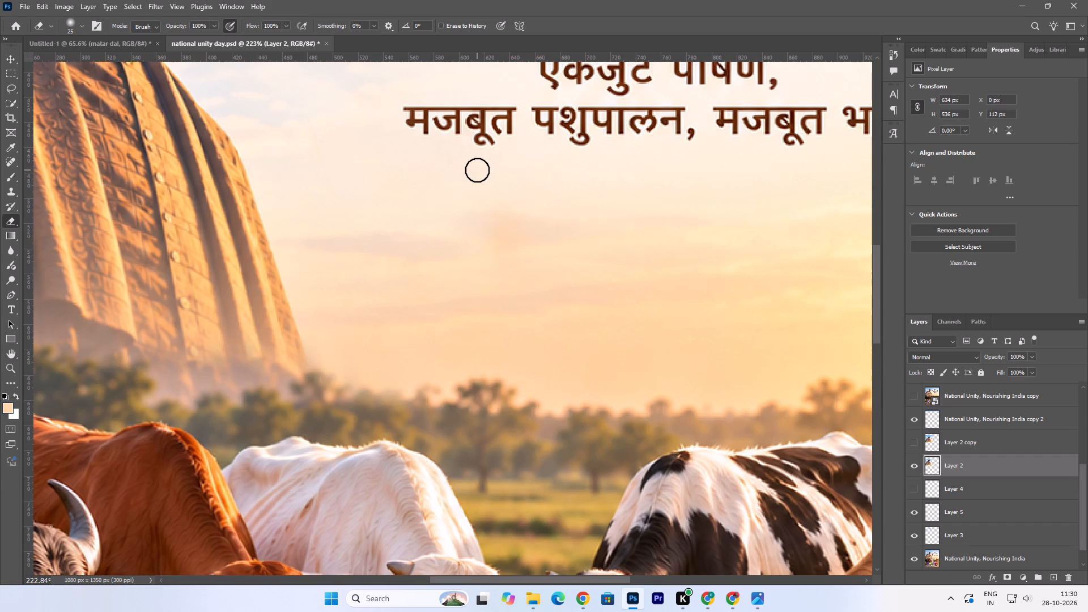
left_click(456, 164)
left_click(494, 164)
scroll(470, 245, "up", 3)
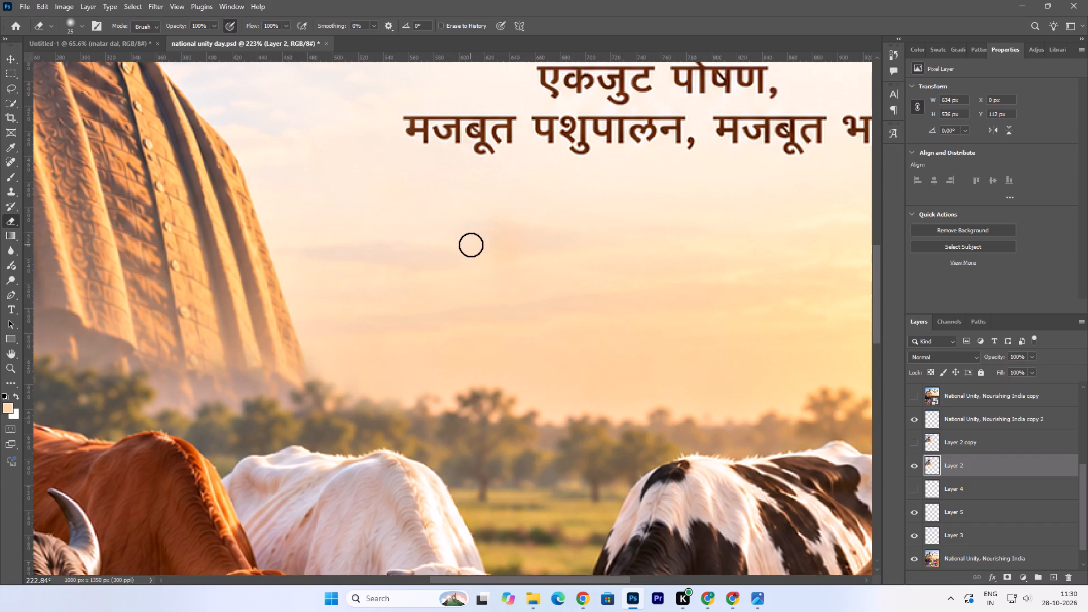
scroll(471, 245, "up", 1)
left_click(518, 252)
left_click(525, 282)
left_click(532, 271)
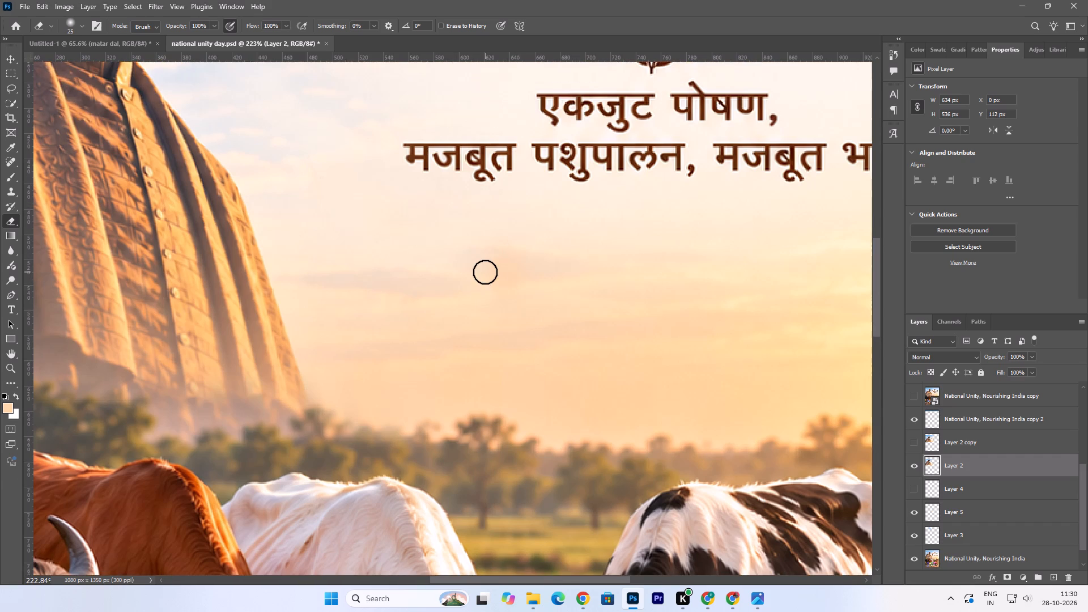
left_click(485, 272)
left_click(487, 264)
left_click(490, 278)
left_click(492, 290)
left_click_drag(488, 248, 506, 243)
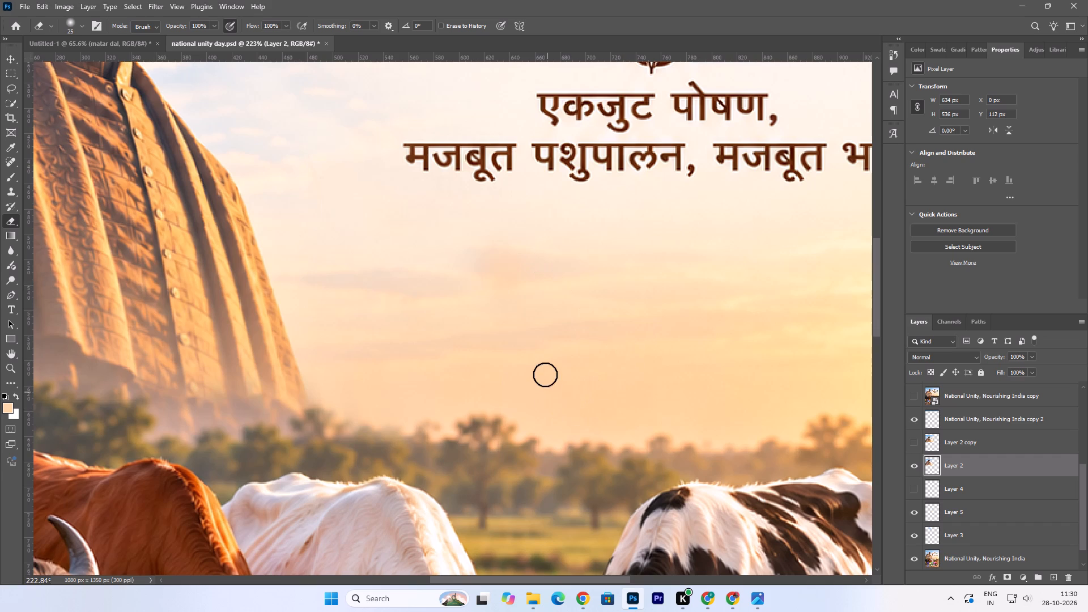
scroll(546, 364, "up", 5)
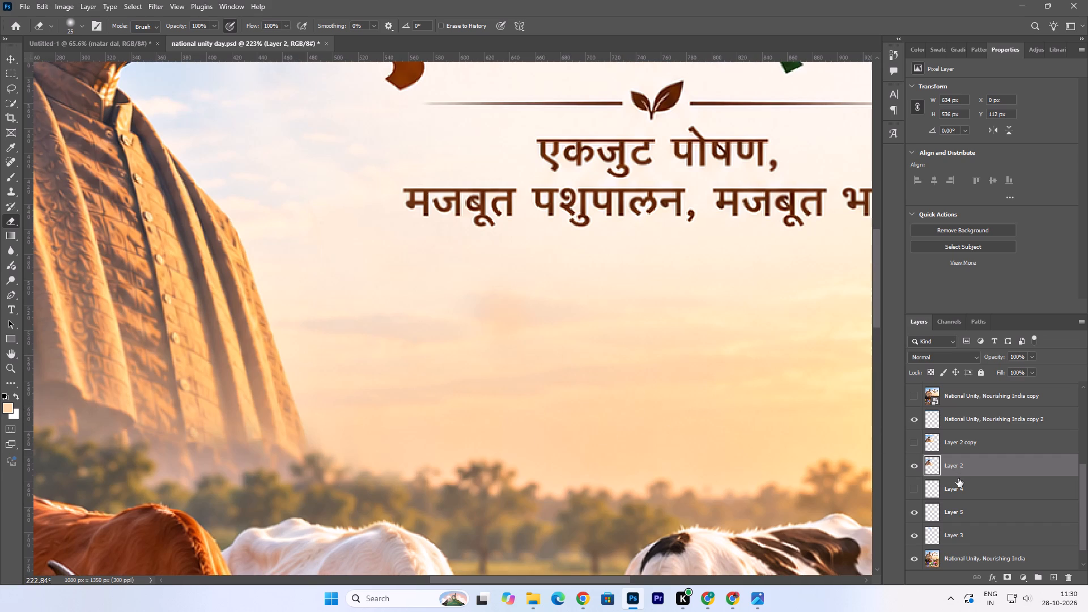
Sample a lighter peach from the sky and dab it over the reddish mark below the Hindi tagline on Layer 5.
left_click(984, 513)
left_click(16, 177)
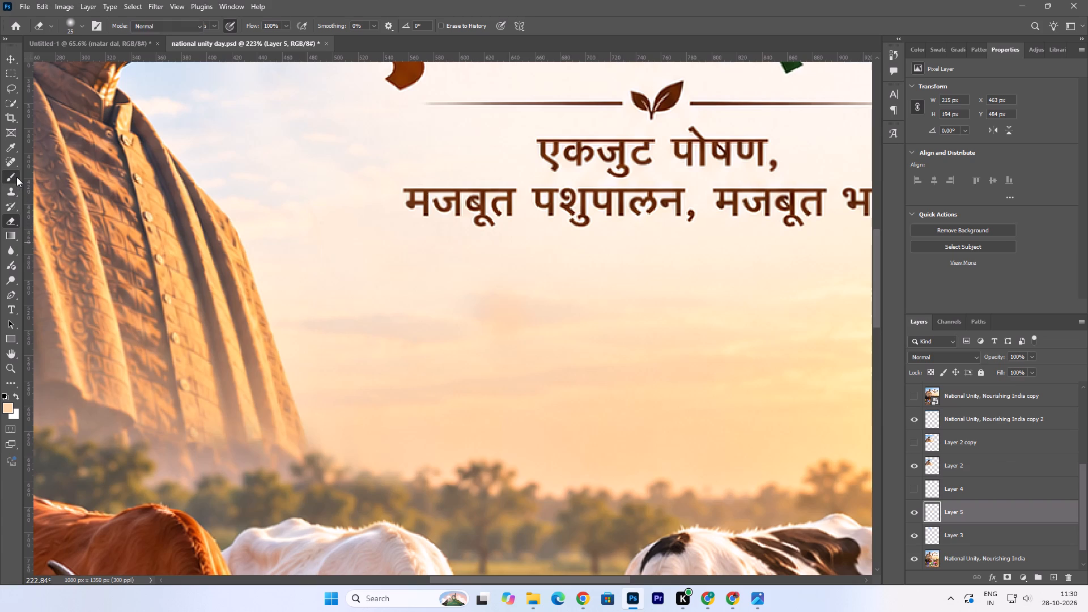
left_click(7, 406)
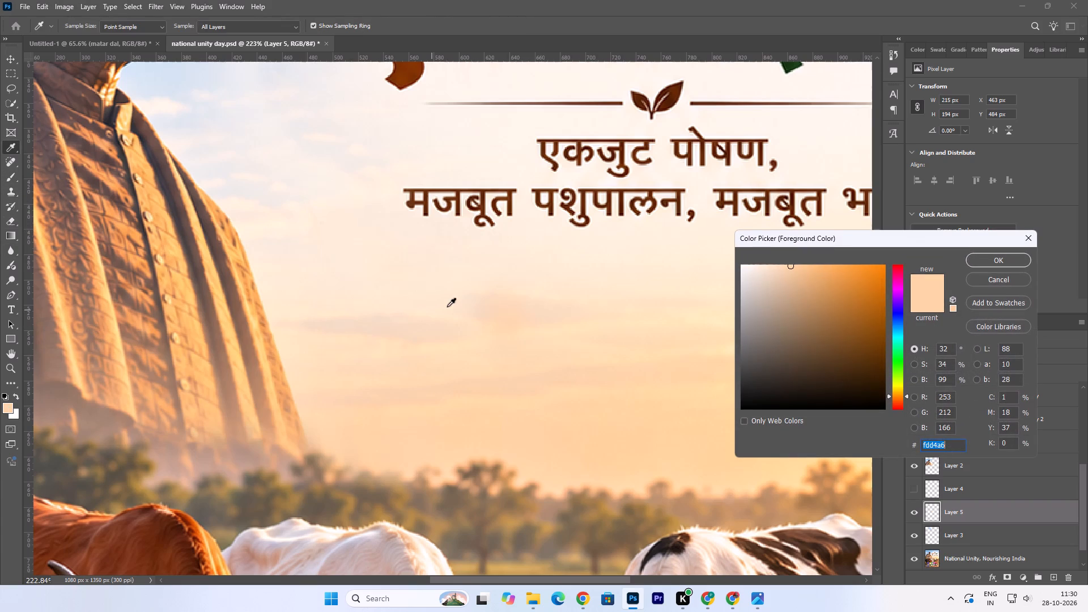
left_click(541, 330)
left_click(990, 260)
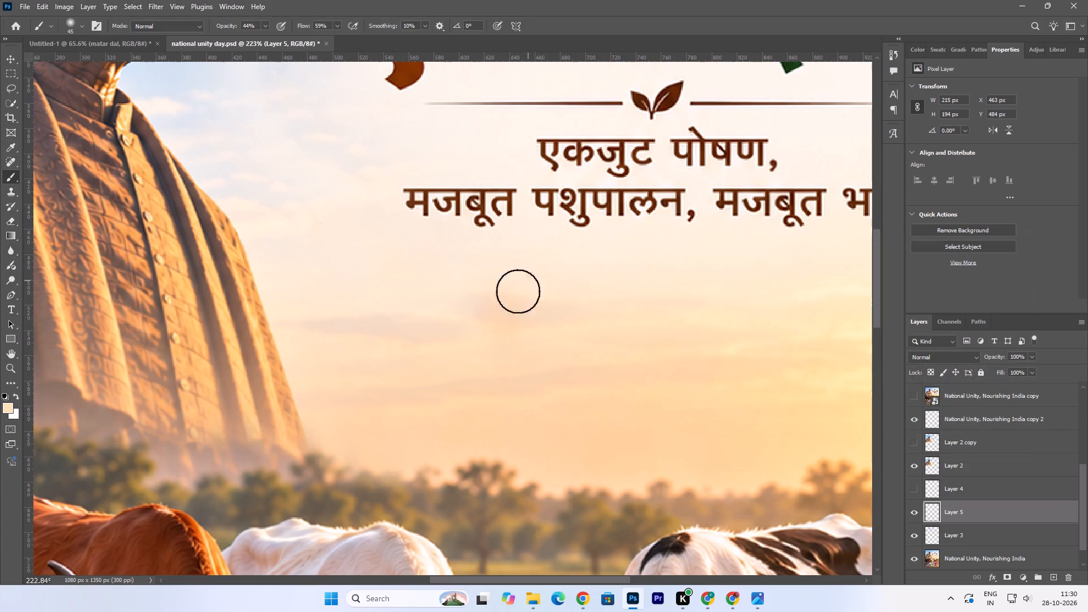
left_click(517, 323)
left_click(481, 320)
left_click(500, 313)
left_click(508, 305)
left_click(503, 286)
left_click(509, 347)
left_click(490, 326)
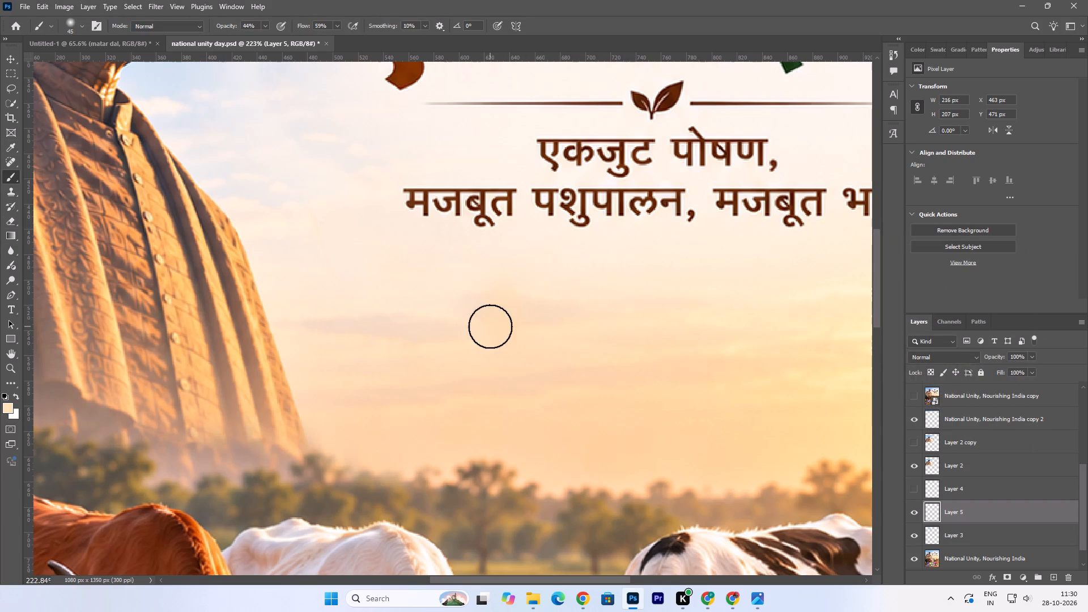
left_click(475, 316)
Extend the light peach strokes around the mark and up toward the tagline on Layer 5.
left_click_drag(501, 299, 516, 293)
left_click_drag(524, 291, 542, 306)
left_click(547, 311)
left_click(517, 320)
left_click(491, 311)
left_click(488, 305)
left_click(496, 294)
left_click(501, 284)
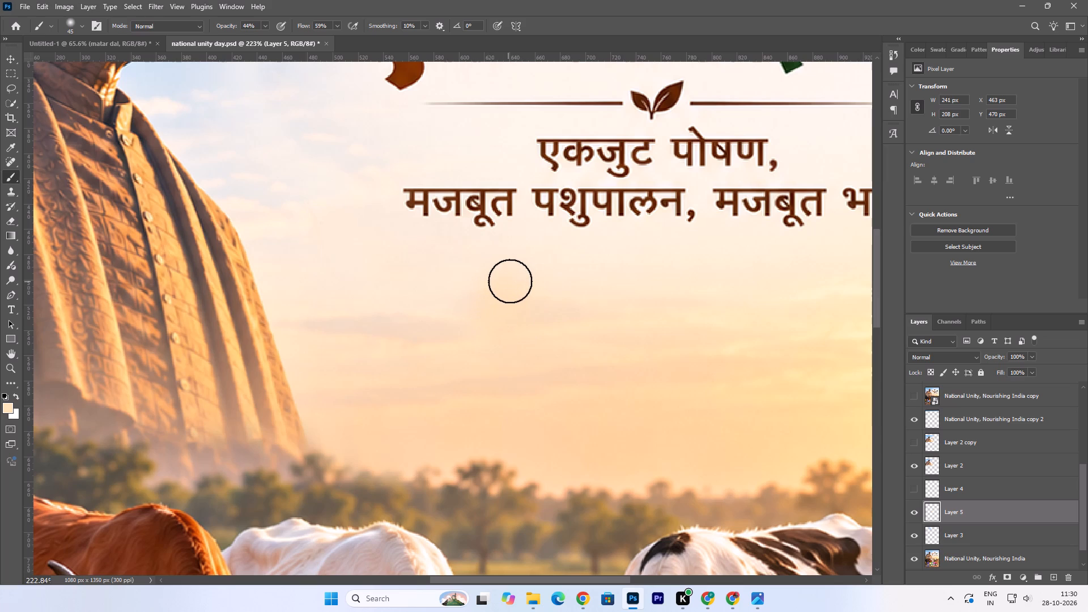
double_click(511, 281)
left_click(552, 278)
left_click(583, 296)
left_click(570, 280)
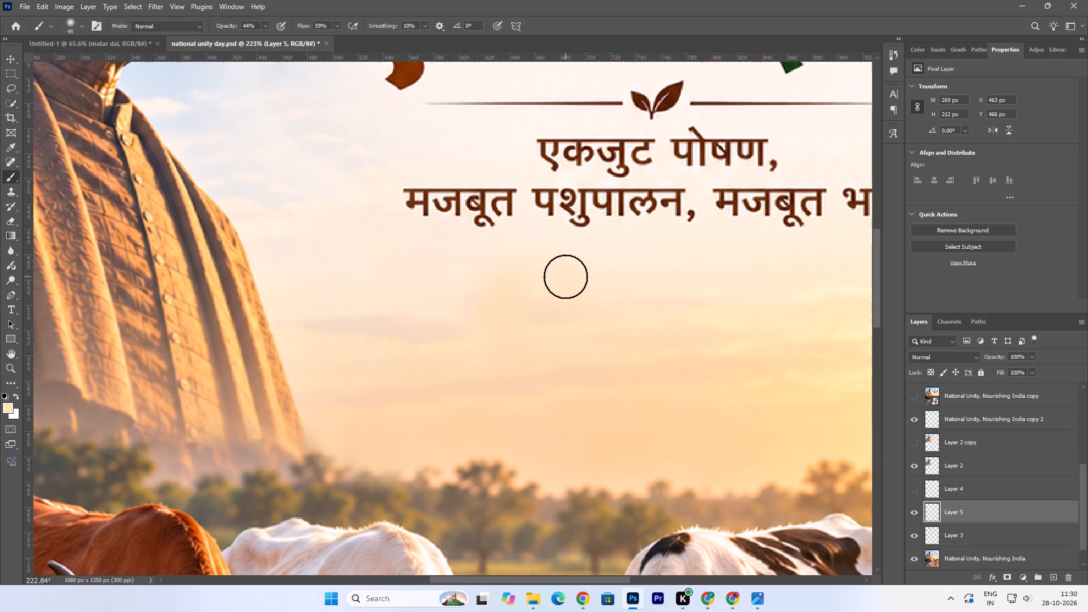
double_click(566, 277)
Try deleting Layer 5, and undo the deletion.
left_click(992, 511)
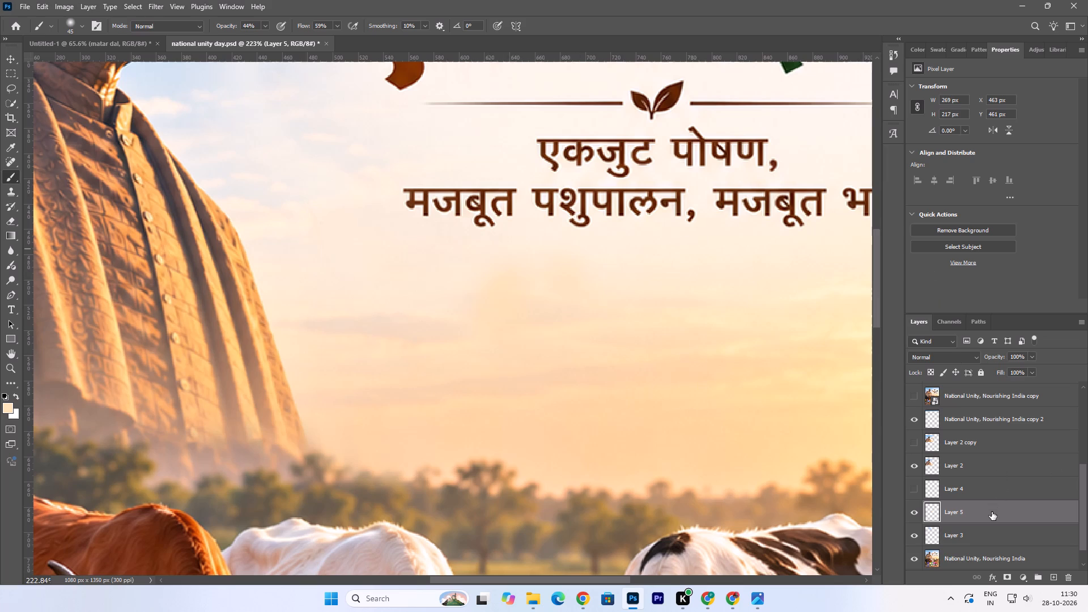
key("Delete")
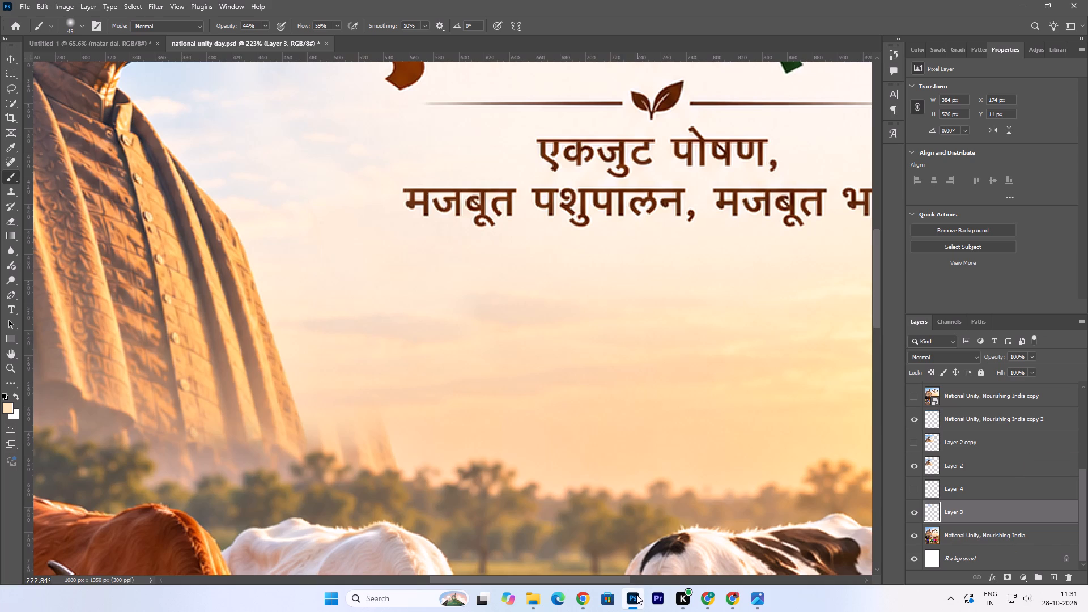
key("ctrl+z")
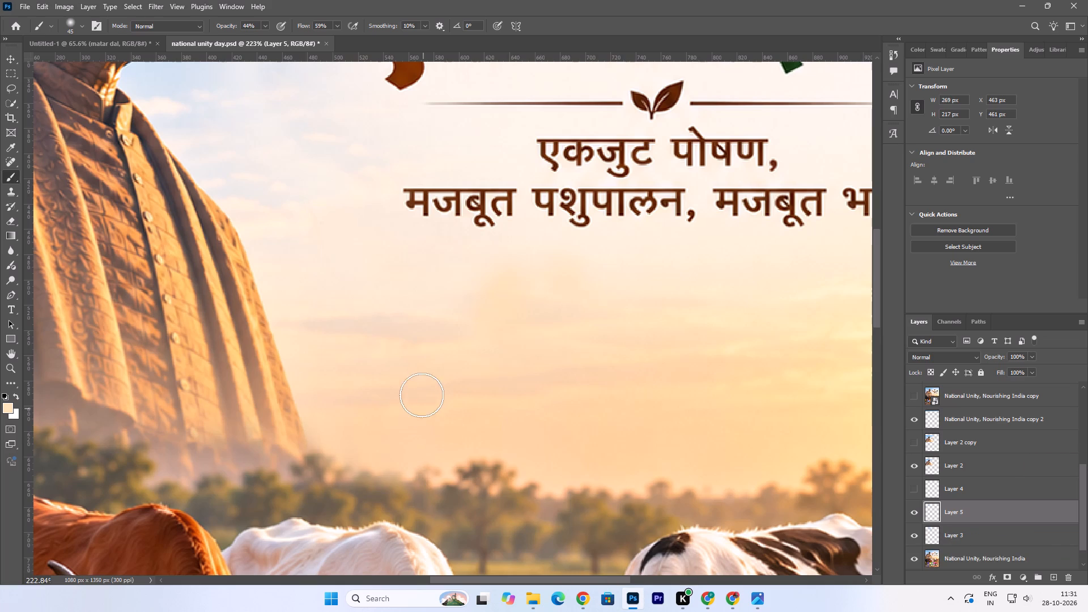
Erase the peach dabs just below the tagline on Layer 5 with a 70 px eraser.
left_click(8, 222)
key("bracketright")
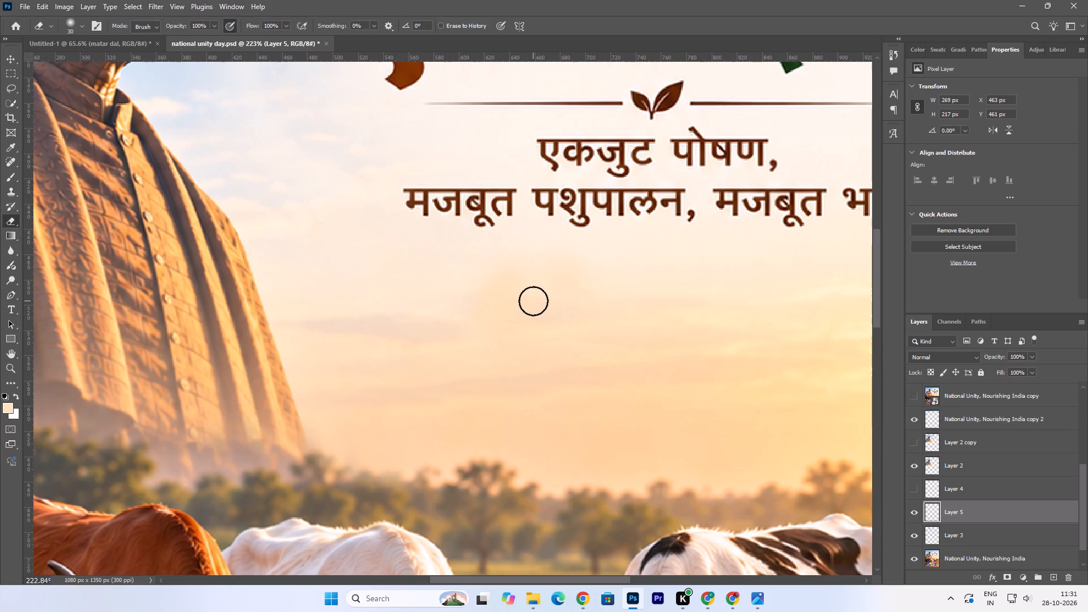
key("bracketright")
key("bracketright")
type("]]")
key("bracketright")
key("bracketright")
left_click(505, 312)
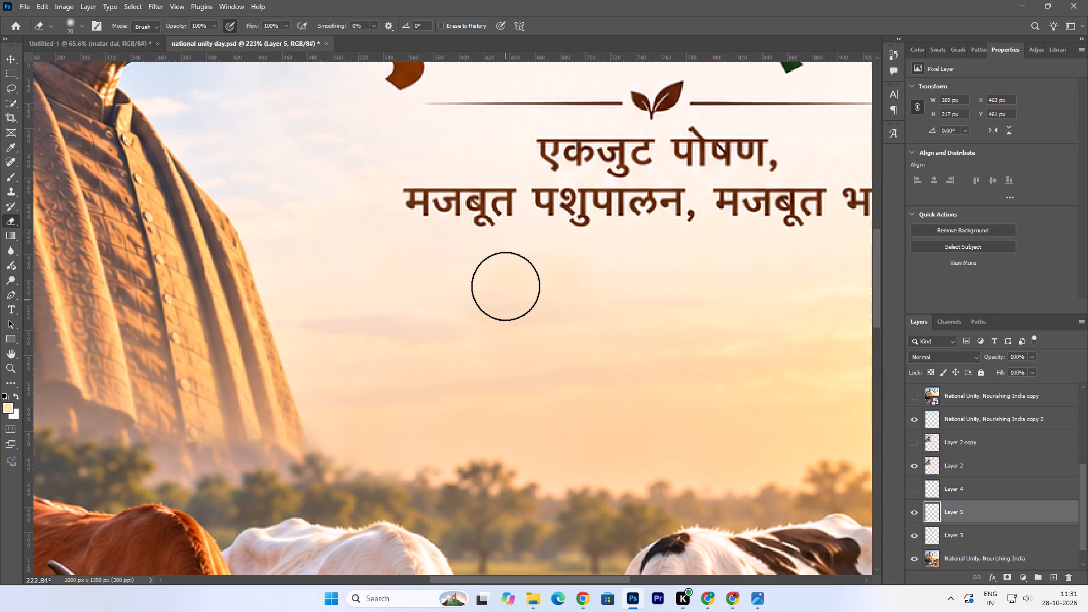
left_click(505, 282)
left_click(554, 276)
left_click(562, 269)
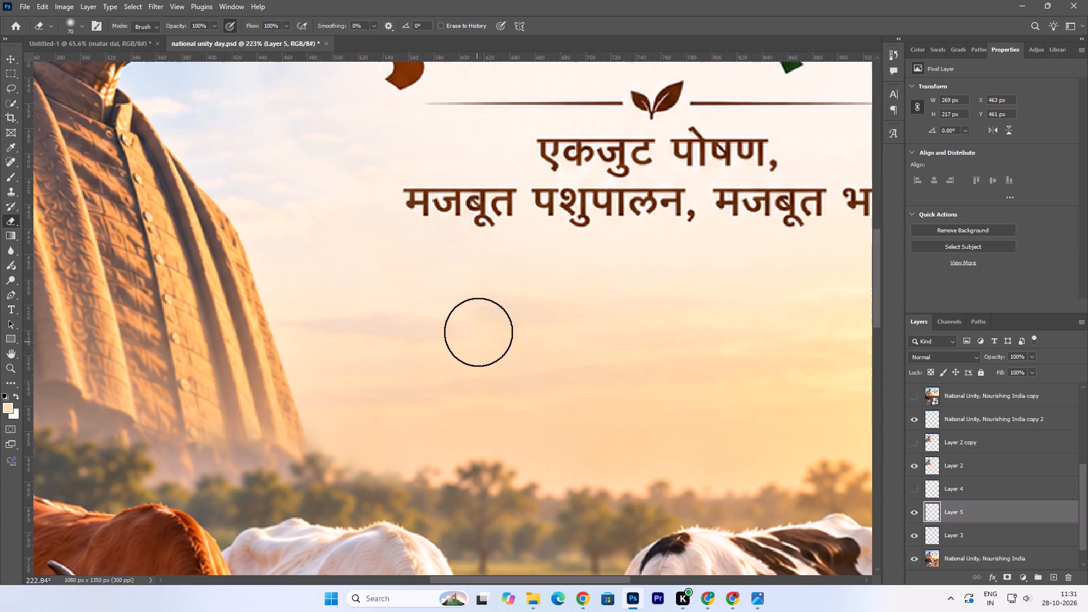
Erase the remaining peach dabs around the cloud mark below the tagline on Layer 5.
left_click(499, 326)
left_click(521, 326)
left_click(526, 309)
left_click(490, 316)
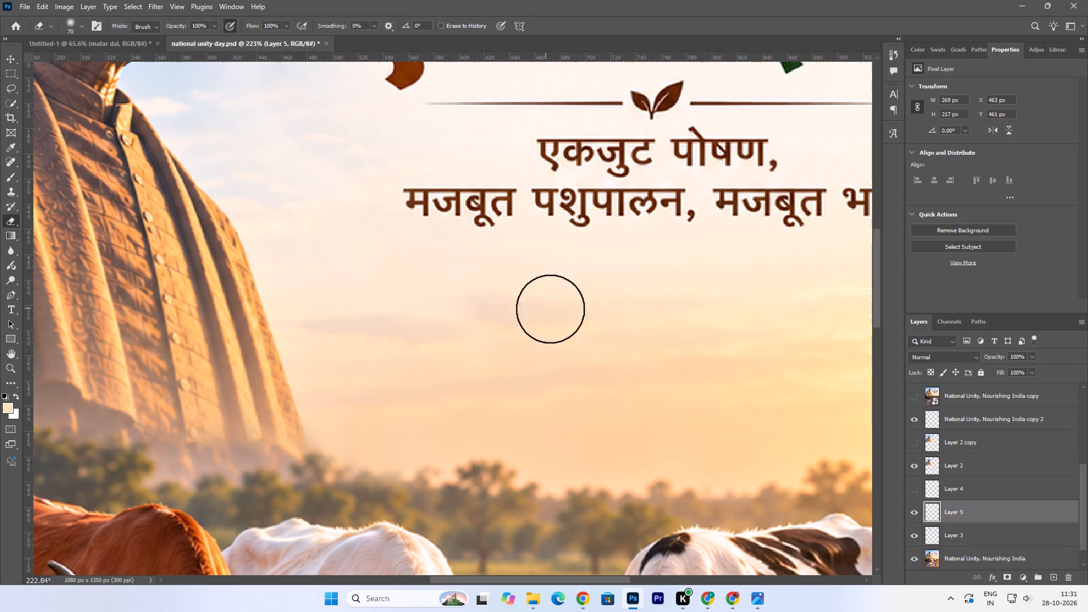
left_click_drag(568, 307, 573, 296)
left_click(576, 279)
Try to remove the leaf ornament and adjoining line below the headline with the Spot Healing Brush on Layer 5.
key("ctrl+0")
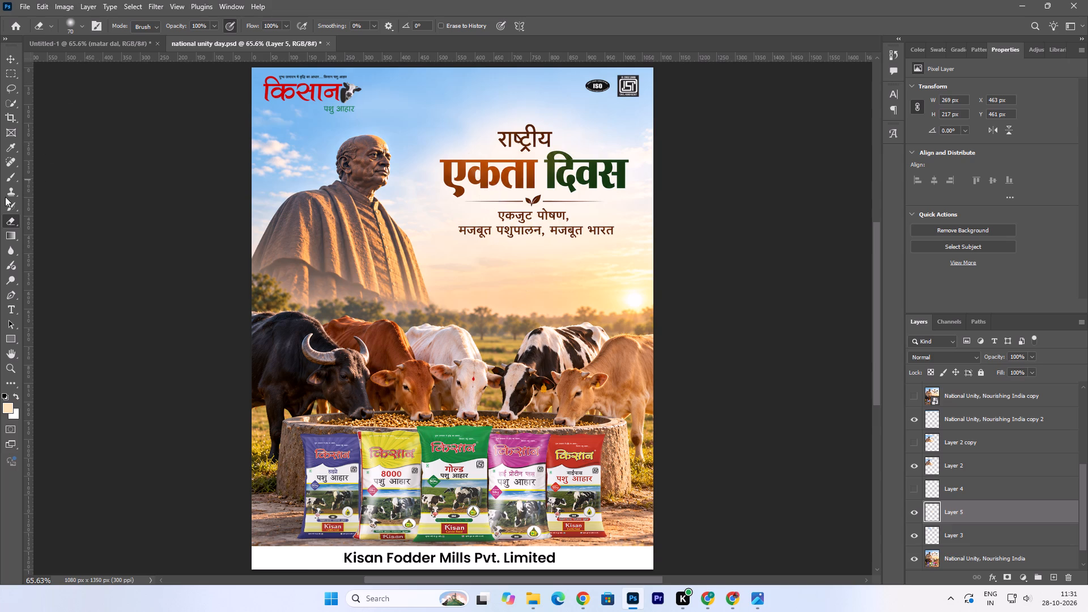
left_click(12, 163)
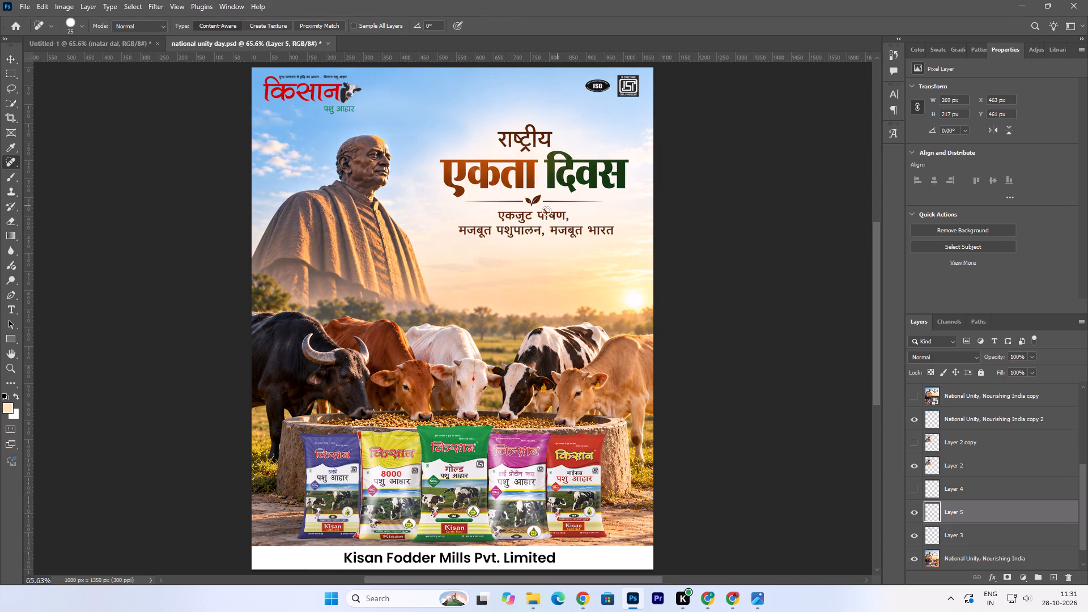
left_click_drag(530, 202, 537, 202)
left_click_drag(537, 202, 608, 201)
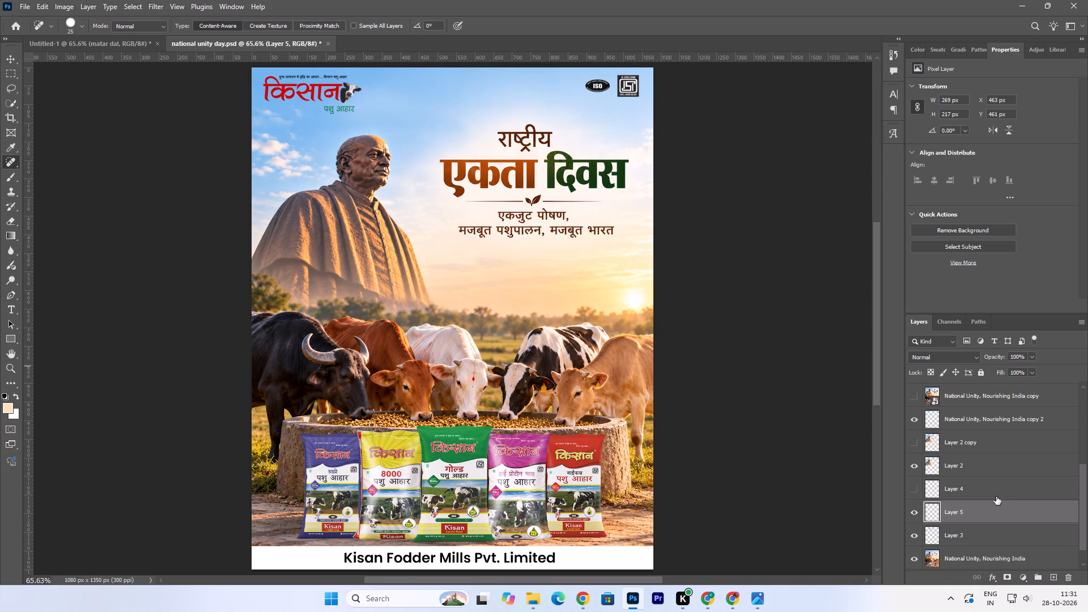
Remove the leaf ornament and both divider lines below the headline from the National Unity, Nourishing India layer with the Spot Healing Brush.
scroll(977, 545, "down", 3)
left_click(968, 535)
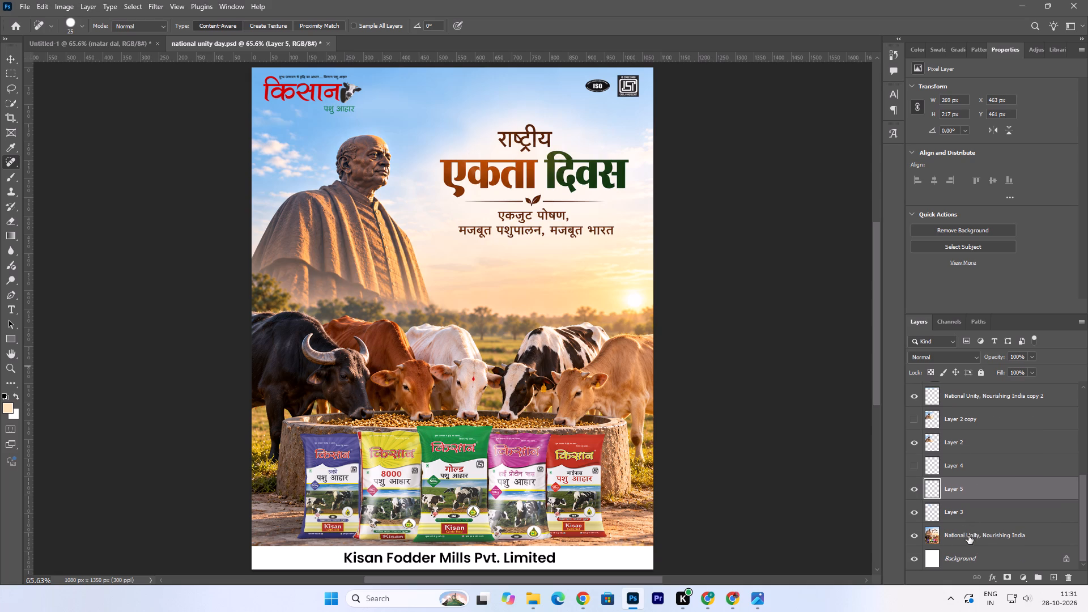
left_click_drag(533, 203, 529, 198)
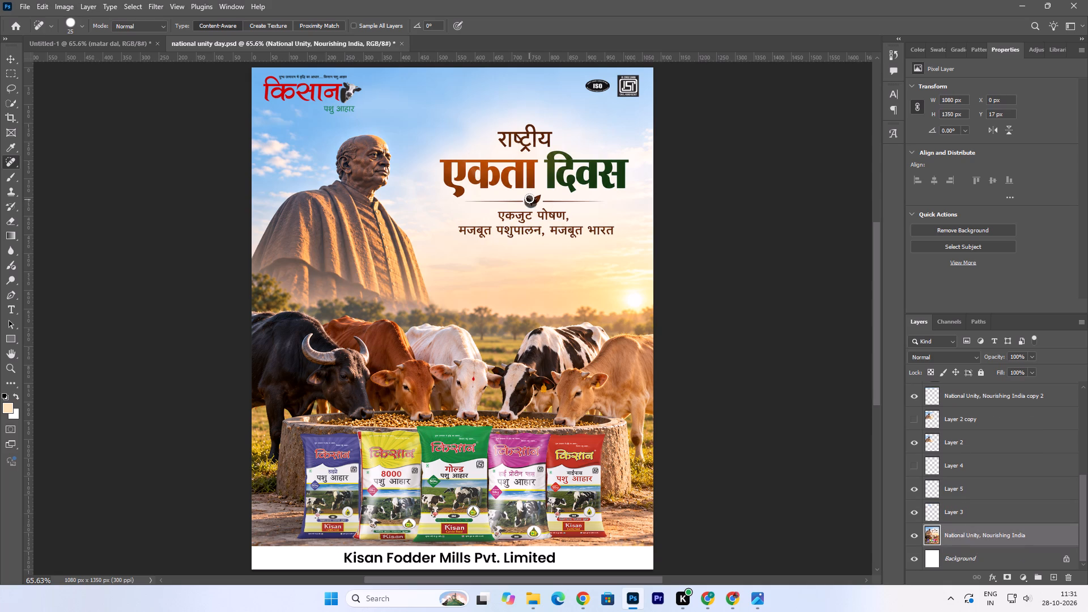
left_click_drag(529, 198, 581, 201)
left_click_drag(581, 201, 612, 203)
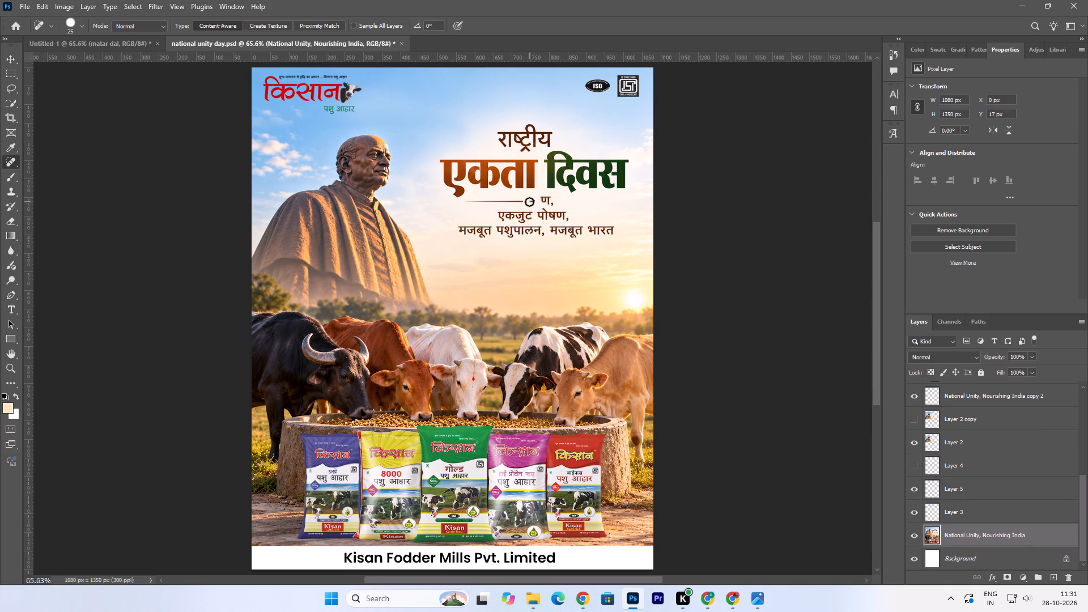
left_click_drag(529, 202, 545, 197)
left_click_drag(532, 201, 547, 201)
left_click_drag(465, 202, 523, 200)
Save the poster document.
key("ctrl+s")
Place the divider image Untitled-2thyrstu6 from the ICONS folder on the F: drive into the Kisan poster.
left_click(529, 600)
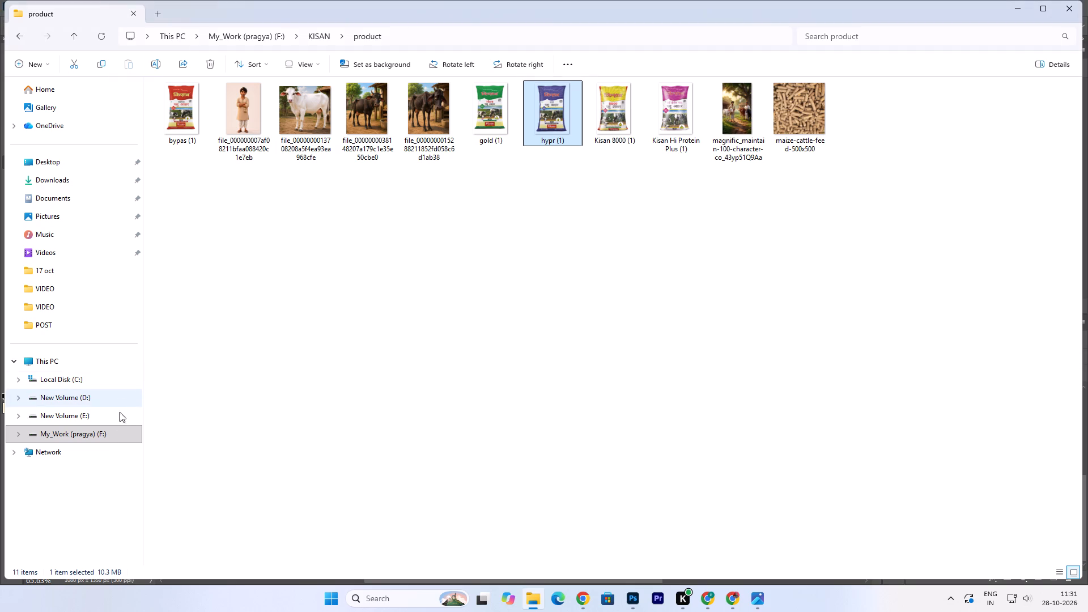
left_click(103, 435)
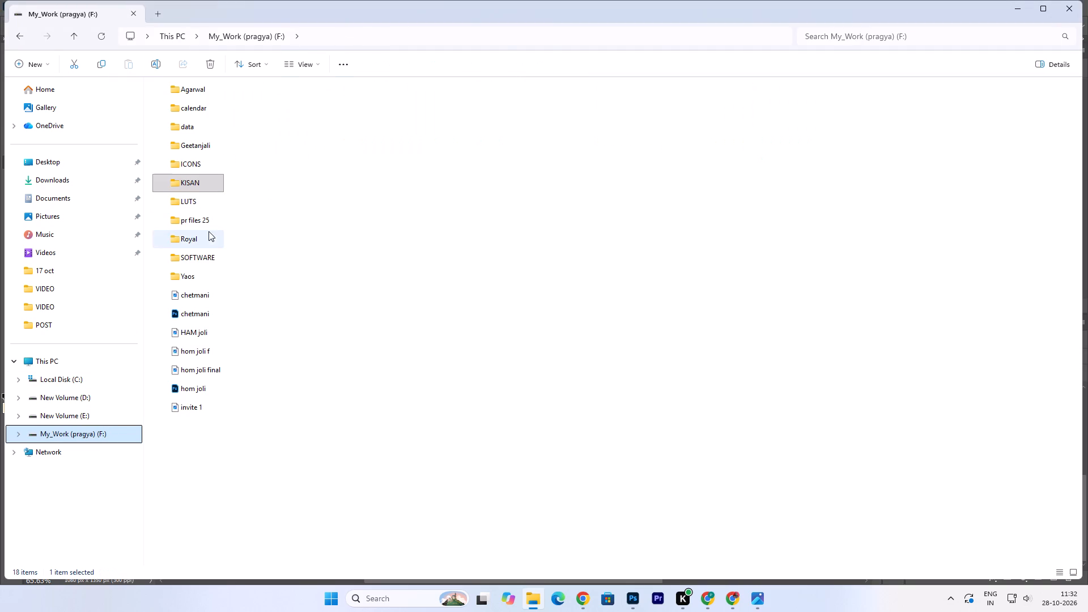
double_click(195, 164)
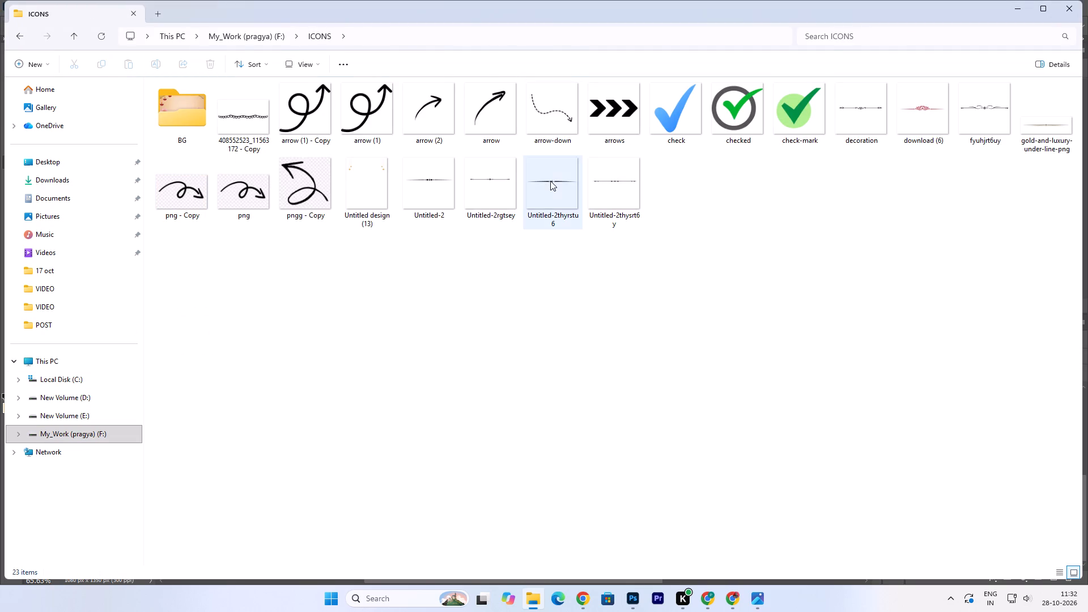
left_click_drag(551, 181, 639, 592)
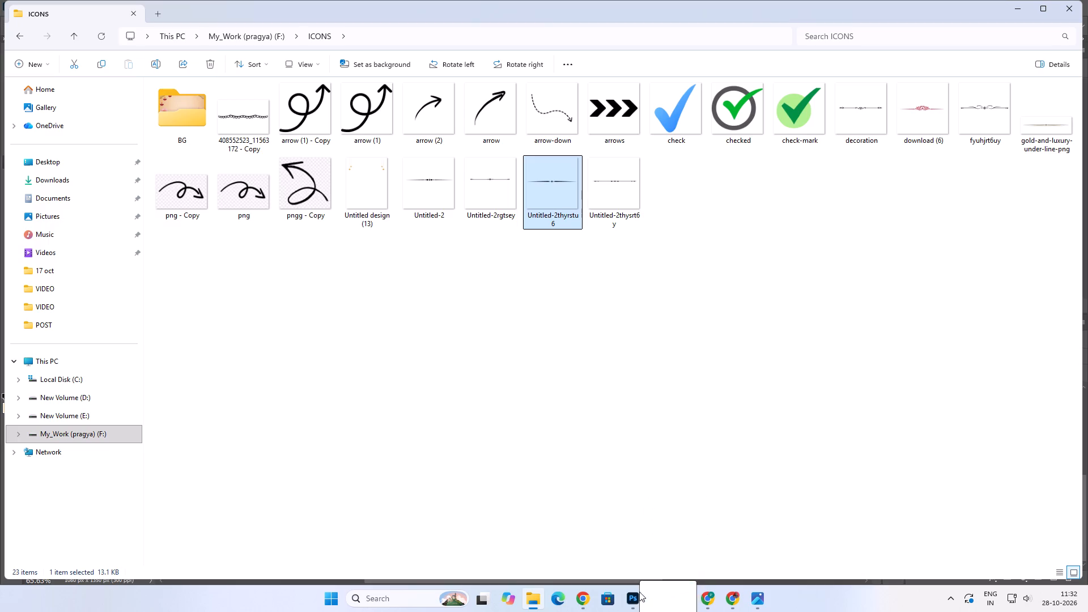
left_click_drag(639, 592, 494, 267)
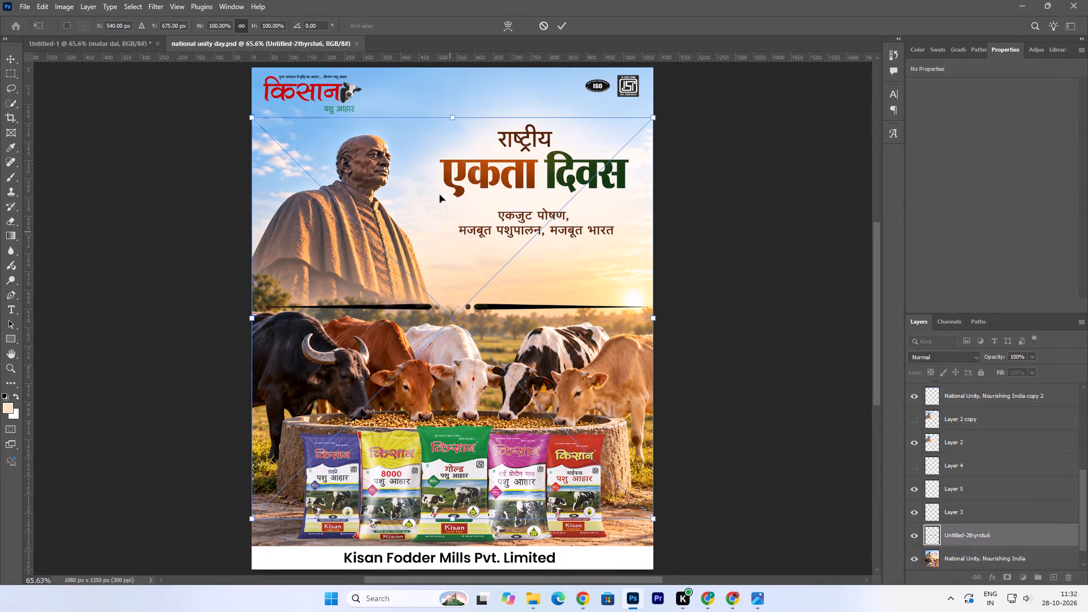
Scale the placed divider to about 35% and centre it between the एकता दिवस headline and the tagline, at about X 748, Y 370 px.
left_click_drag(454, 117, 511, 377)
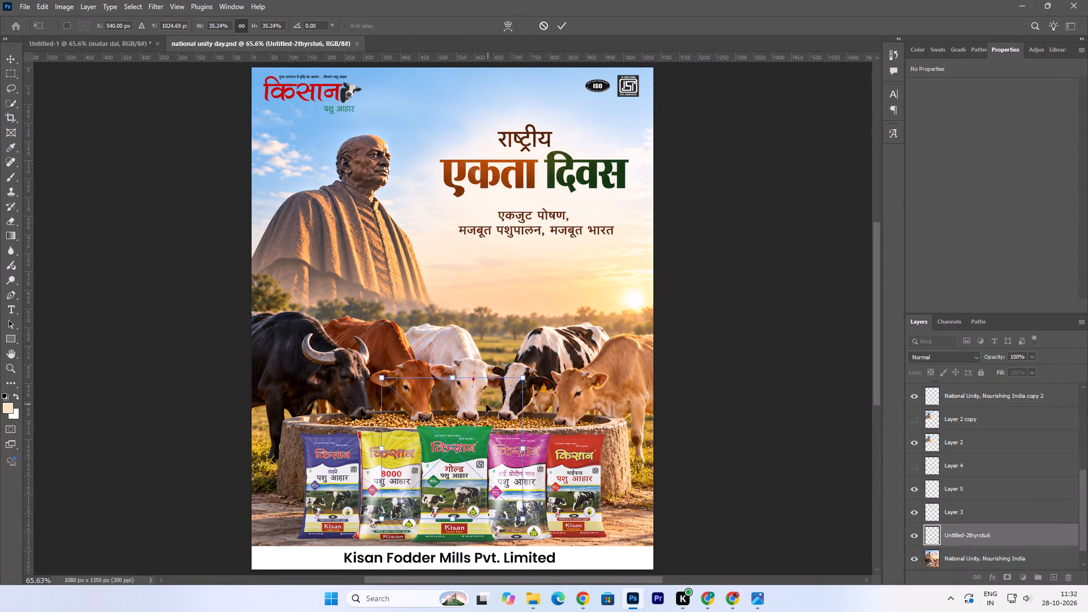
left_click_drag(475, 402, 552, 158)
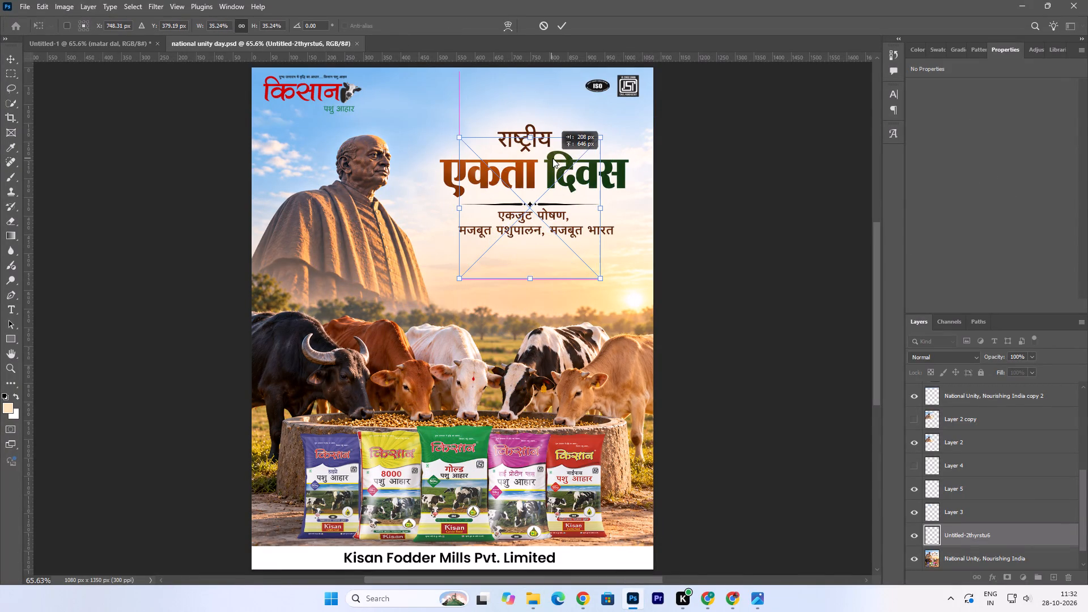
left_click_drag(552, 158, 555, 158)
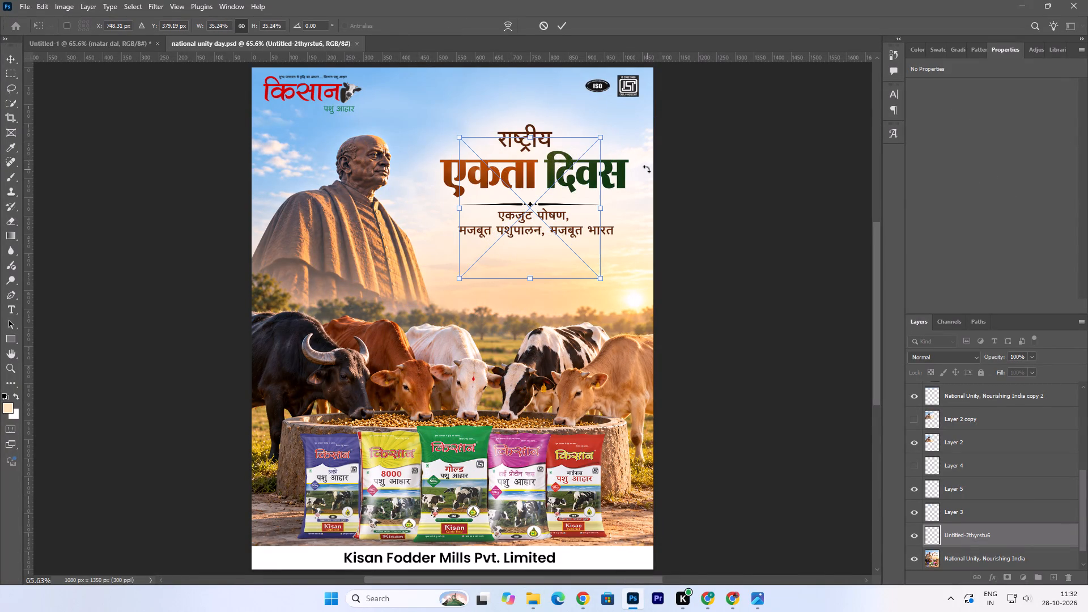
key("Up")
key("Up")
key("Up")
key("Up")
key("Up")
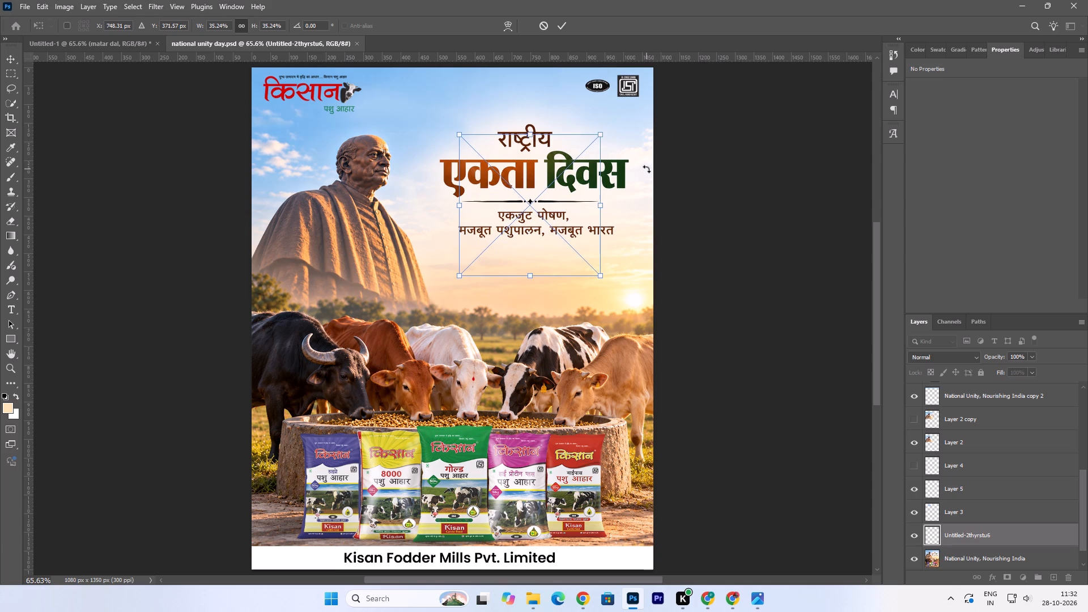
key("Up")
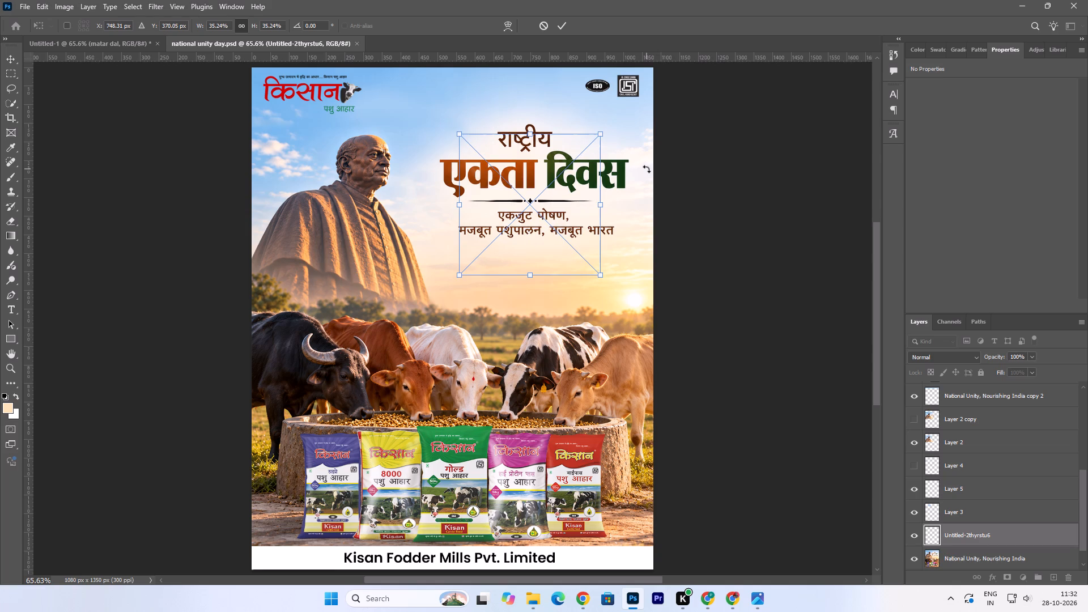
left_click(561, 27)
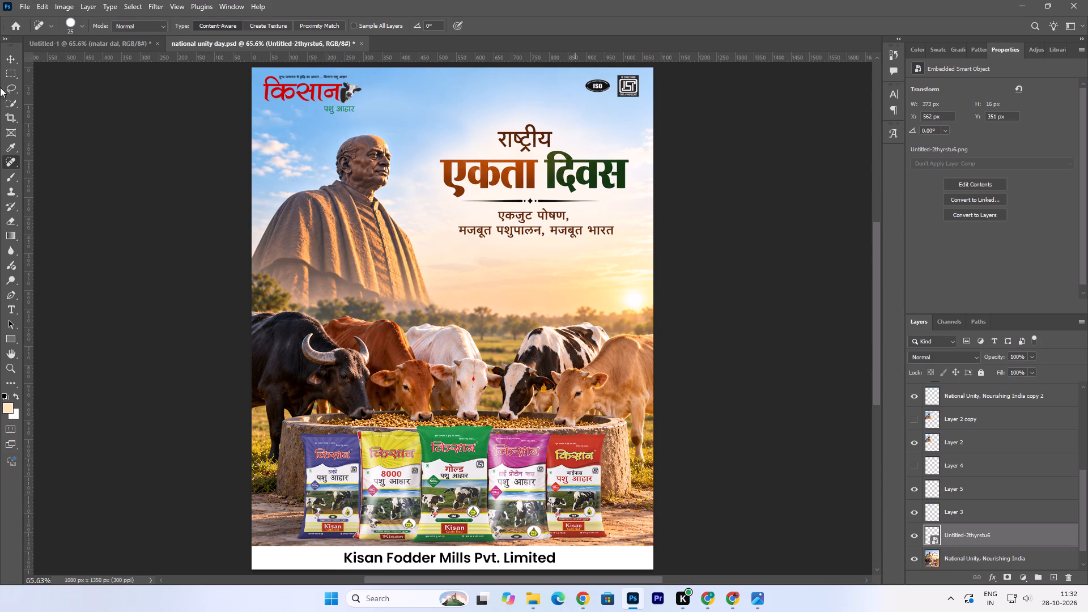
left_click(10, 61)
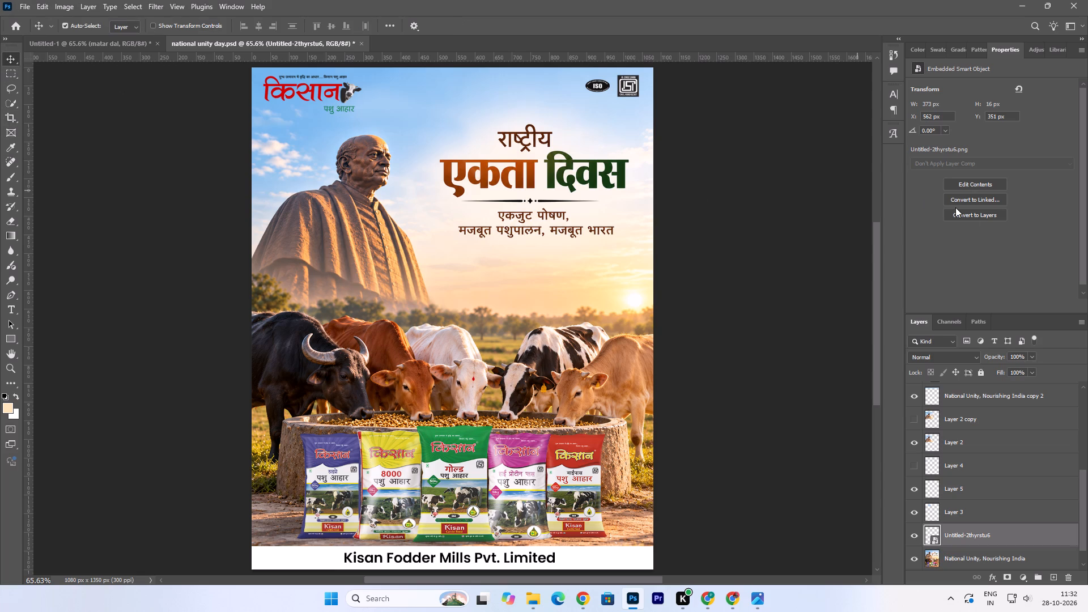
Save the poster document.
key("ctrl+s")
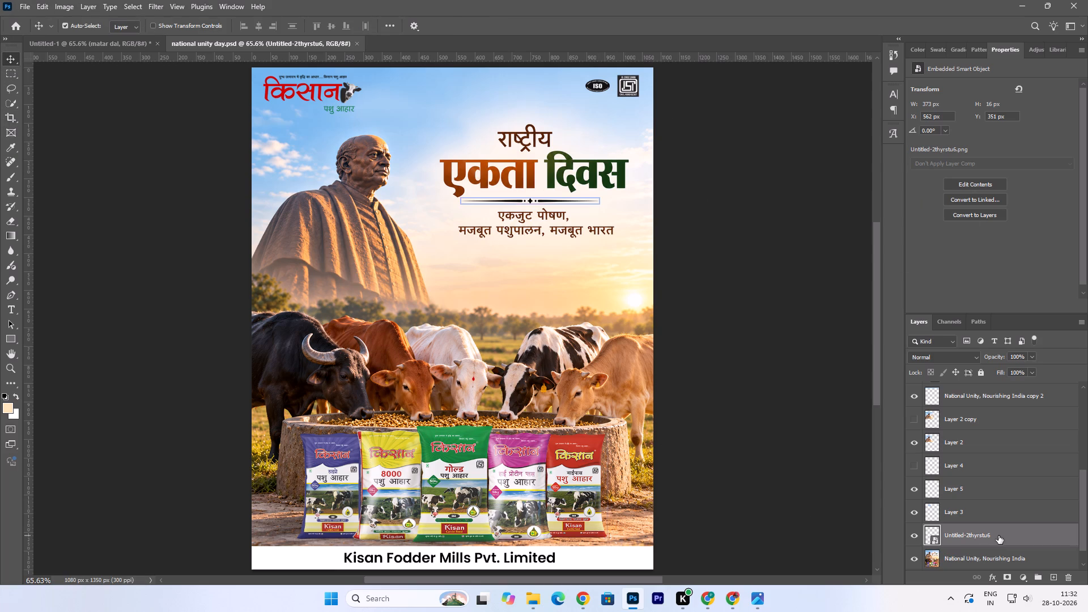
Add a new empty layer directly above the 26.09.2026 Kisan Daily post layer, beneath the feed bag layers.
scroll(996, 534, "down", 8)
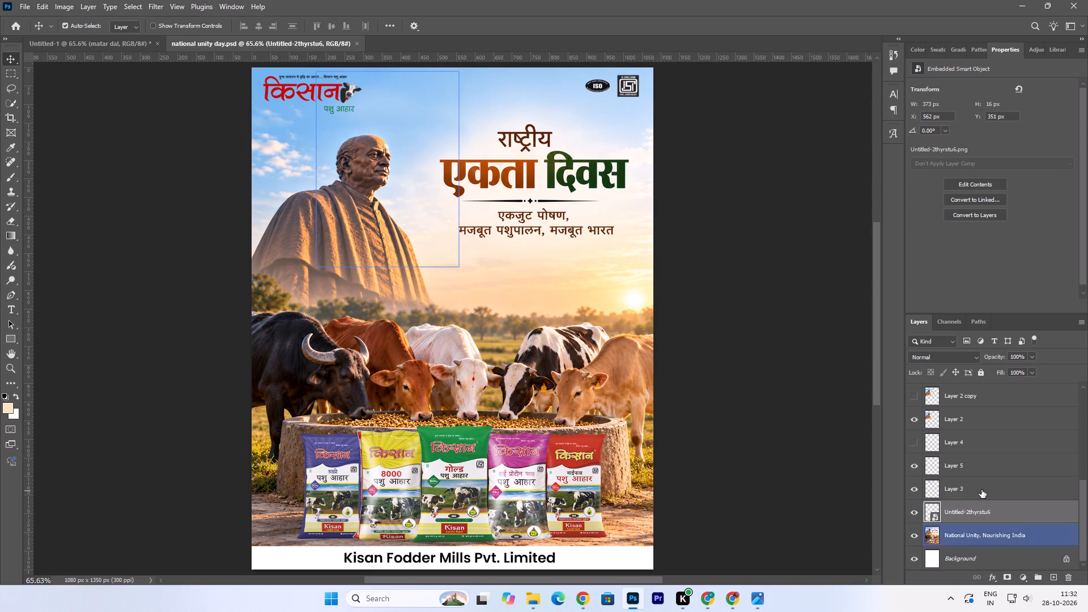
scroll(981, 482, "up", 12)
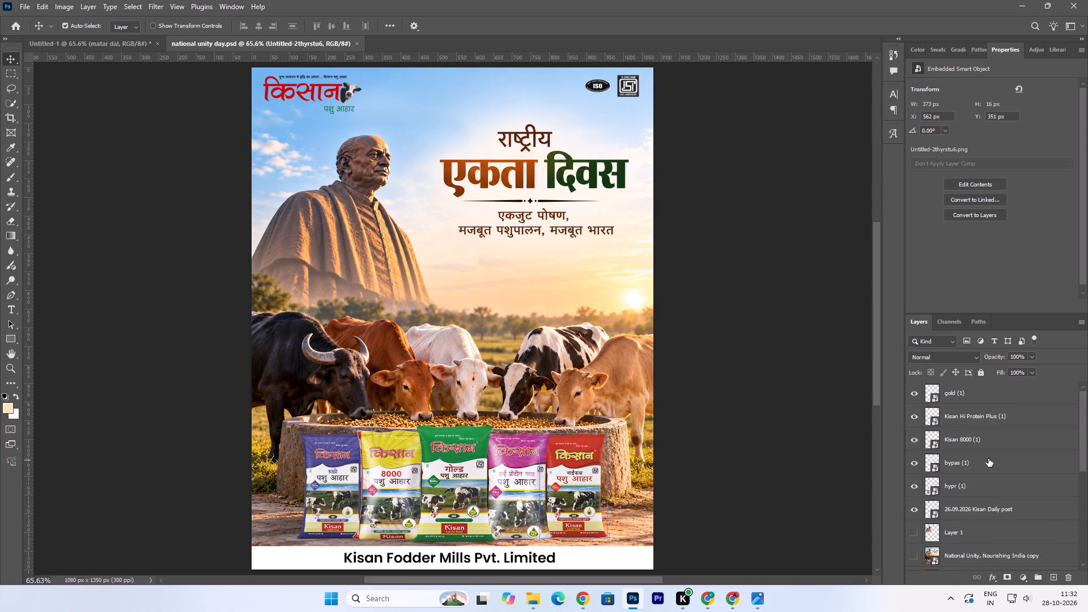
left_click(1001, 504)
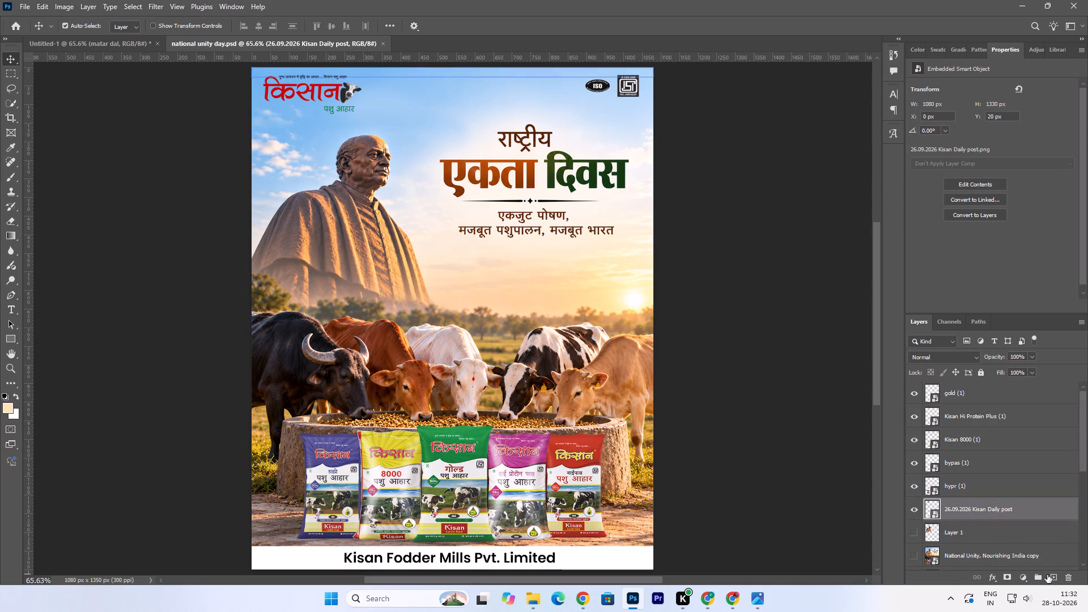
left_click(1053, 582)
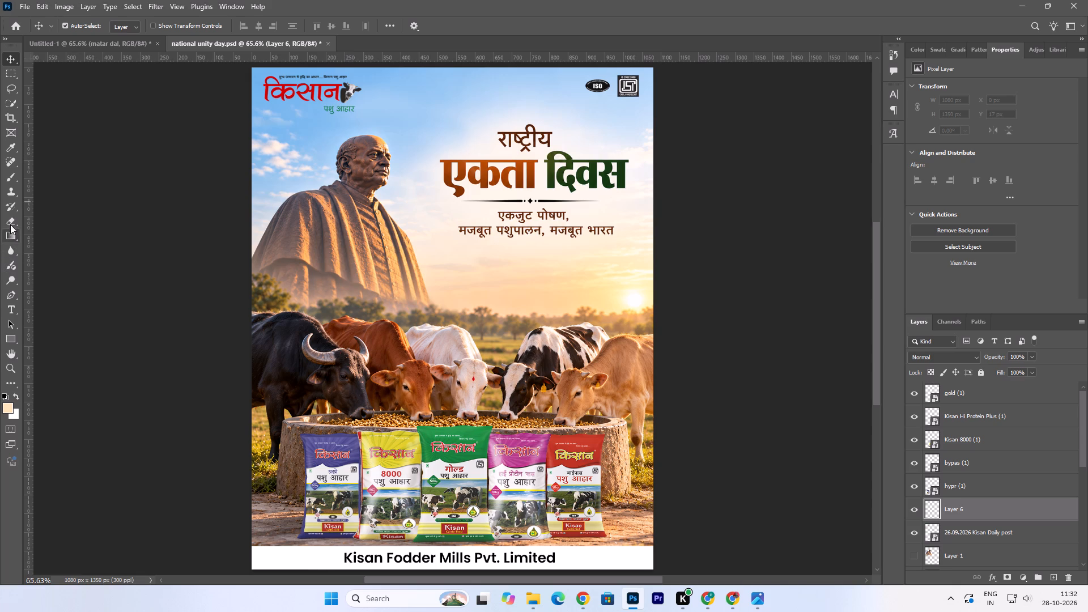
Set up a flattened, nearly horizontal Soft Round brush at 300 px size, 36% opacity and 47% flow.
left_click(14, 177)
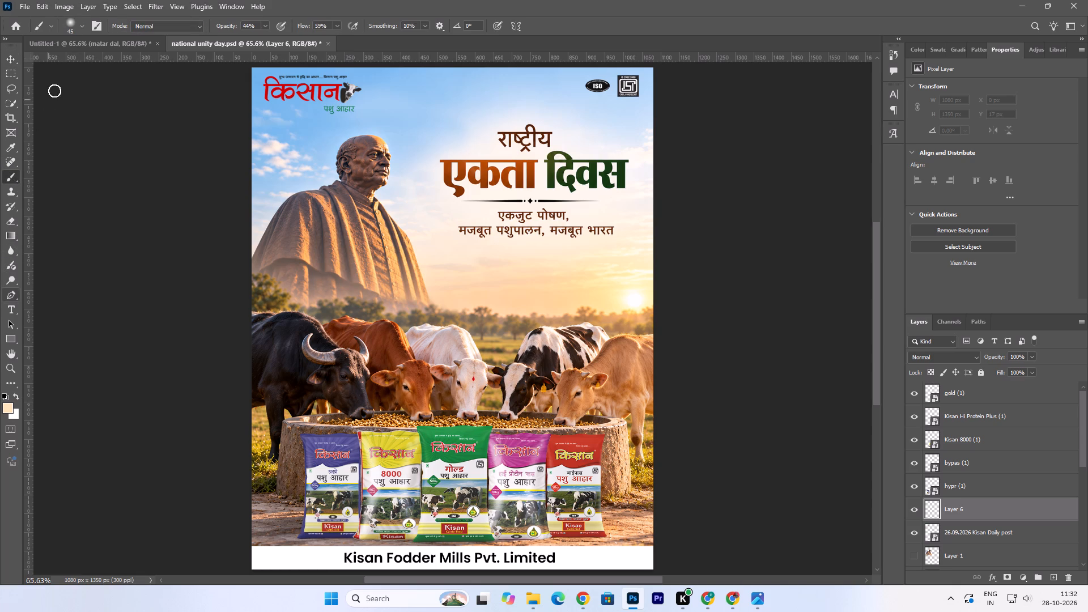
left_click(82, 26)
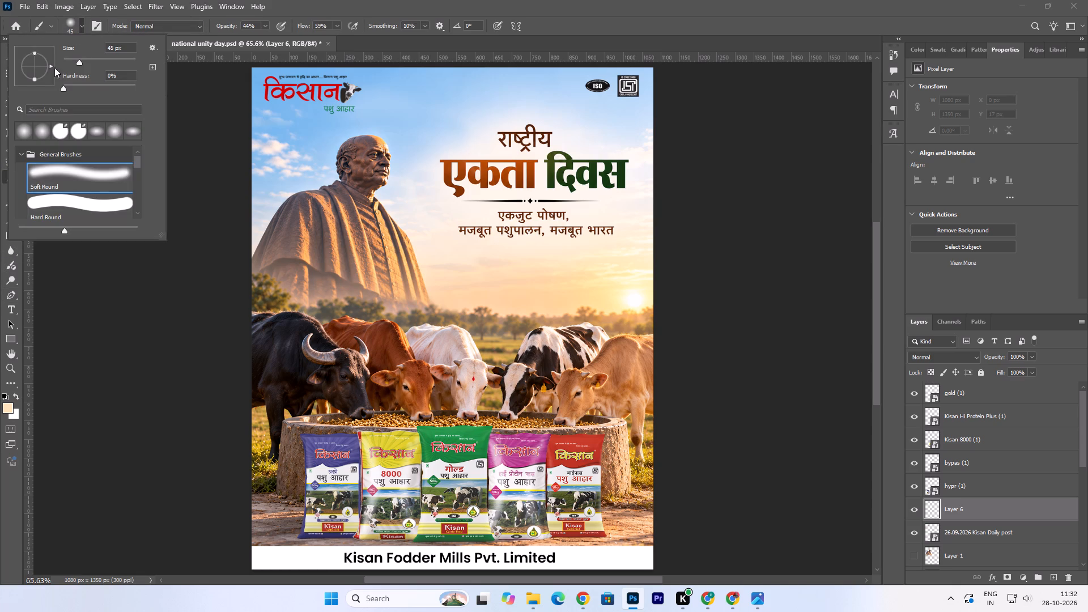
left_click_drag(33, 79, 37, 69)
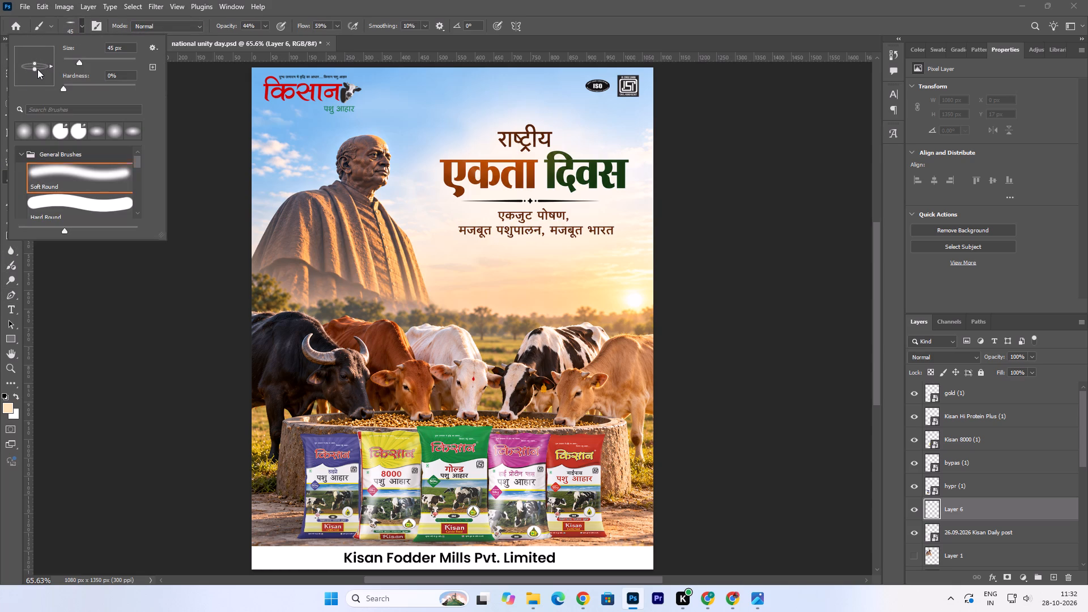
left_click_drag(37, 69, 39, 68)
left_click(81, 23)
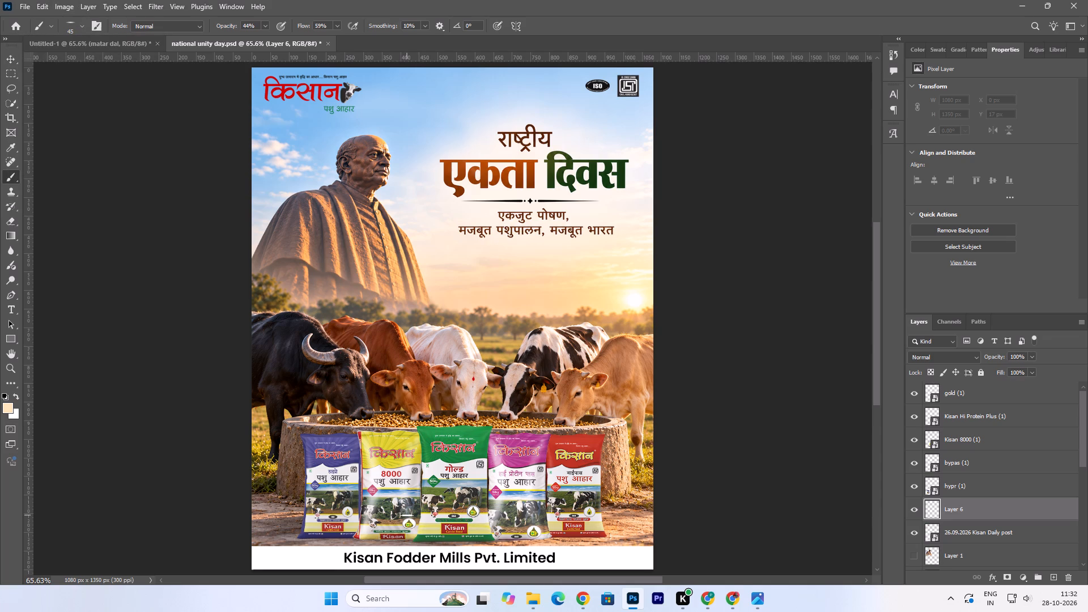
type("]]]]]]]]]")
left_click(82, 25)
left_click(35, 67)
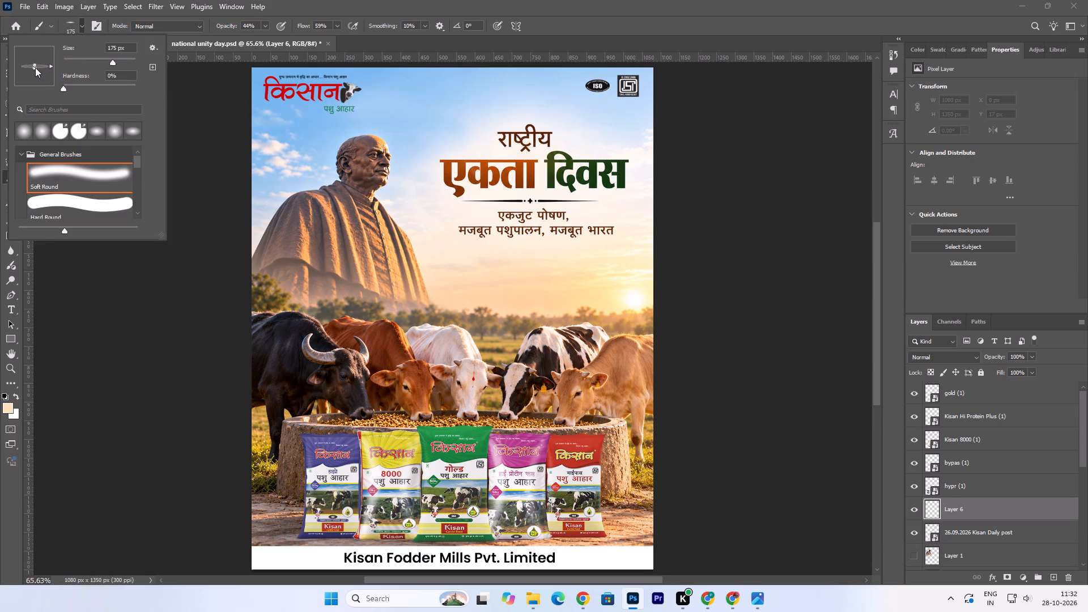
left_click(80, 27)
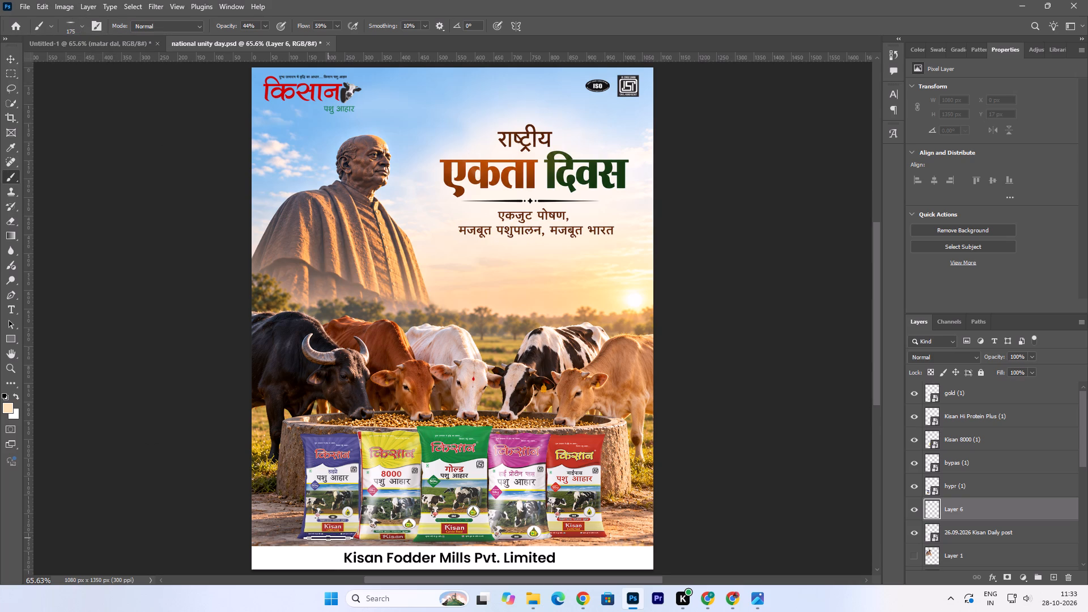
type("]]]")
left_click(228, 27)
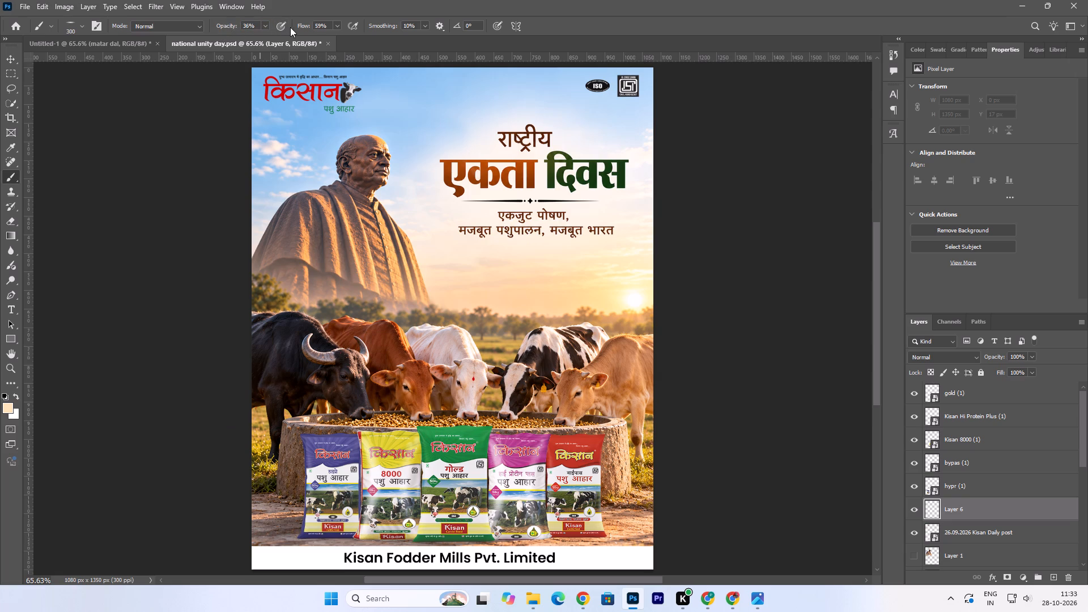
left_click_drag(301, 27, 295, 33)
left_click_drag(295, 33, 295, 33)
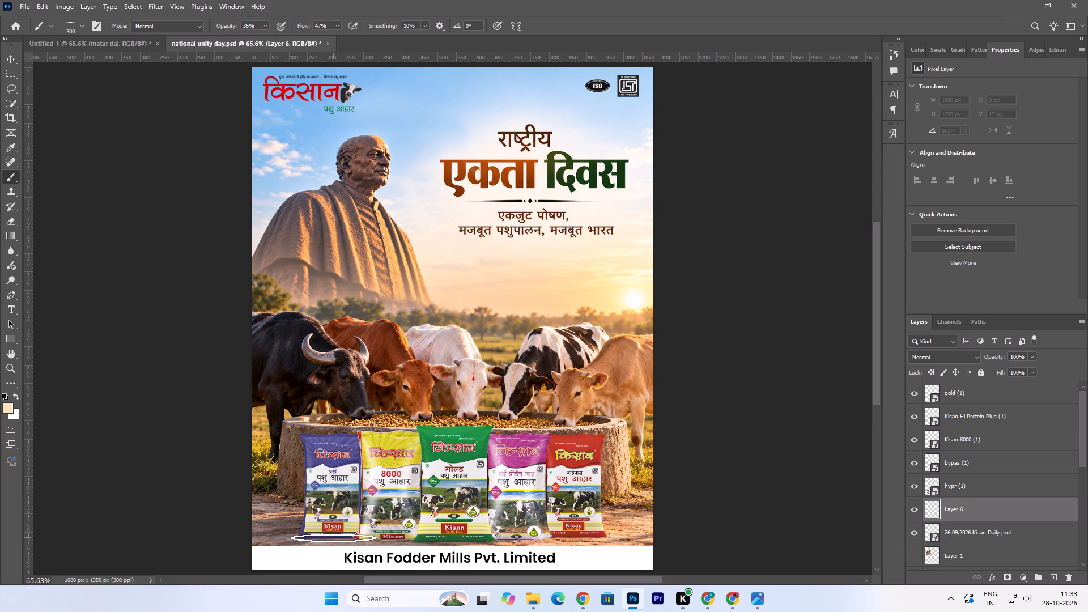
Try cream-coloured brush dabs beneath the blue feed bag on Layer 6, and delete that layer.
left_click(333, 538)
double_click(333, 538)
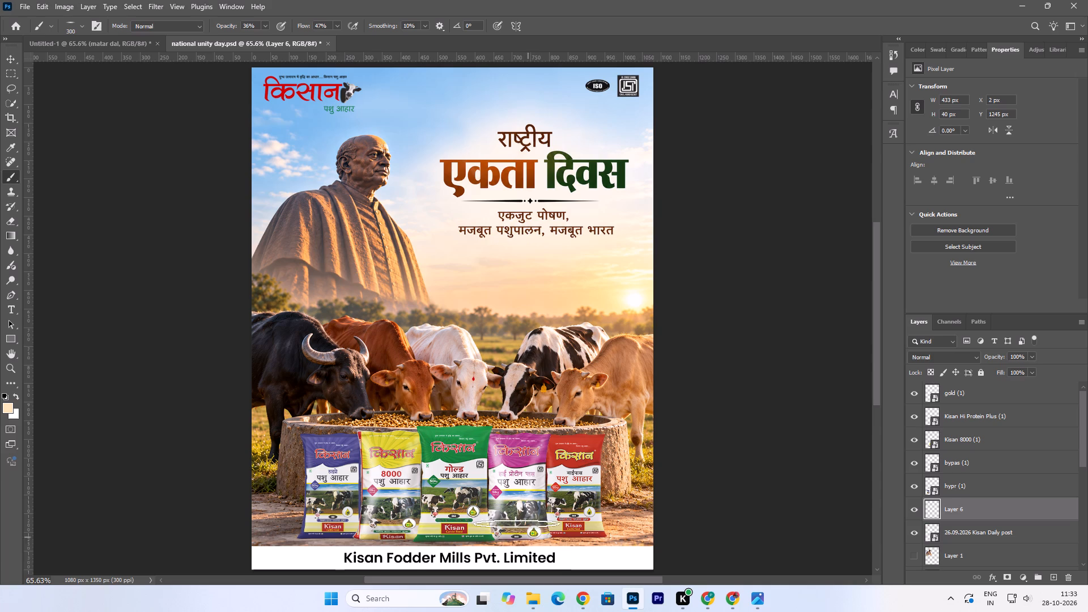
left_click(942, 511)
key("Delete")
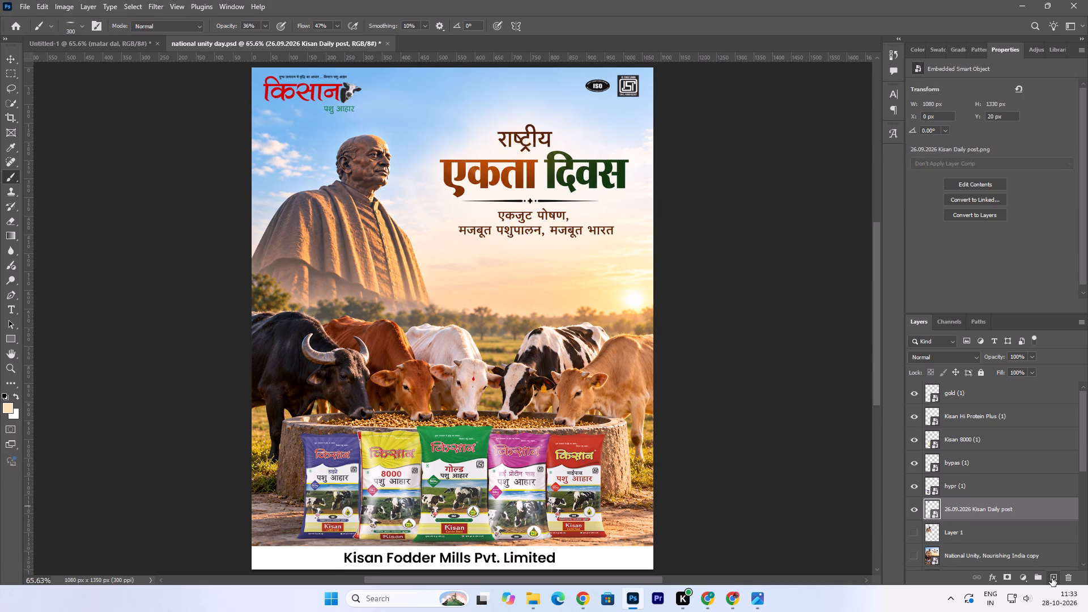
Create a fresh layer above 26.09.2026 Kisan Daily post and set the foreground colour to near-black #272624.
left_click(1052, 578)
left_click(8, 410)
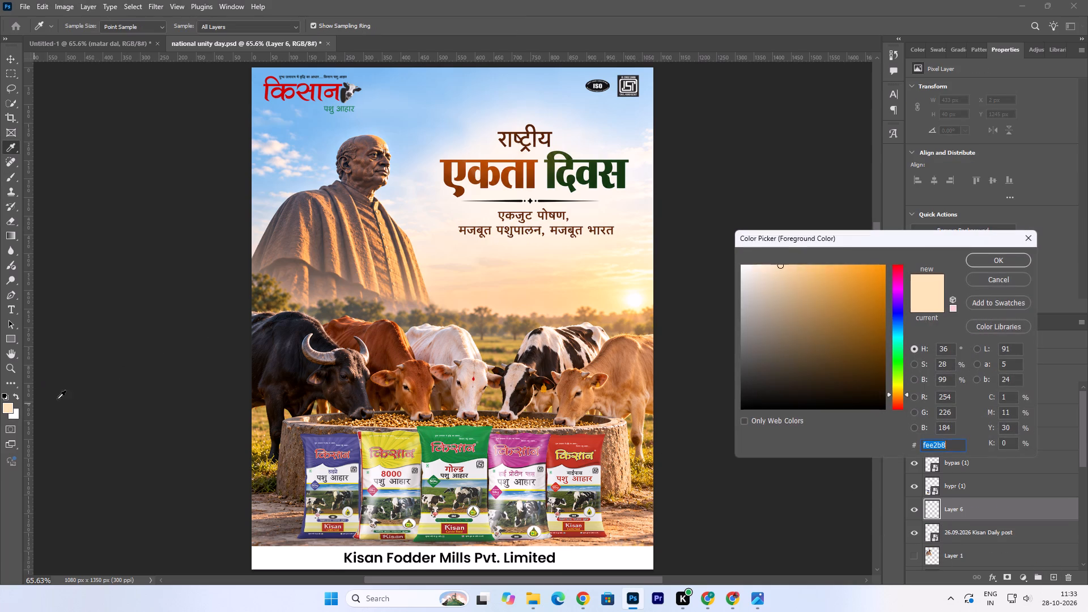
left_click(784, 346)
left_click(797, 361)
left_click(796, 372)
triple_click(793, 374)
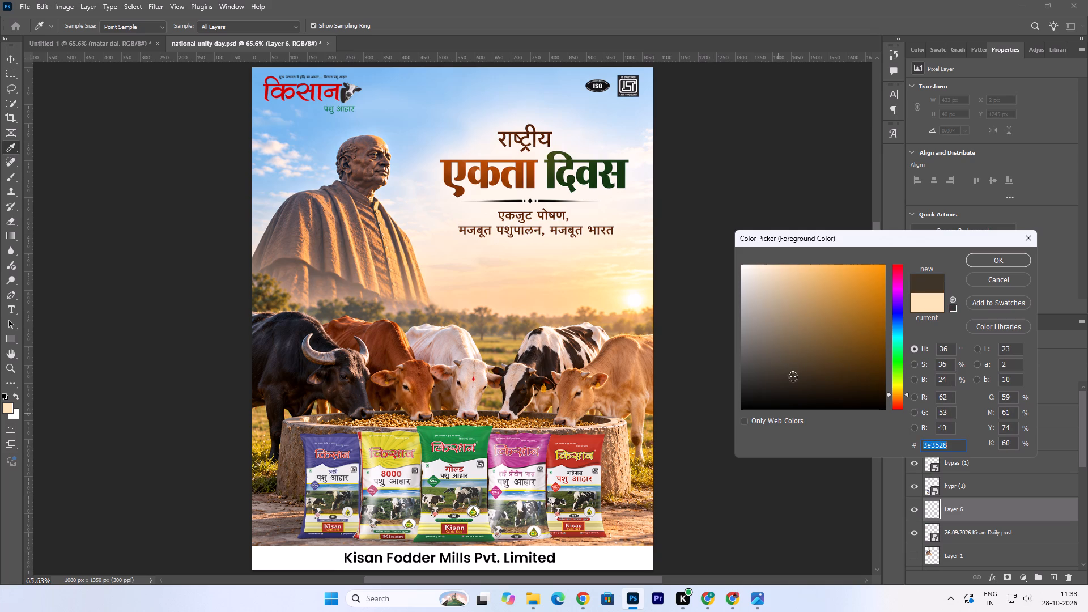
left_click(756, 376)
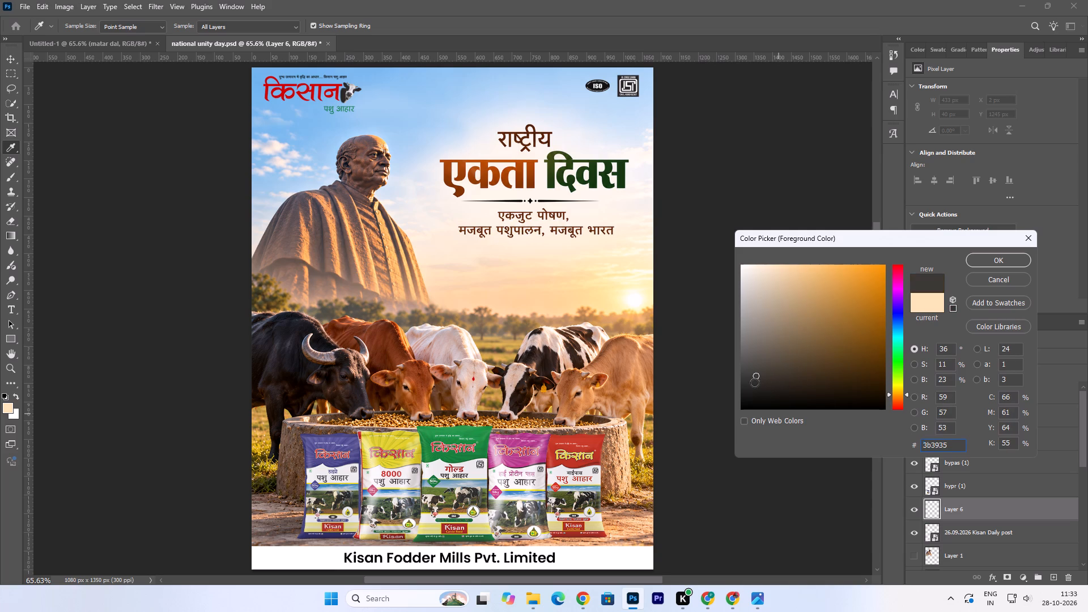
left_click(754, 382)
left_click(752, 387)
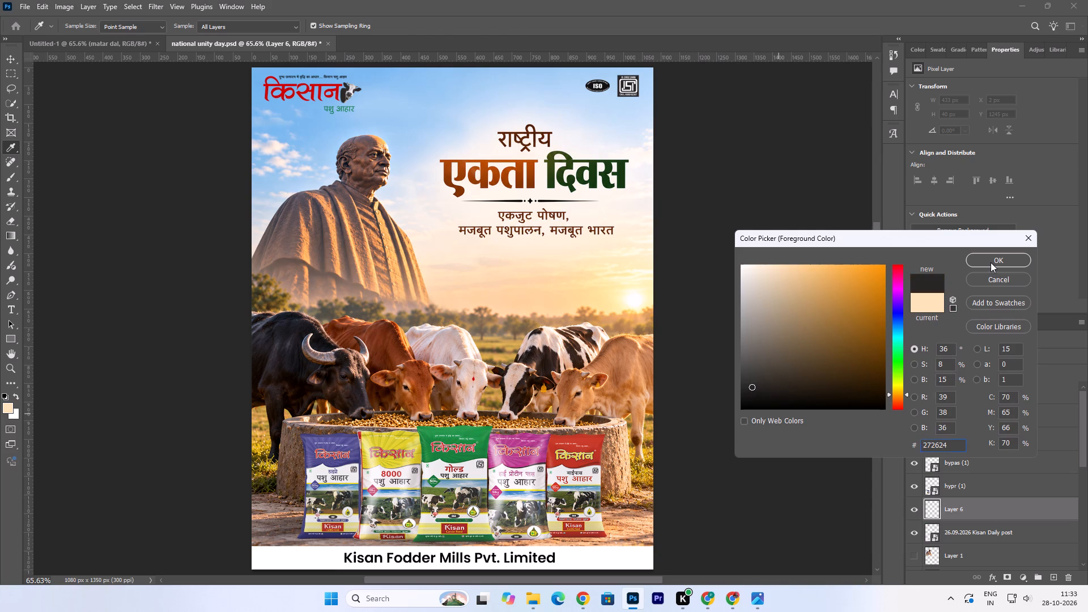
left_click(991, 262)
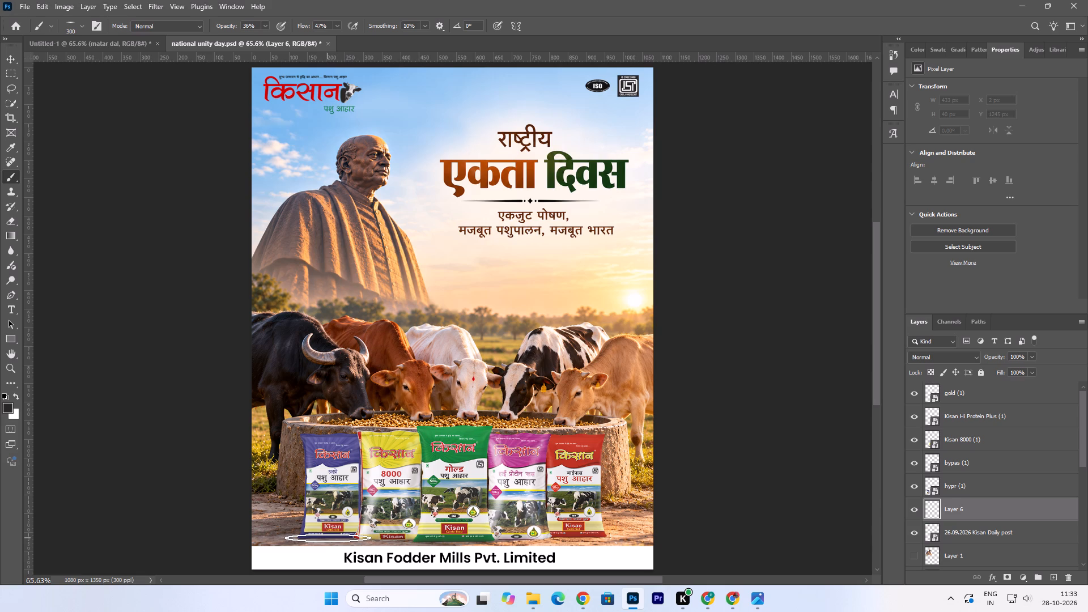
Paint near-black soft brush dabs on Layer 6 along the ground beneath all five feed bags, building up the shadows.
triple_click(328, 538)
left_click(328, 538)
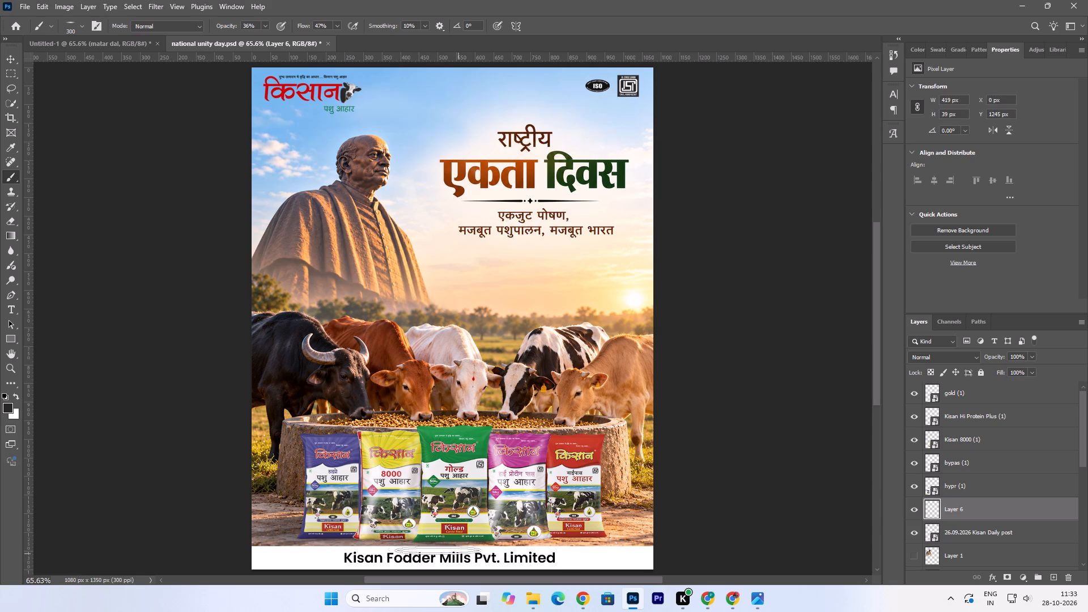
triple_click(389, 540)
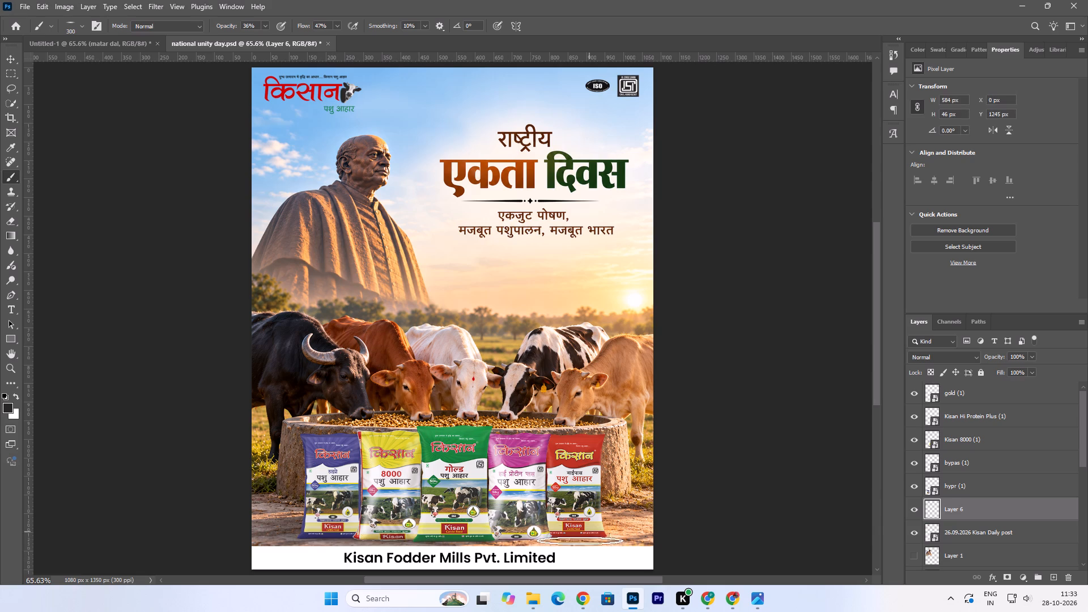
triple_click(456, 541)
left_click(456, 541)
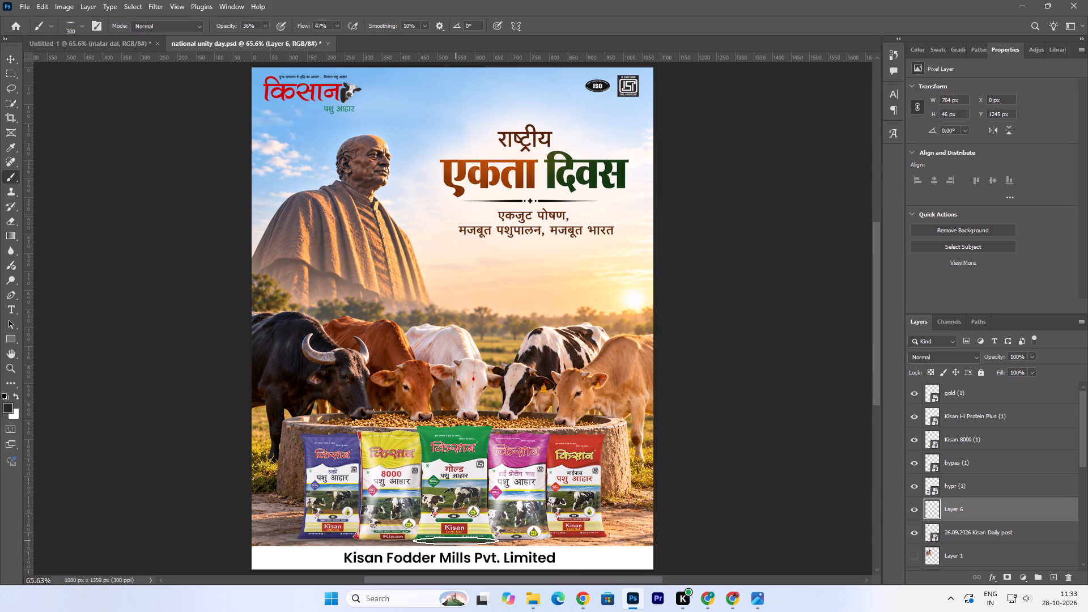
triple_click(522, 539)
double_click(522, 539)
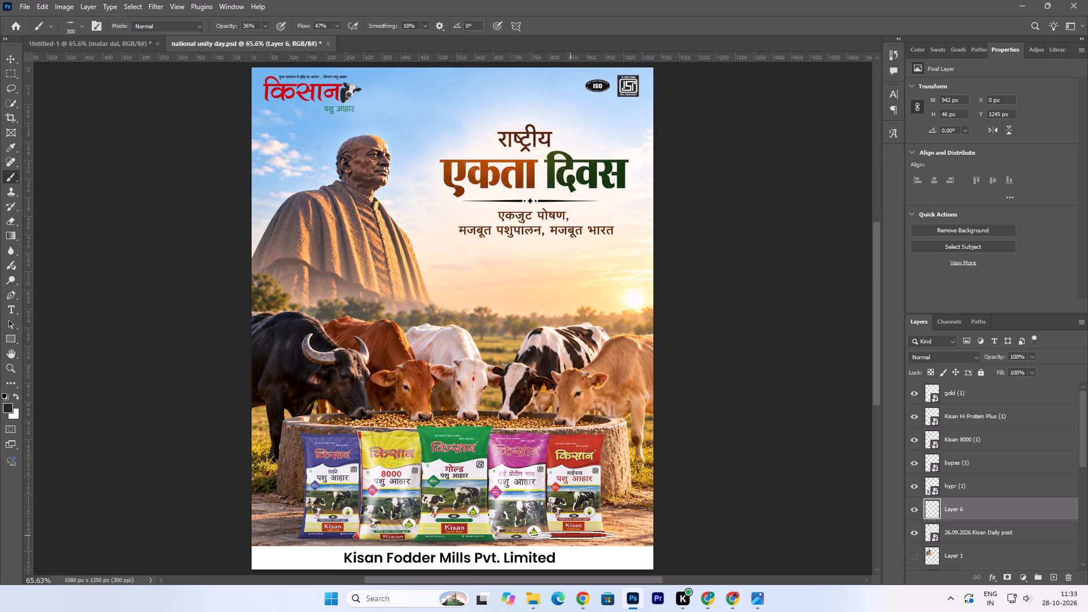
triple_click(575, 537)
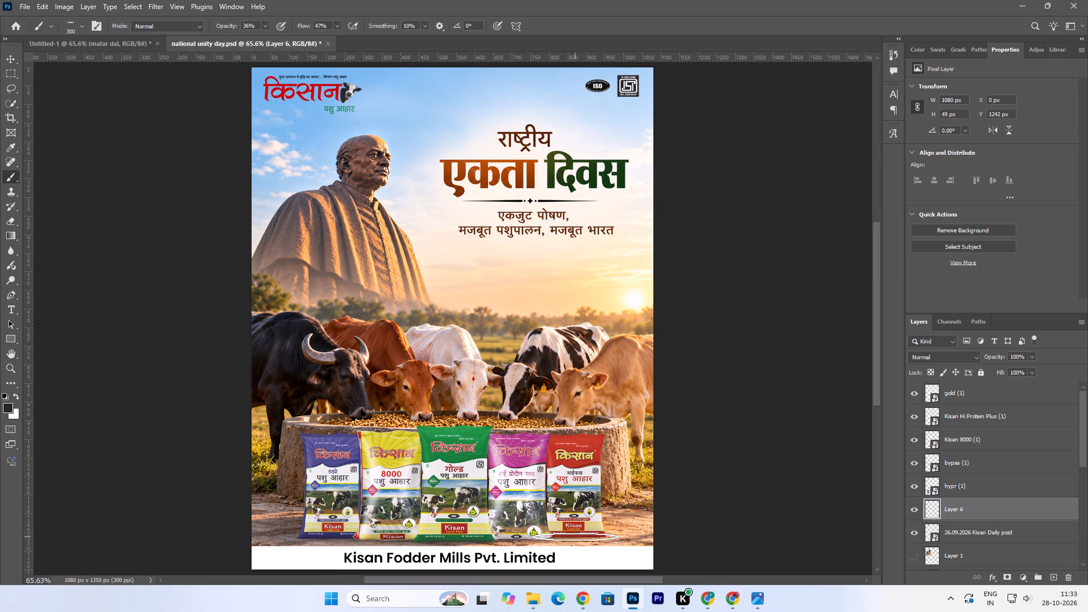
double_click(575, 537)
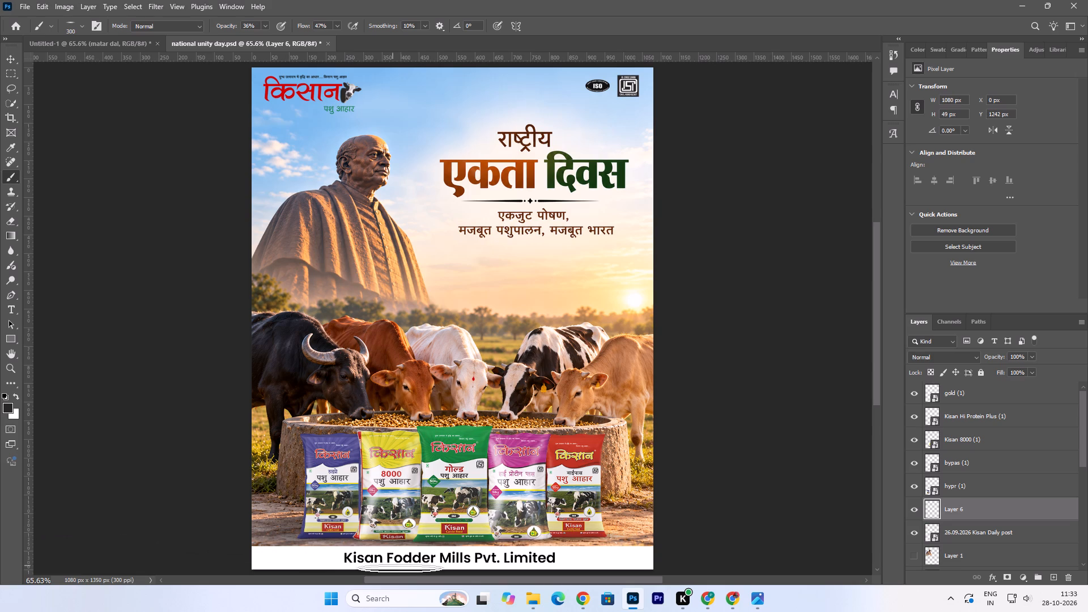
double_click(324, 538)
double_click(388, 541)
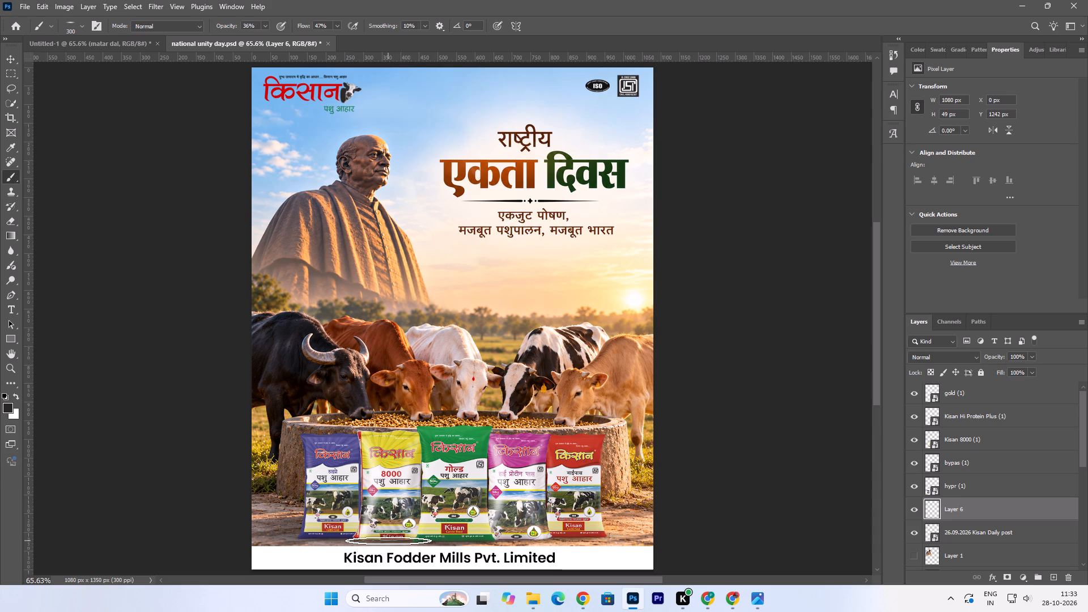
left_click(456, 541)
left_click(11, 61)
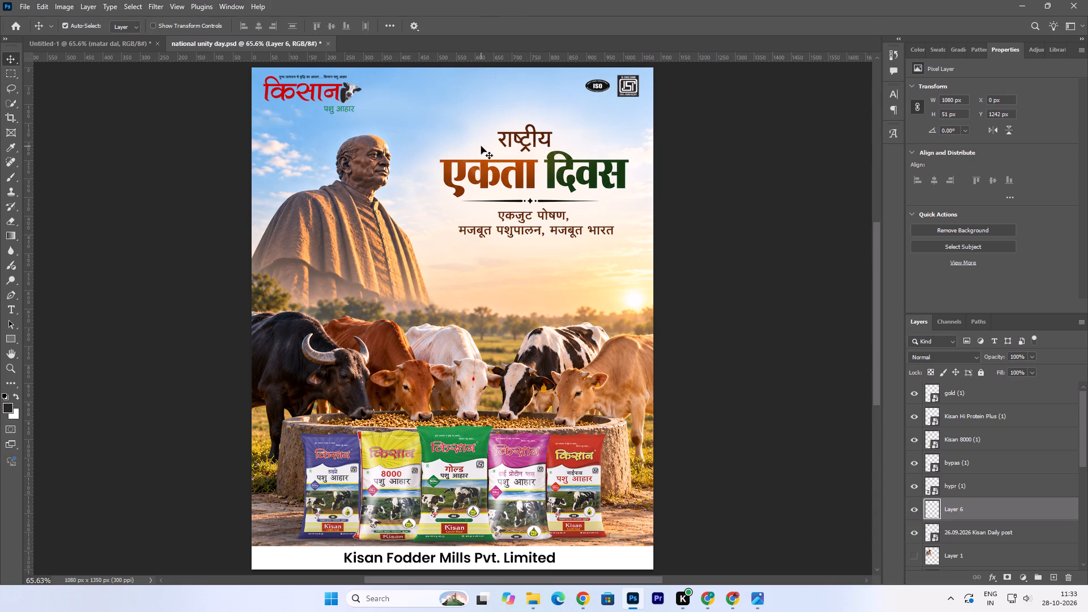
Save the Kisan poster national unity day.psd.
key("ctrl+s")
key("ctrl+s")
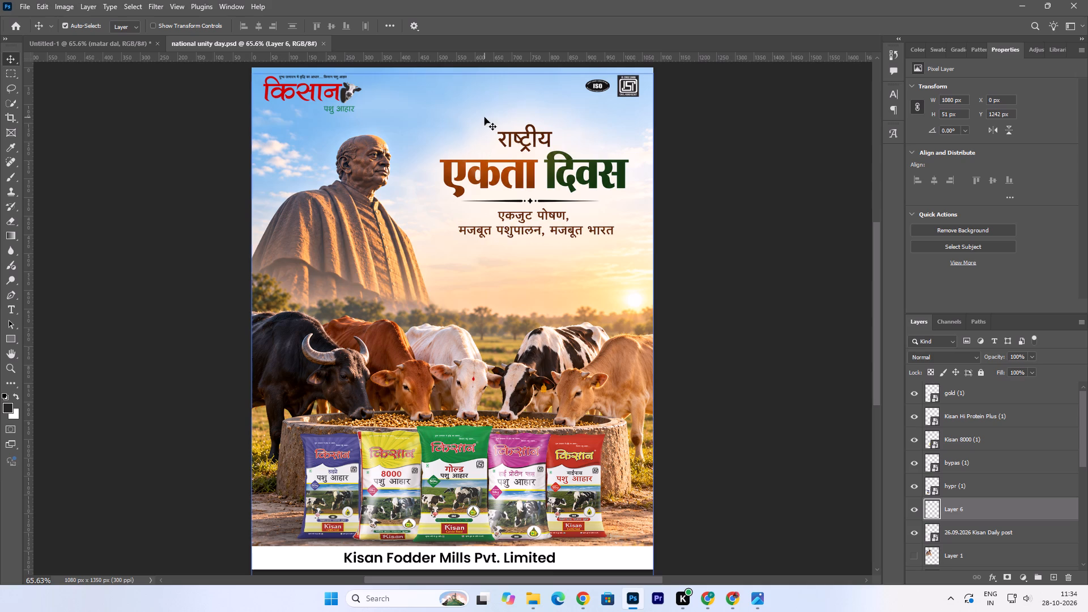
scroll(494, 356, "down", 1)
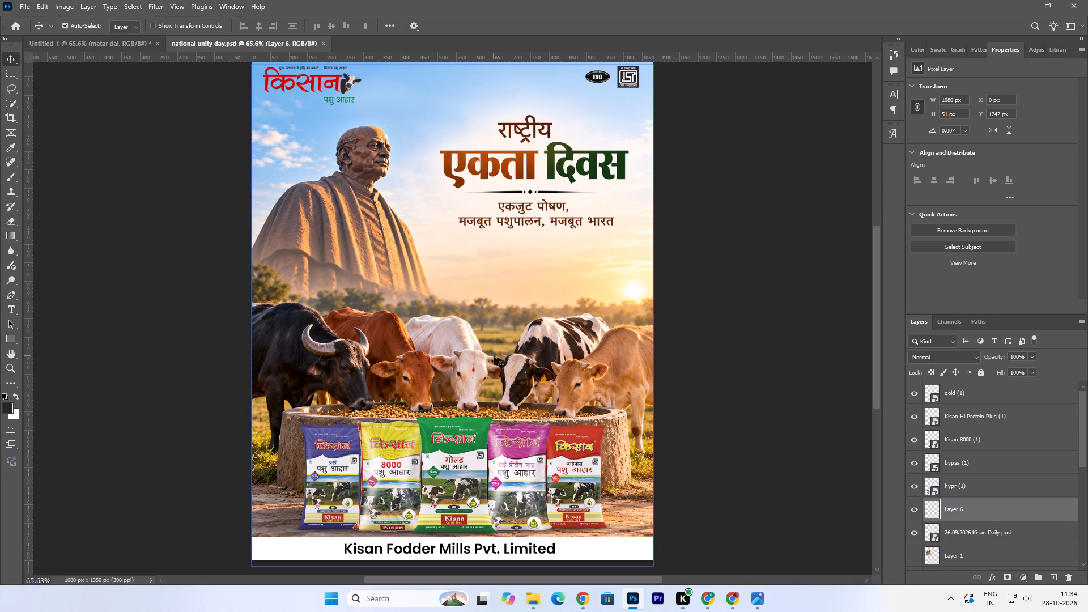
key("ctrl+0")
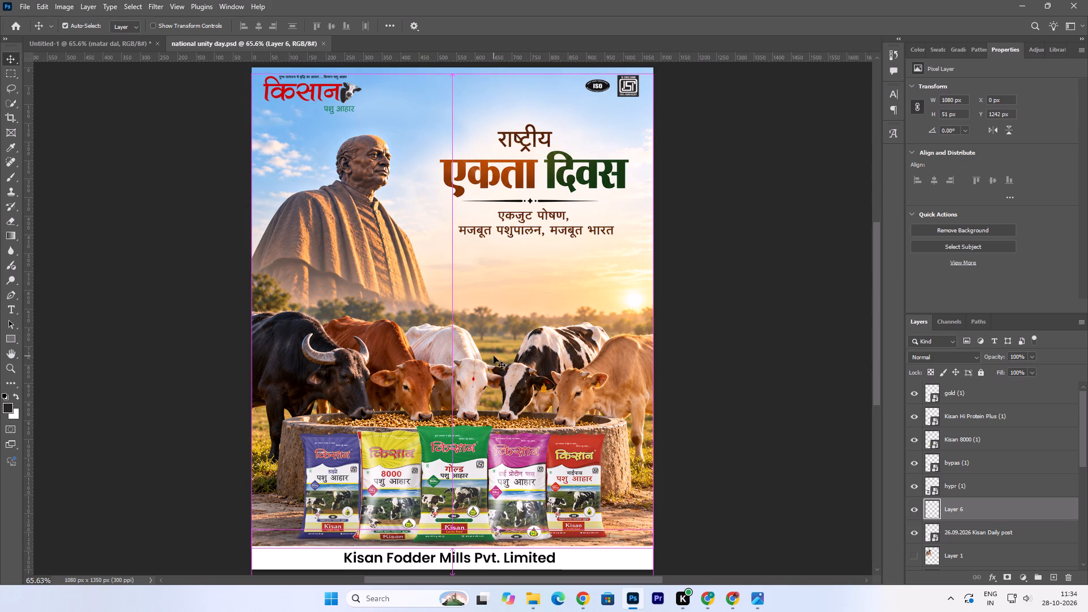
key("ctrl+s")
key("ctrl+s")
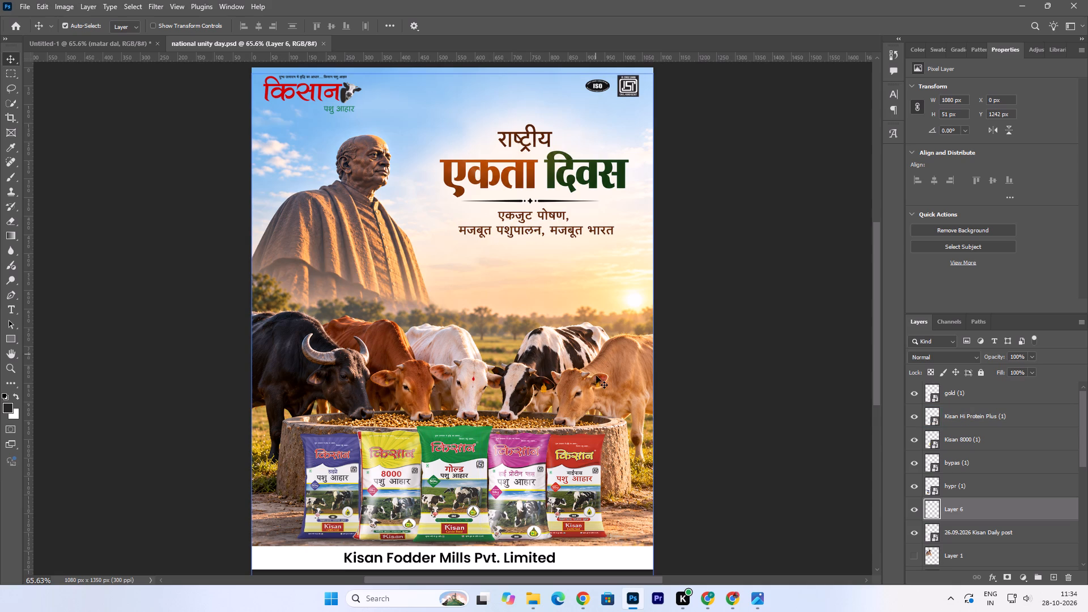
scroll(600, 399, "down", 1)
scroll(698, 413, "up", 1)
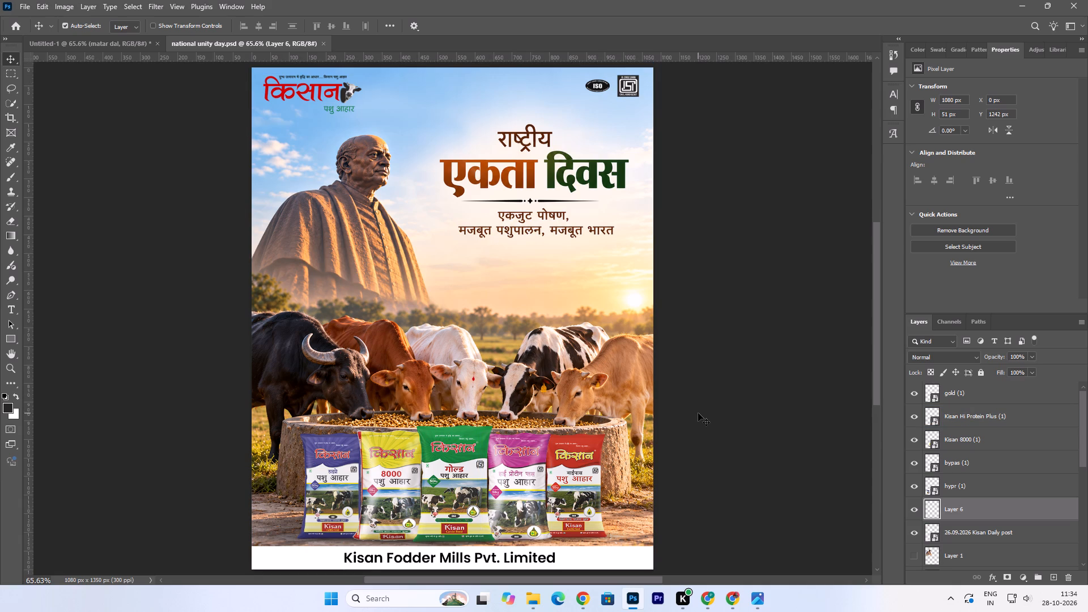
Place the yaos l&f image from the Yaos L&F folder on drive F: into the Untitled-1 Yaos poster.
left_click(114, 41)
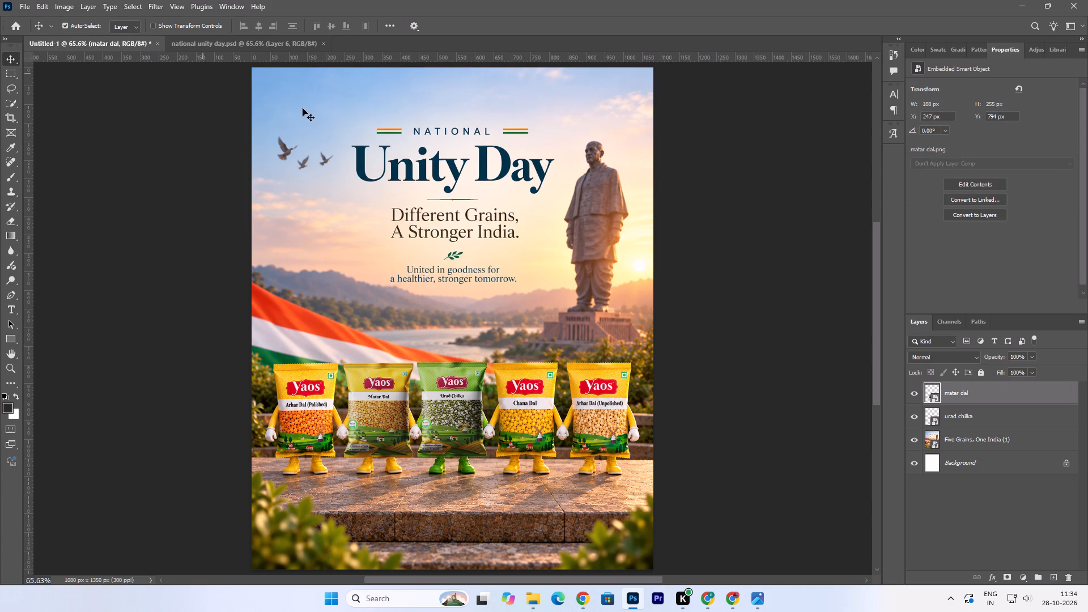
left_click(525, 605)
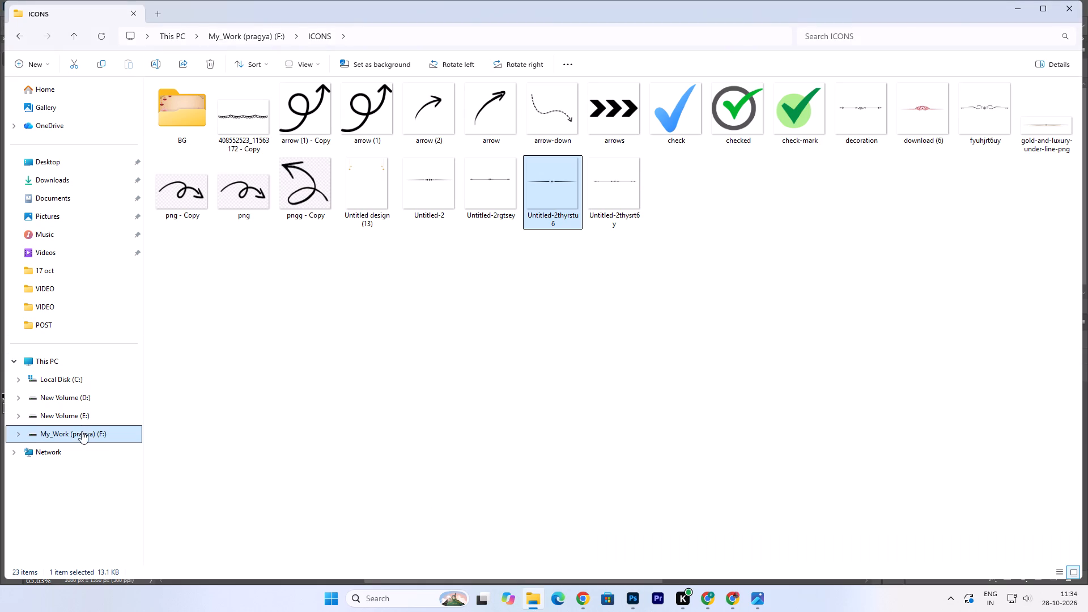
left_click(82, 434)
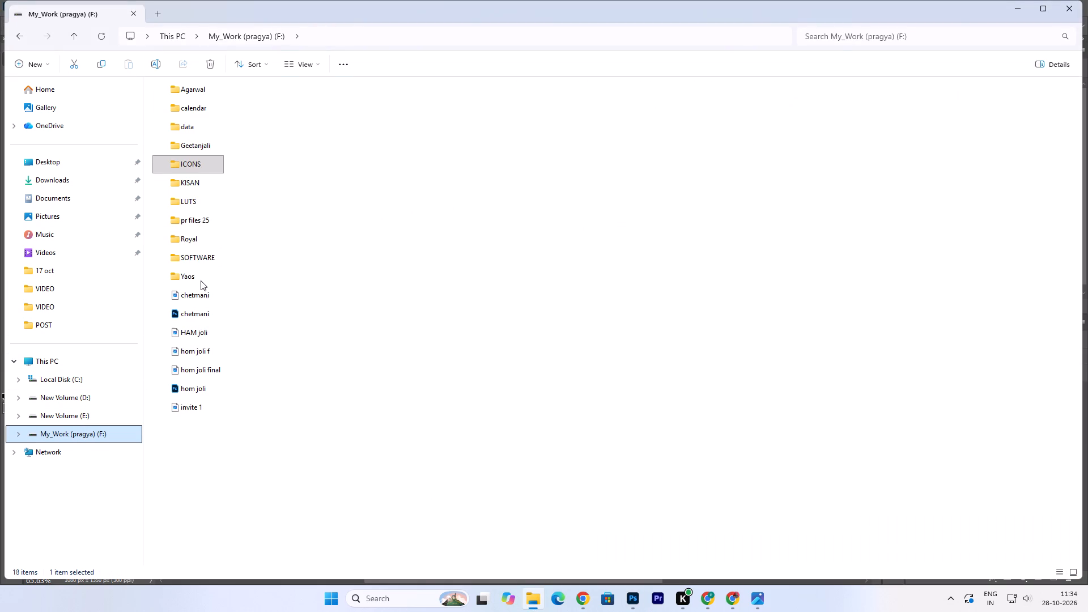
double_click(201, 280)
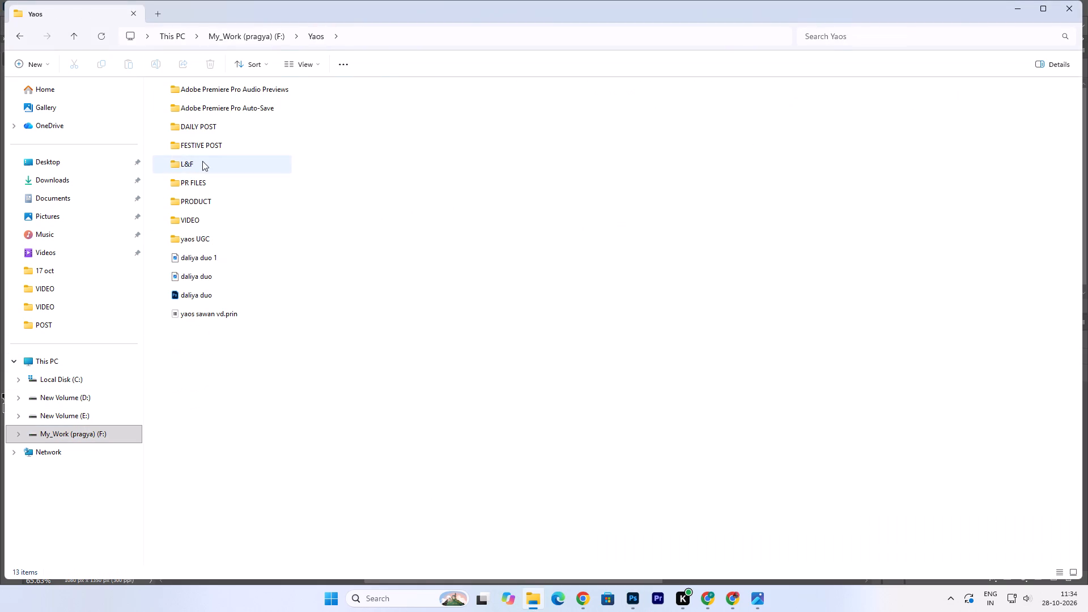
double_click(202, 161)
left_click(694, 195)
left_click_drag(687, 209, 696, 250)
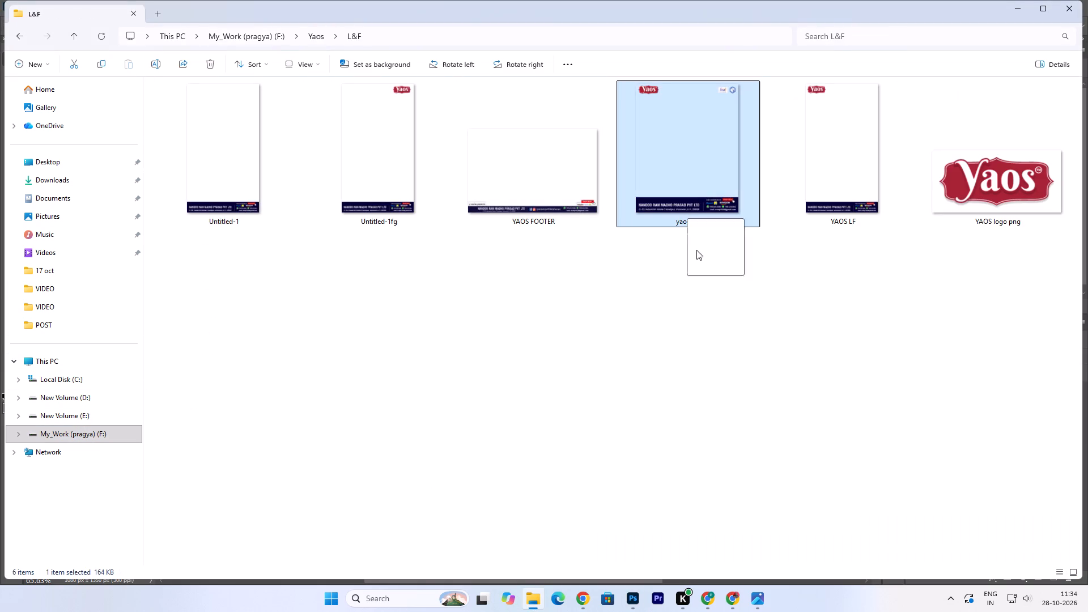
left_click_drag(696, 250, 478, 399)
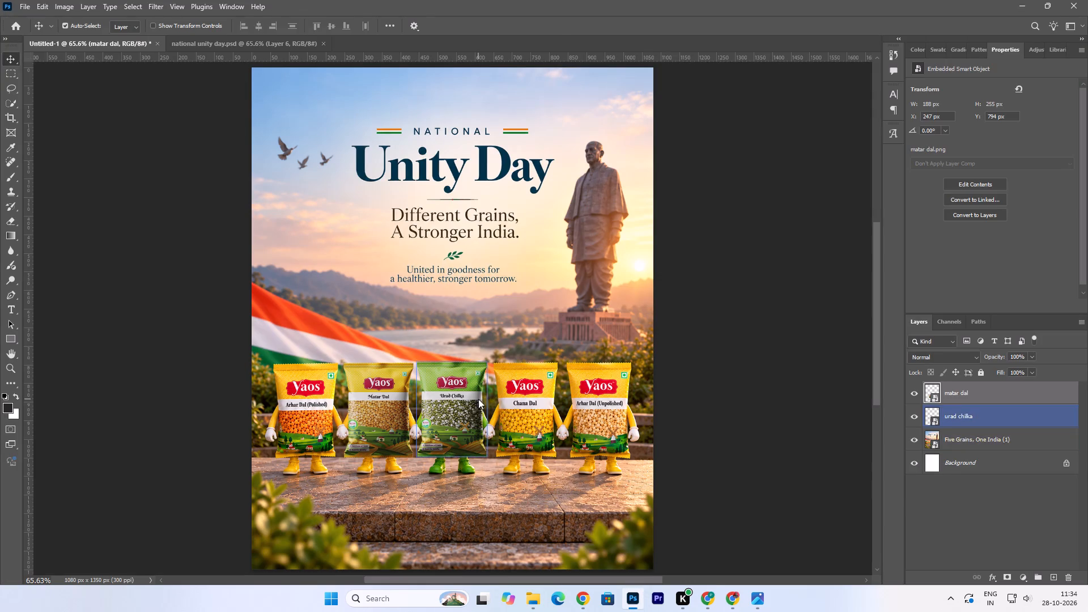
Scale the yaos l&f logo-and-footer overlay to about 1080 × 1332 px, spanning the poster's full width with the footer at its bottom edge.
left_click_drag(453, 219, 494, 86)
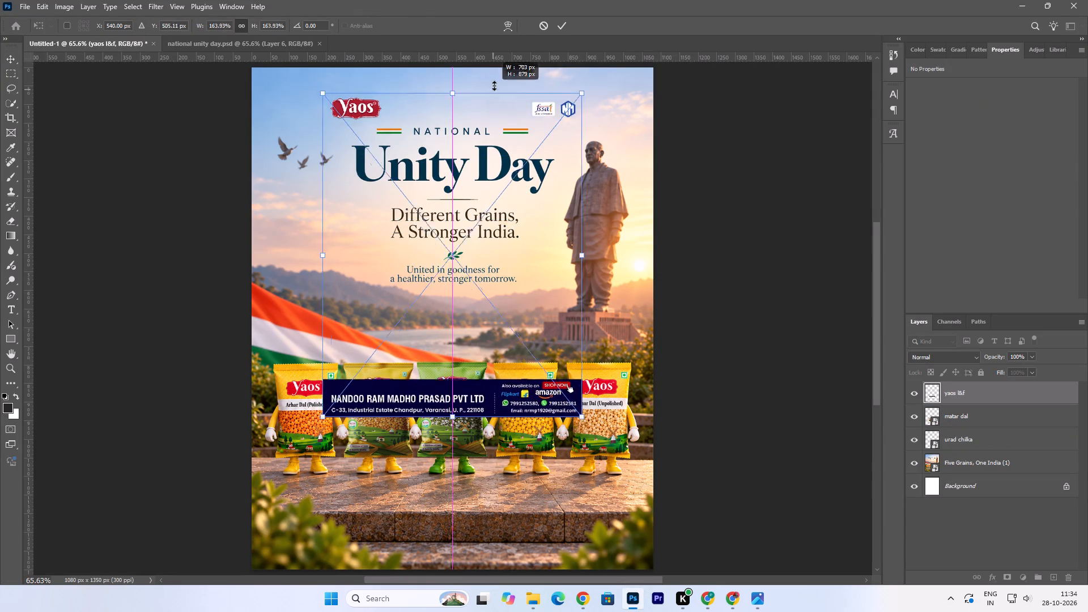
left_click_drag(494, 86, 501, 68)
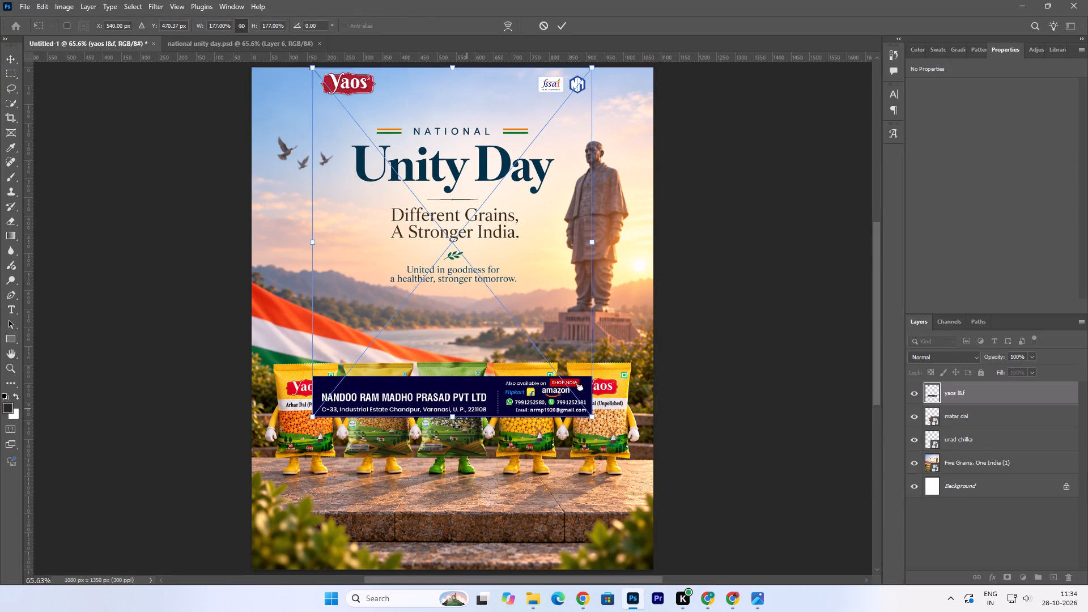
left_click_drag(455, 419, 504, 567)
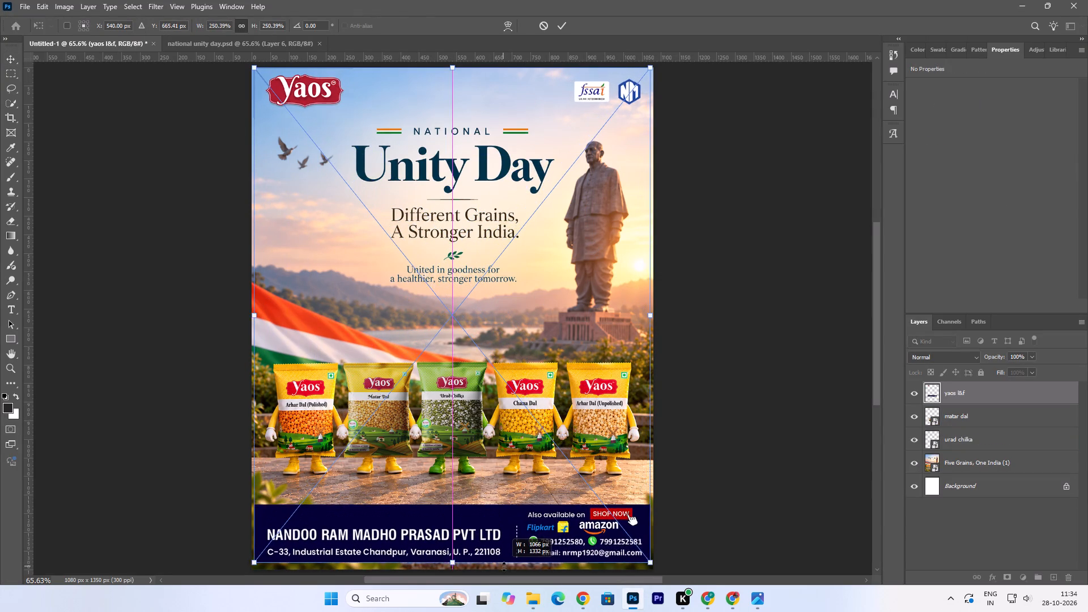
left_click_drag(504, 567, 505, 571)
left_click(563, 25)
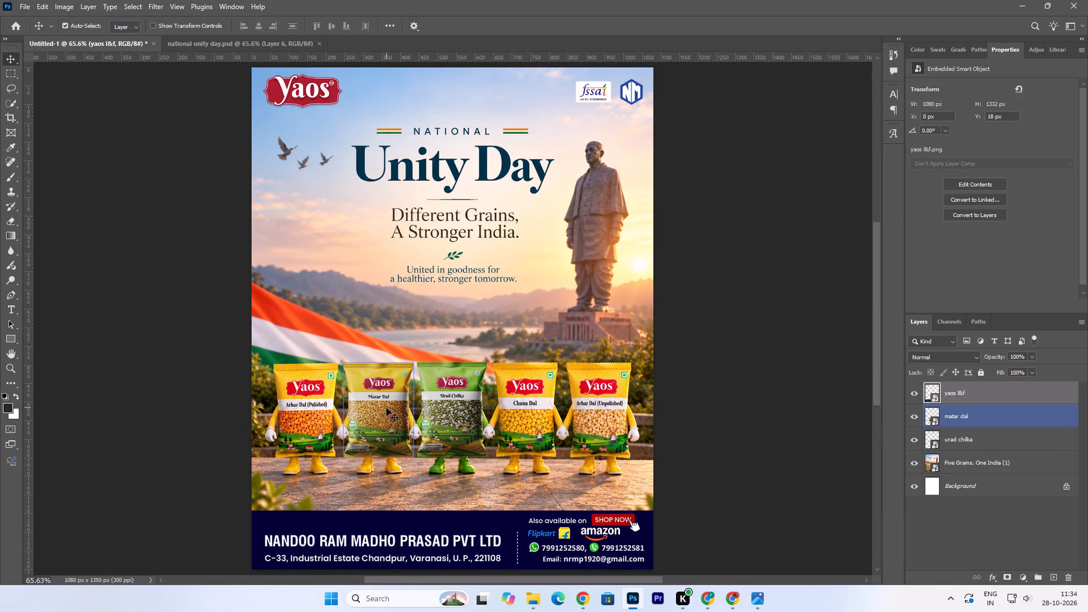
Place the ARHAR UNPOLISHED product image from the Yaos PRODUCT folder into the Yaos poster.
left_click(533, 602)
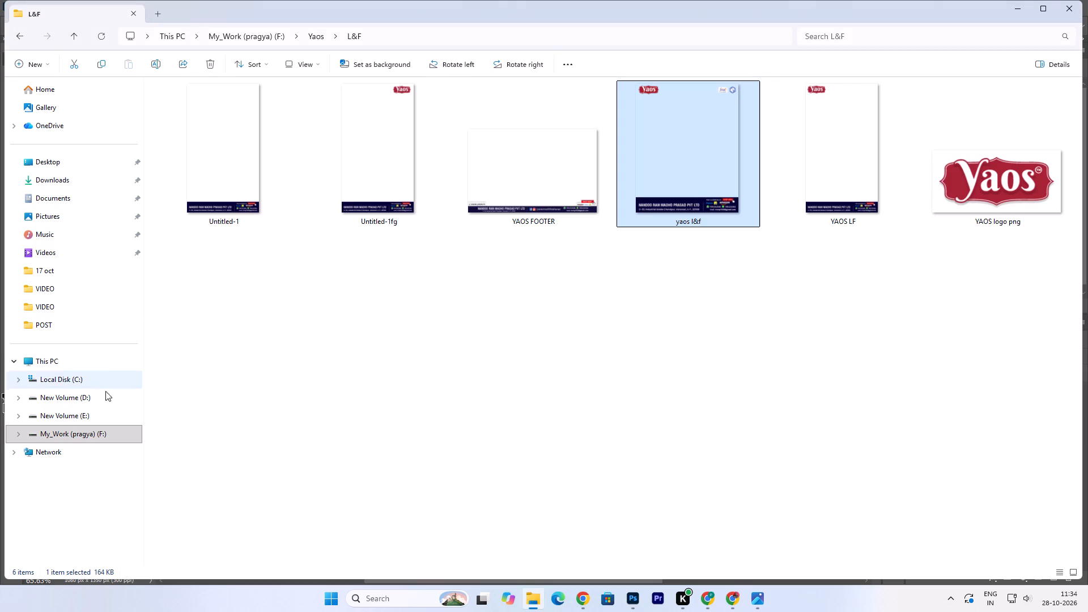
left_click(24, 37)
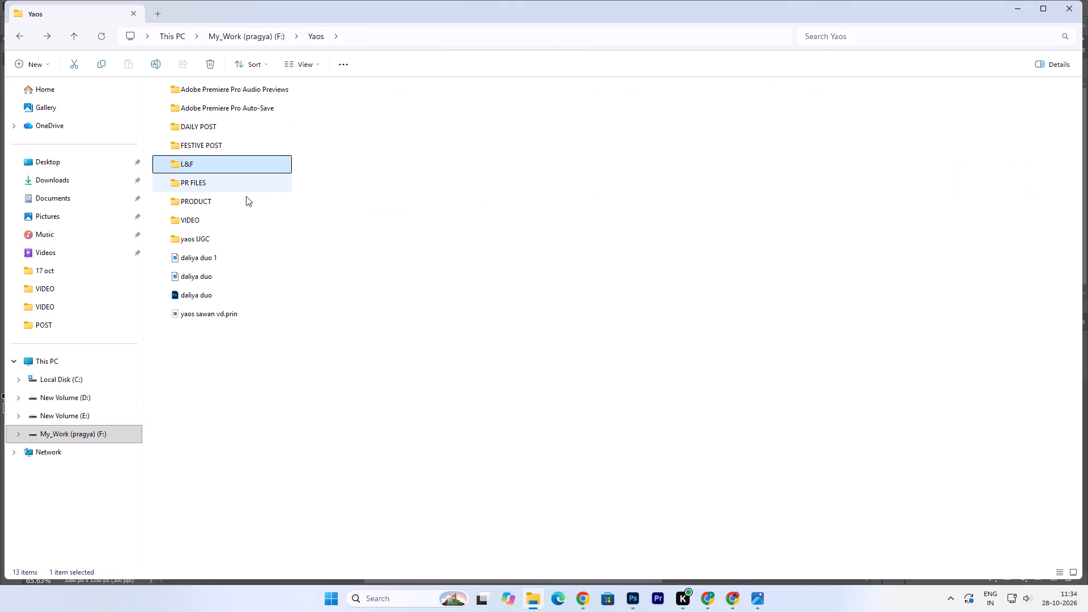
double_click(219, 202)
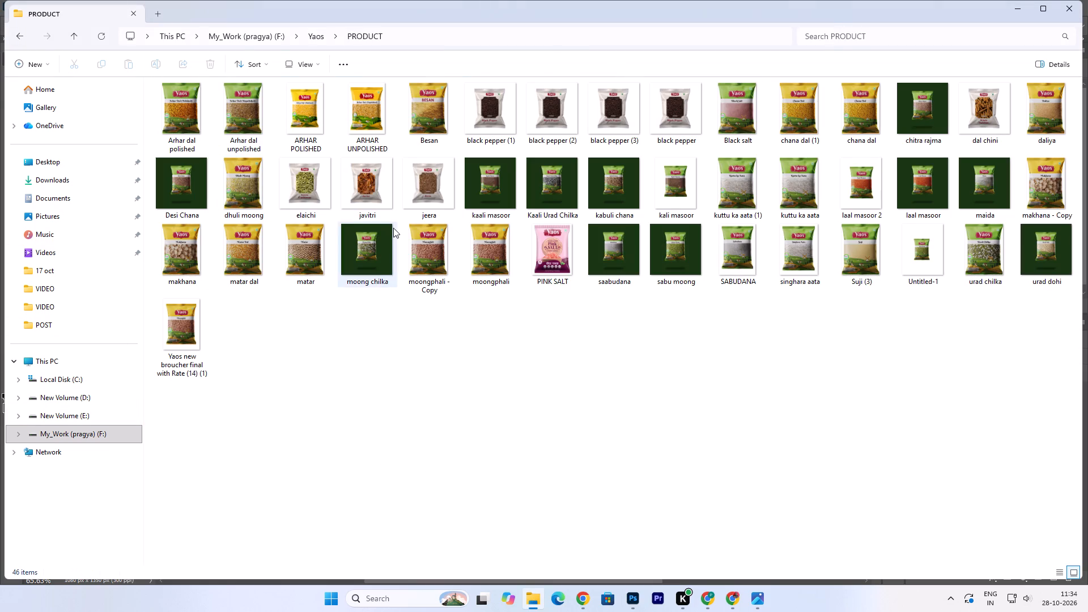
left_click(634, 602)
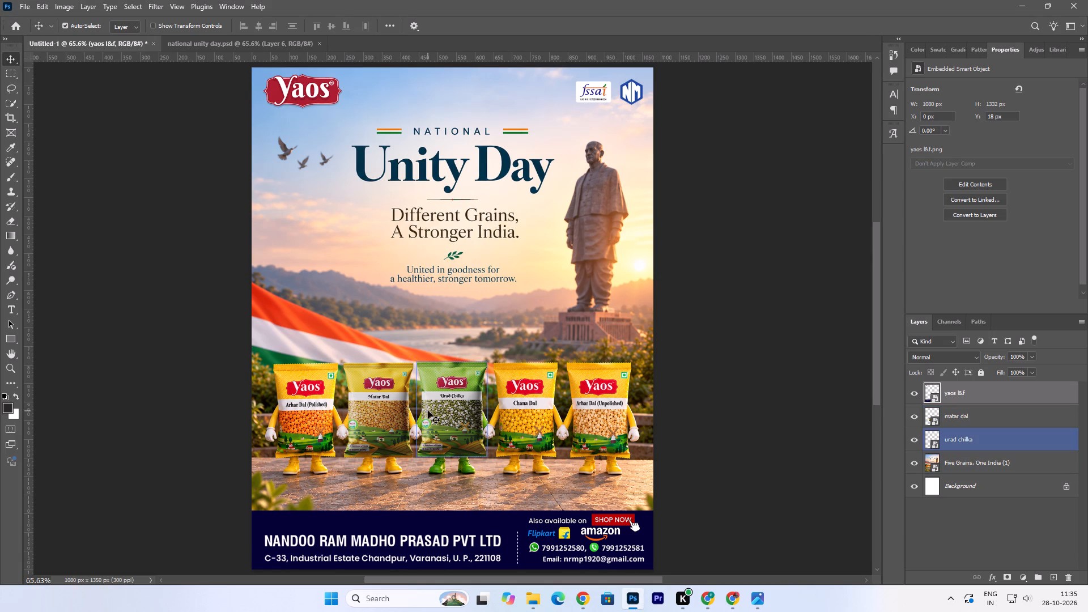
left_click(539, 599)
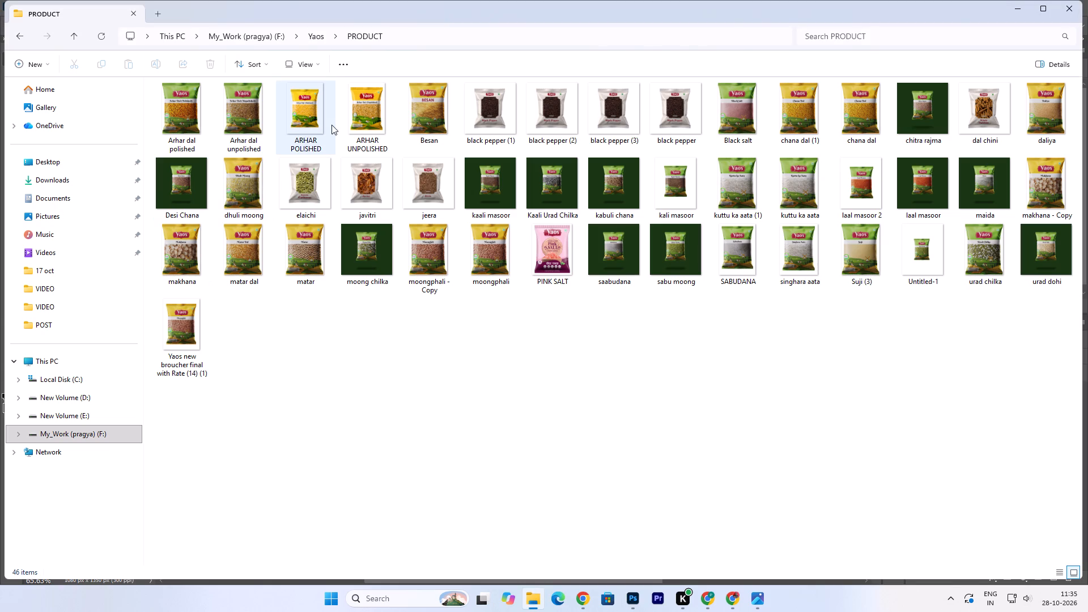
left_click(351, 122)
left_click_drag(363, 116, 471, 277)
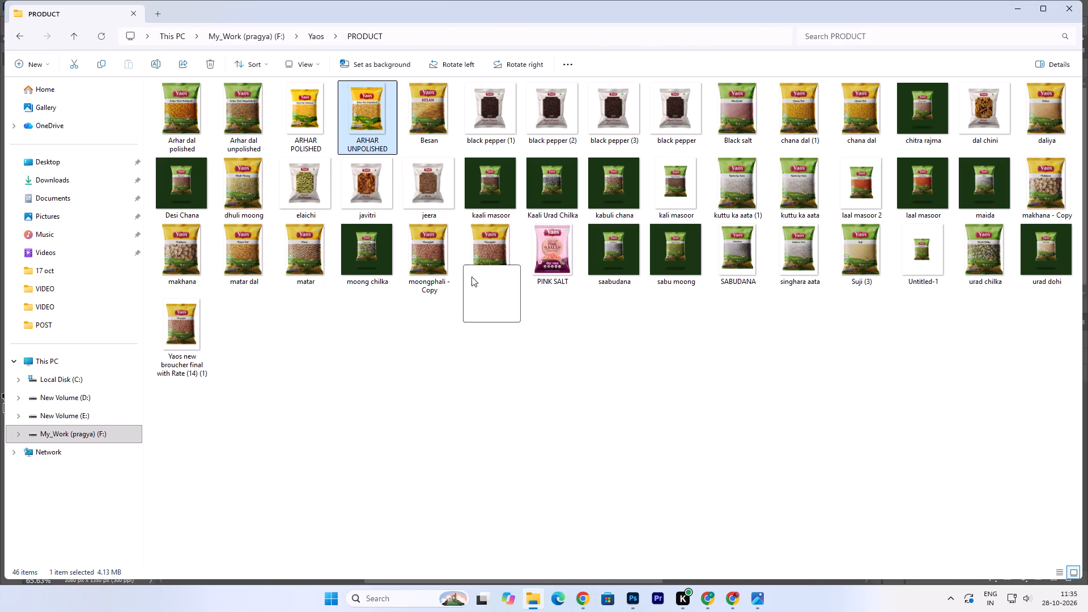
left_click_drag(471, 277, 331, 433)
Shrink the Arhar Dal (Unpolished) packet and move it over the first packet character in the row.
left_click_drag(453, 69, 498, 330)
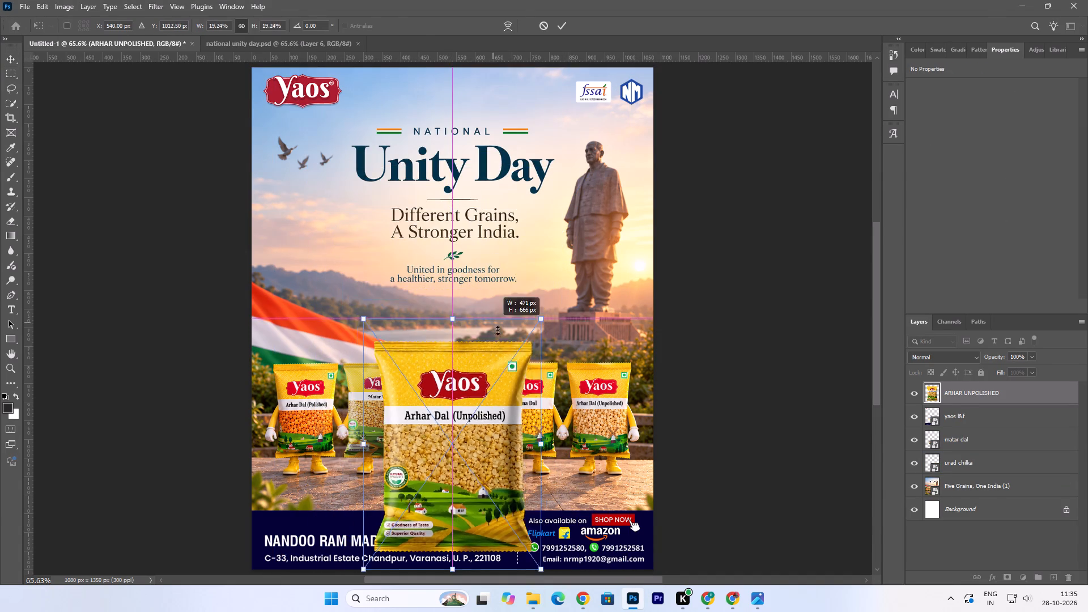
left_click_drag(498, 330, 500, 477)
left_click_drag(464, 532, 320, 421)
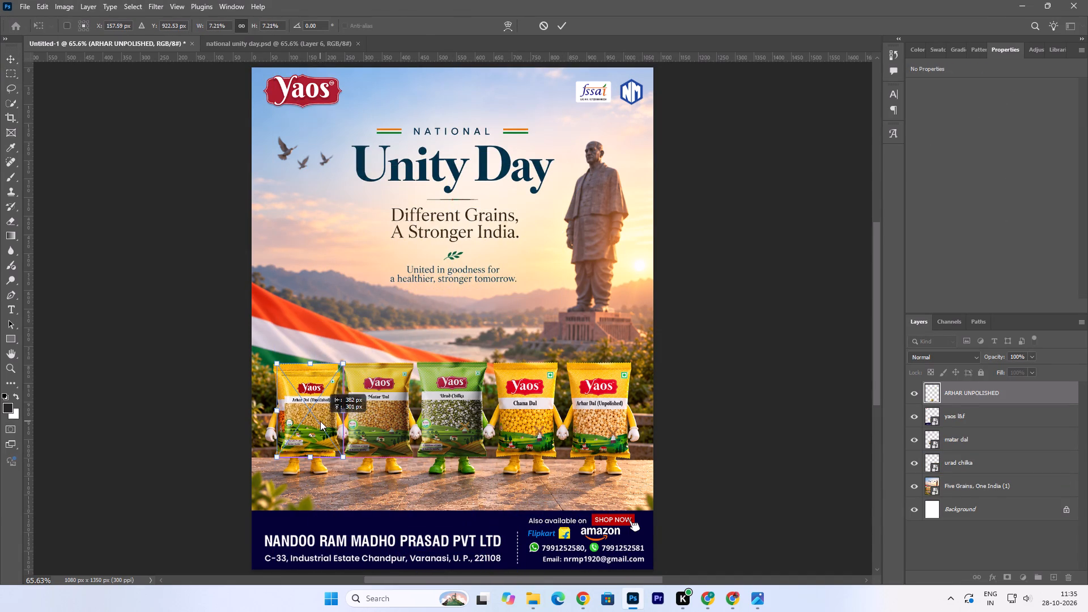
left_click_drag(320, 421, 317, 422)
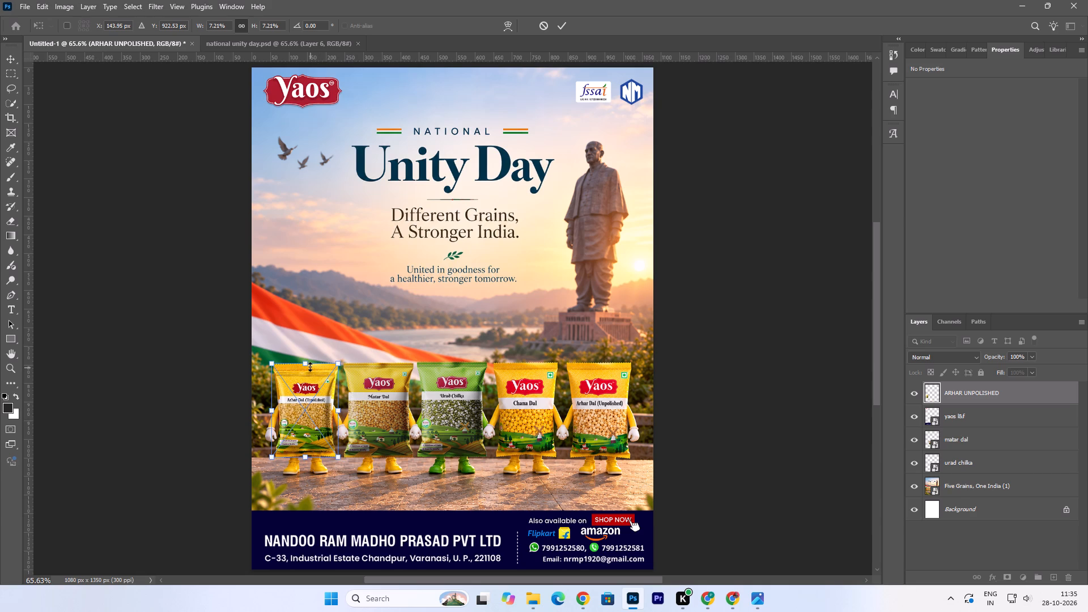
Resize the Arhar Dal (Unpolished) packet to about 193 × 258 px, covering the first character's body at about X 48, Y 791 px.
left_click_drag(306, 363, 313, 348)
left_click_drag(303, 400, 303, 406)
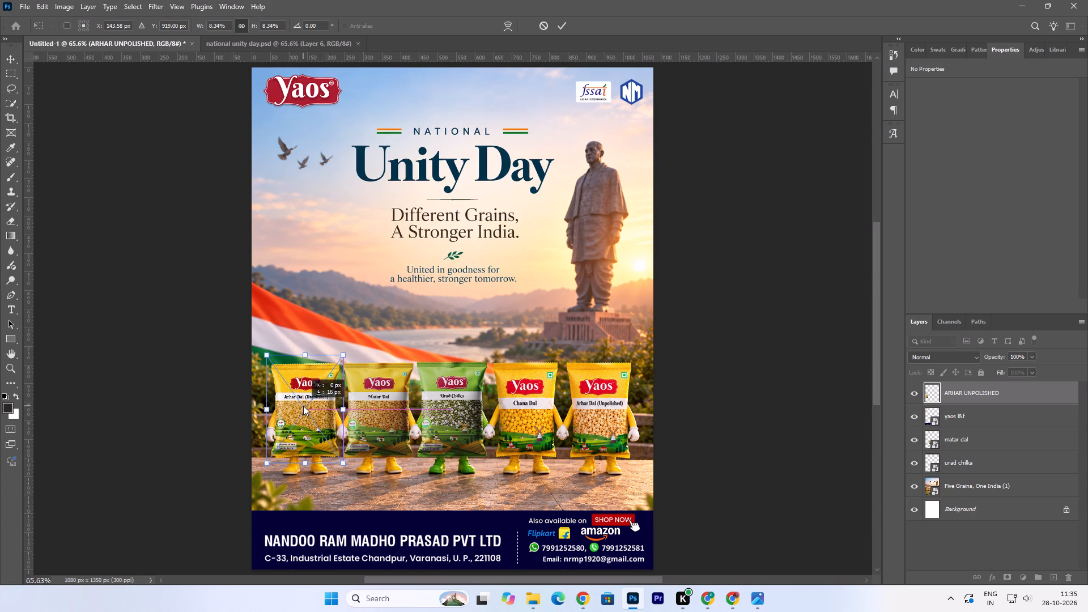
left_click_drag(303, 406, 303, 405)
left_click_drag(305, 352, 311, 347)
key("Down")
key("Down")
key("Down")
key("Down")
key("Down")
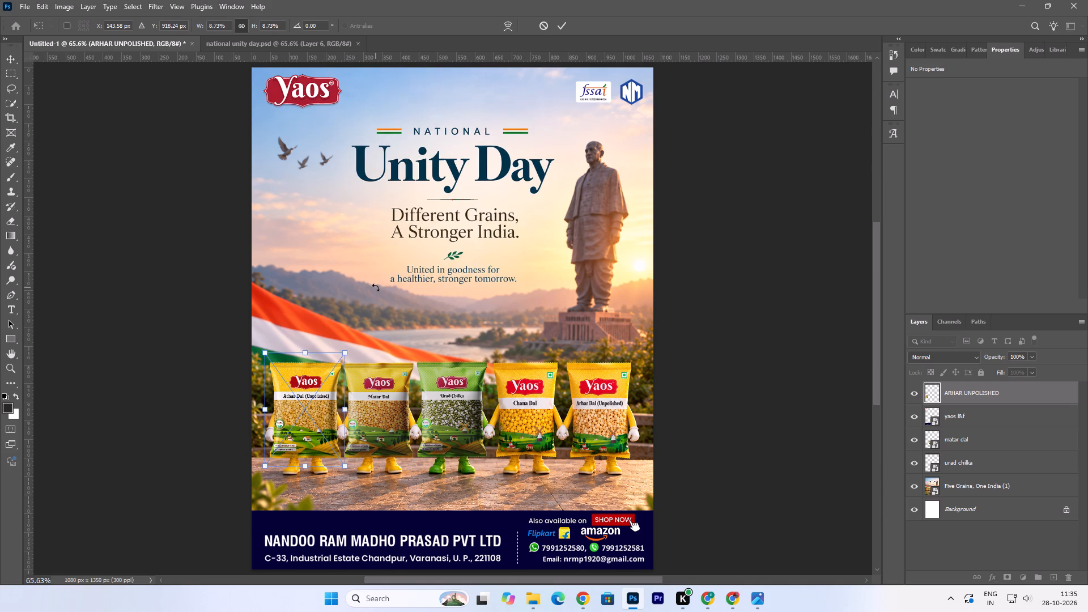
key("Down")
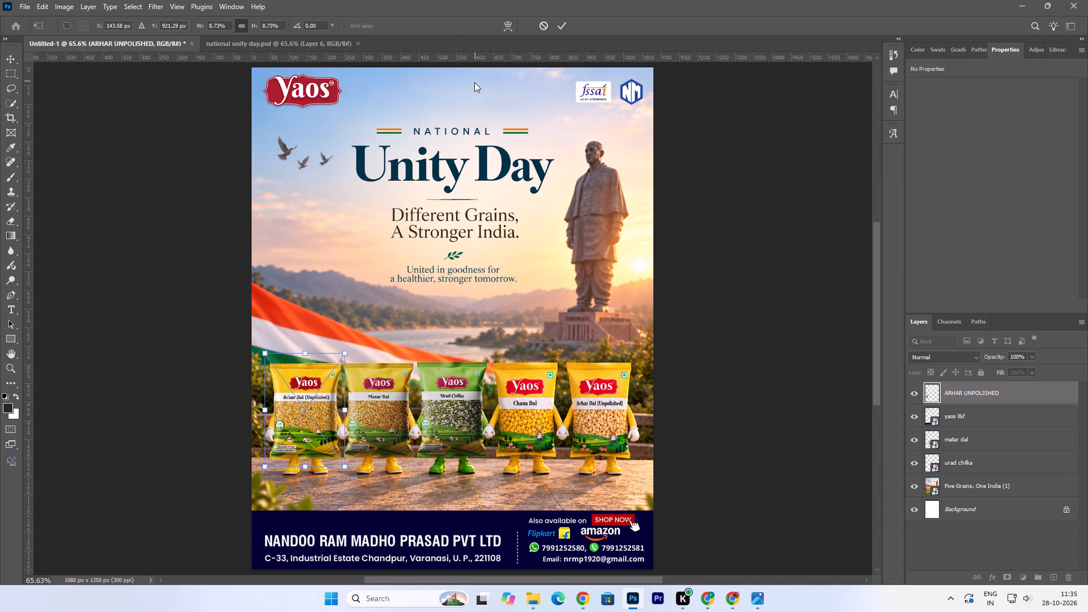
left_click(562, 25)
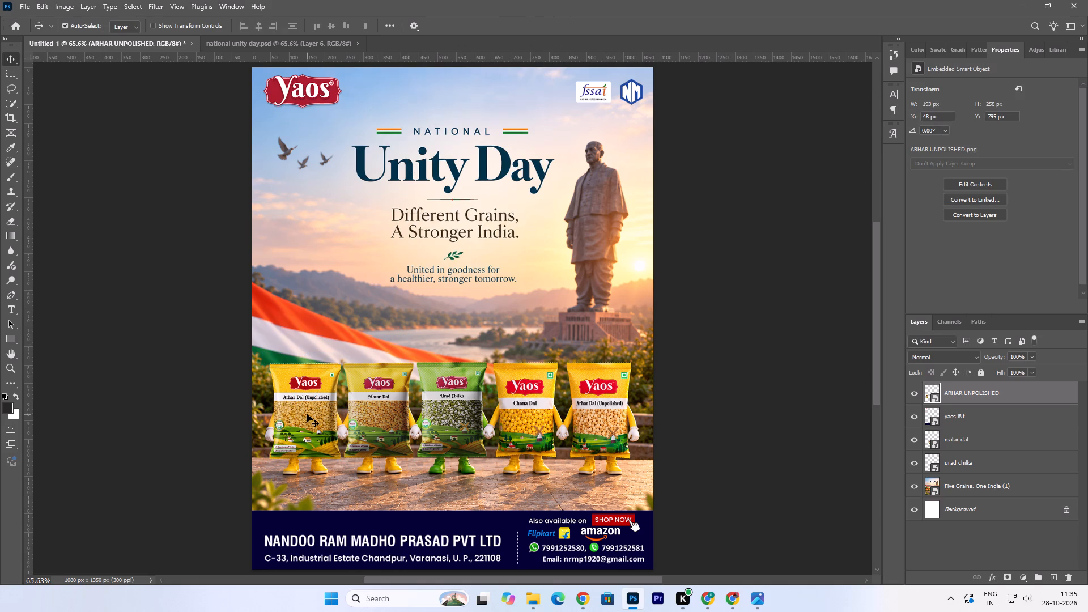
key("Up")
key("Up")
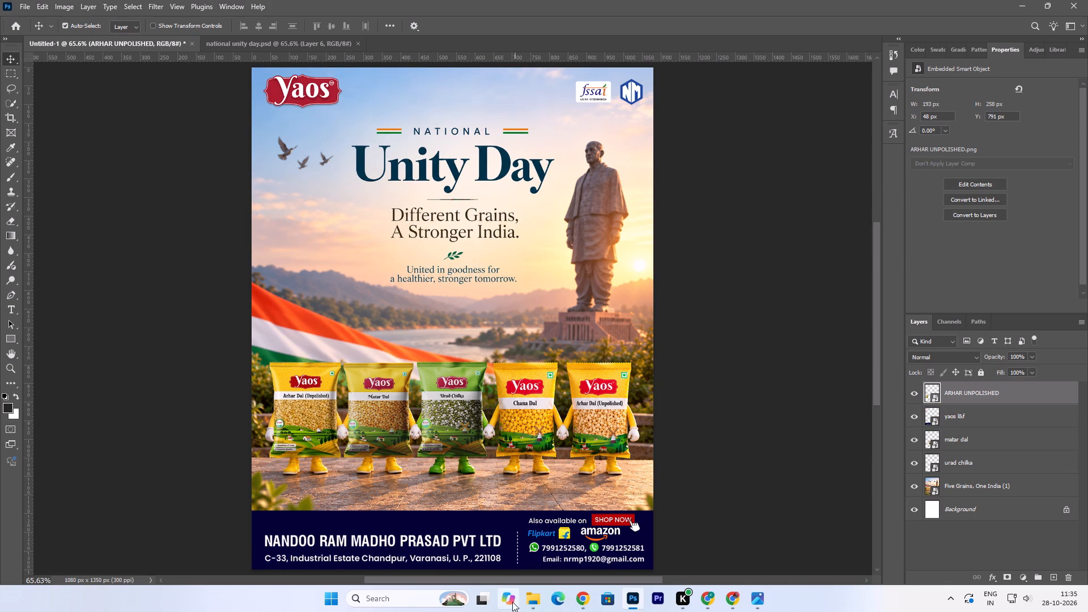
Place the chana dal (1) product image from the Yaos PRODUCT folder into the Yaos poster.
left_click(533, 597)
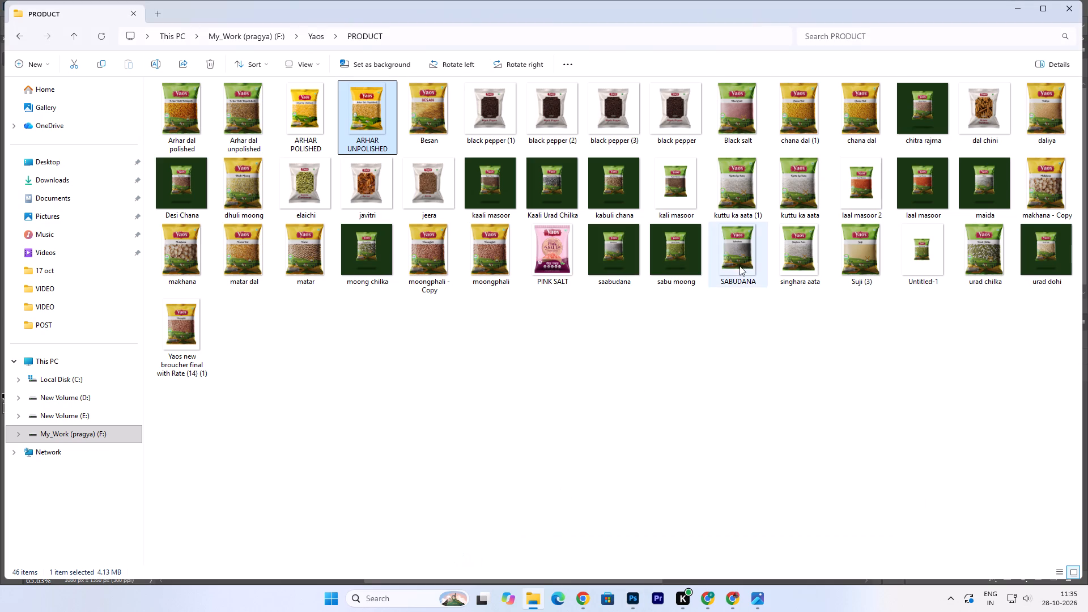
left_click(818, 91)
left_click_drag(800, 110, 637, 594)
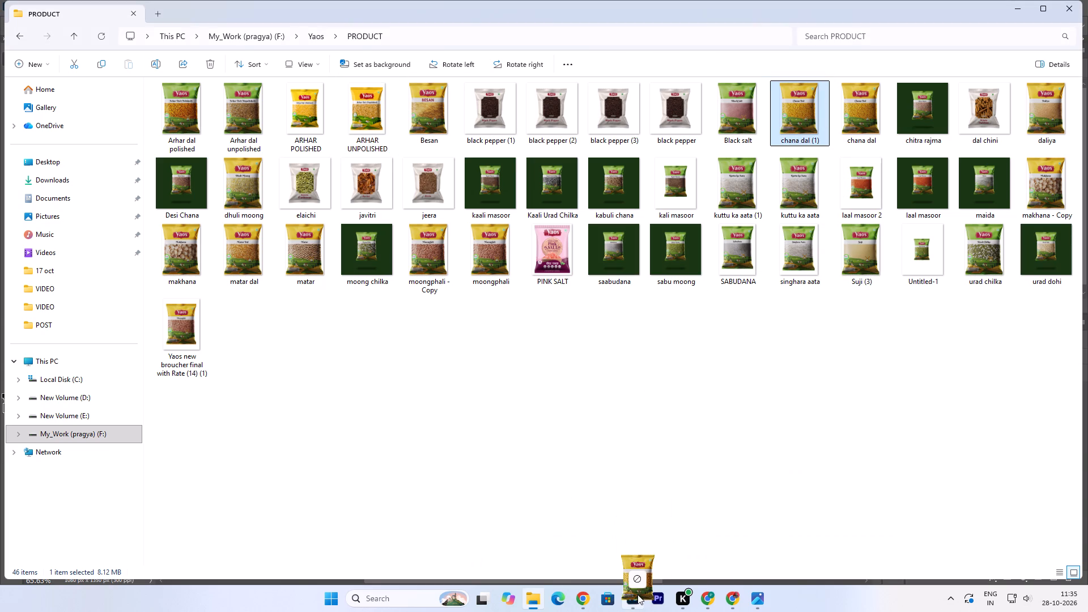
left_click_drag(637, 594, 541, 413)
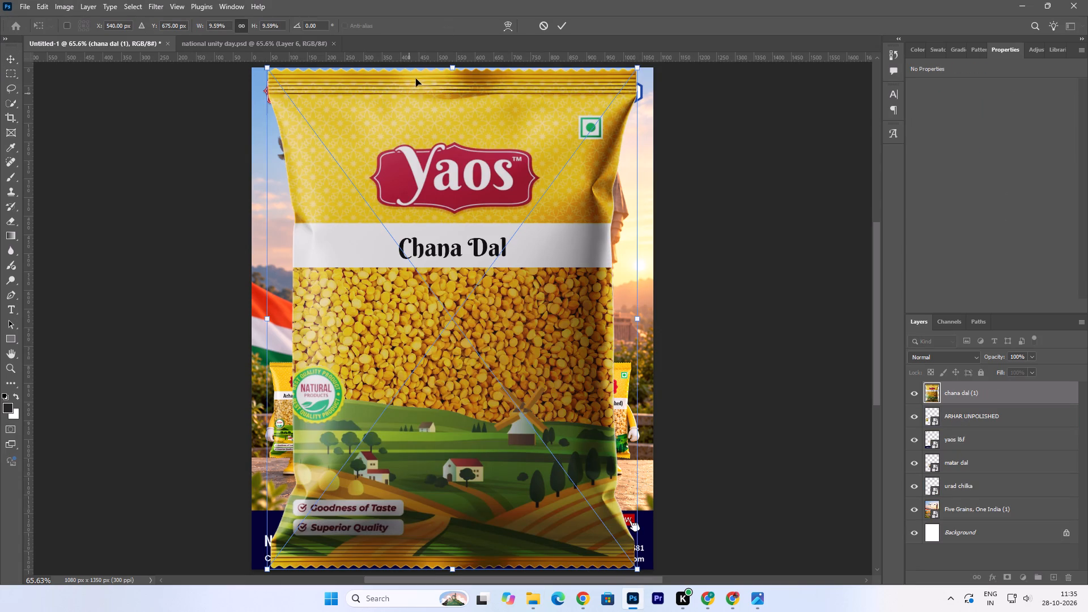
Shrink the Chana Dal packet to about 1.75% scale and move it over the fourth packet character in the row.
left_click_drag(452, 70, 518, 441)
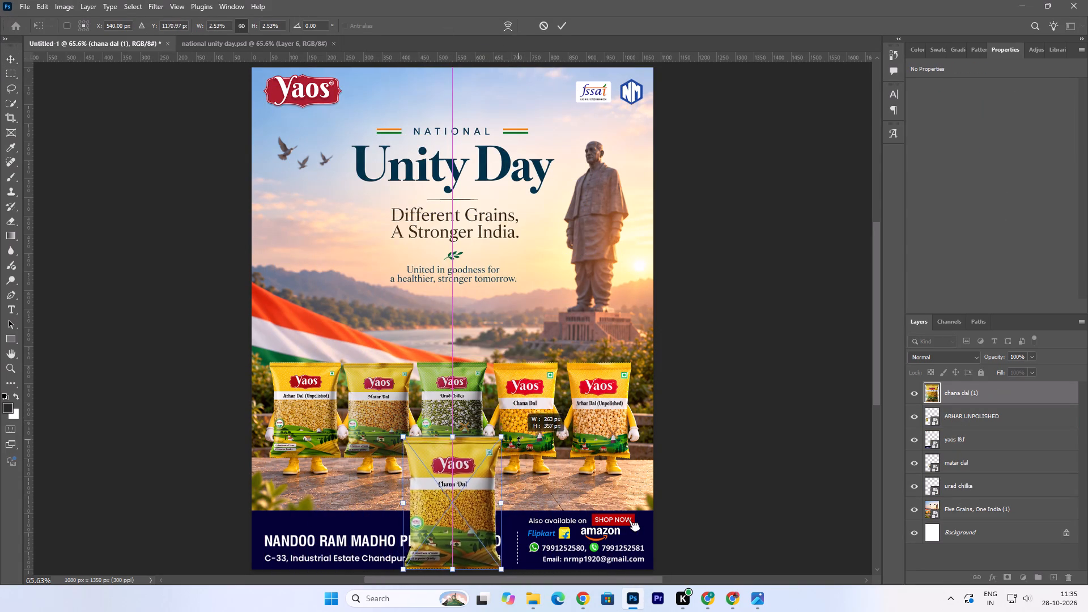
left_click_drag(518, 441, 520, 456)
left_click_drag(466, 508, 535, 415)
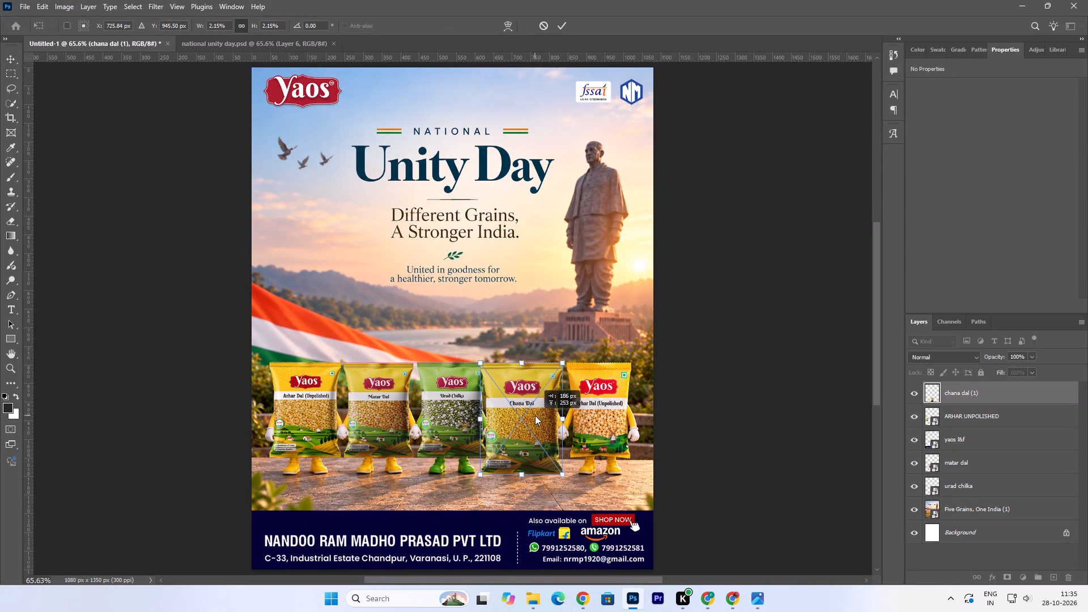
left_click_drag(535, 415, 537, 408)
left_click_drag(524, 352, 529, 369)
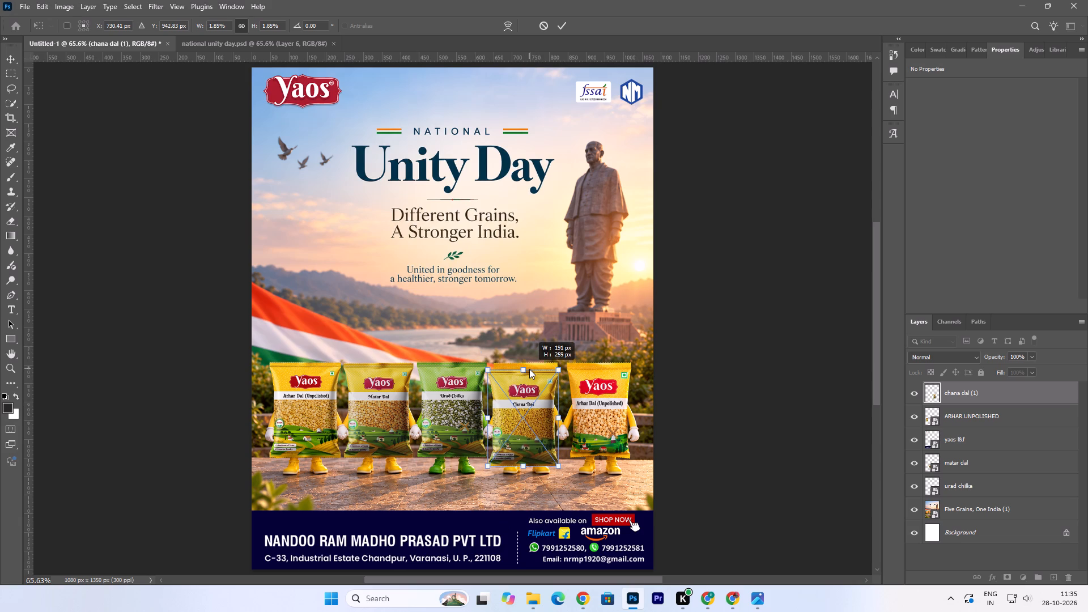
left_click_drag(529, 369, 529, 368)
left_click(531, 386)
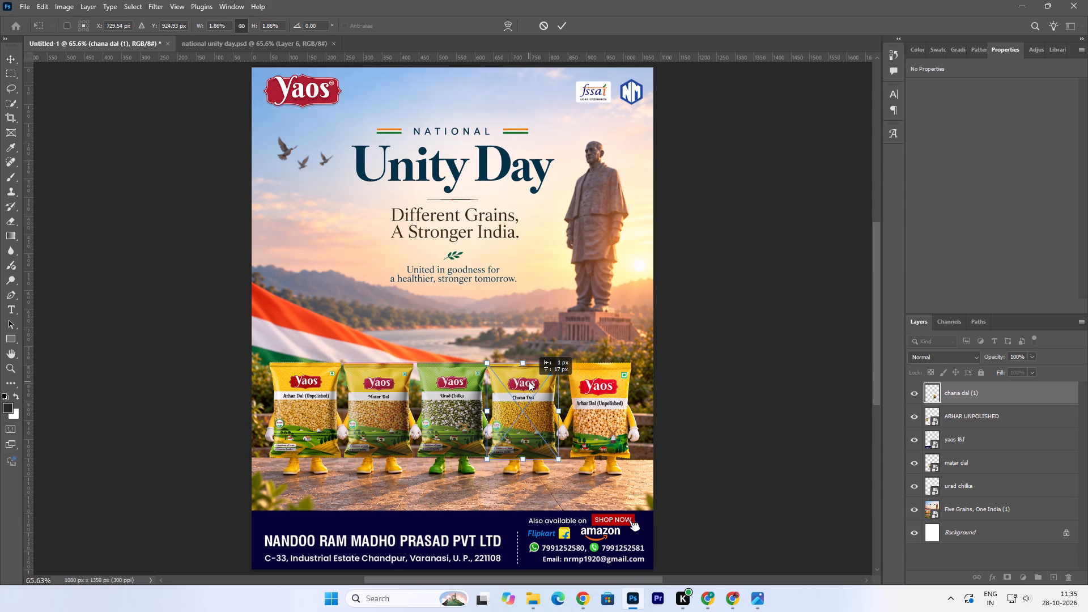
left_click_drag(524, 362, 524, 364)
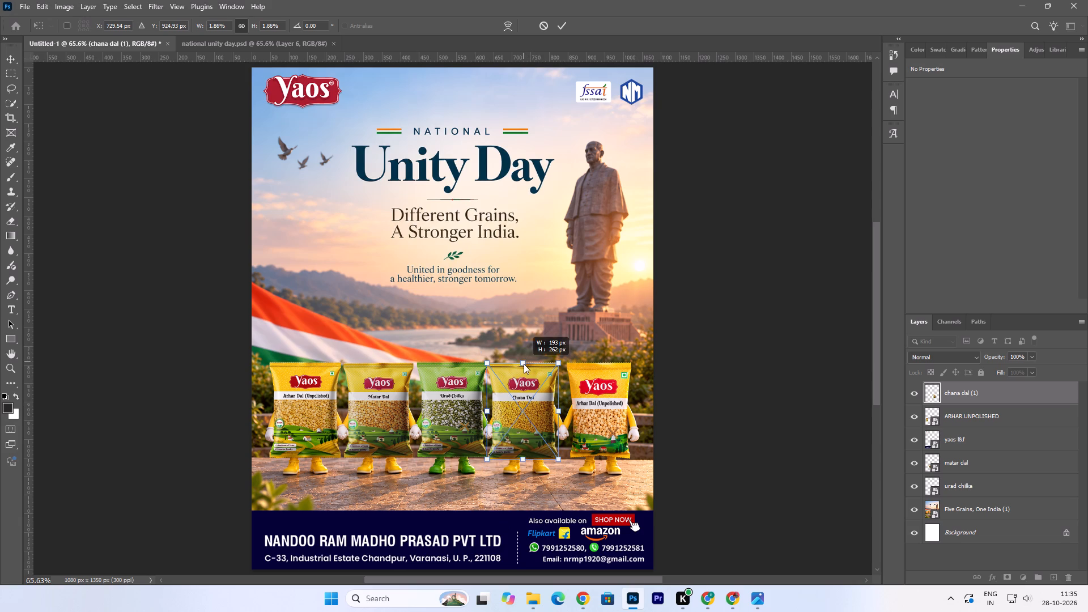
left_click_drag(524, 364, 525, 367)
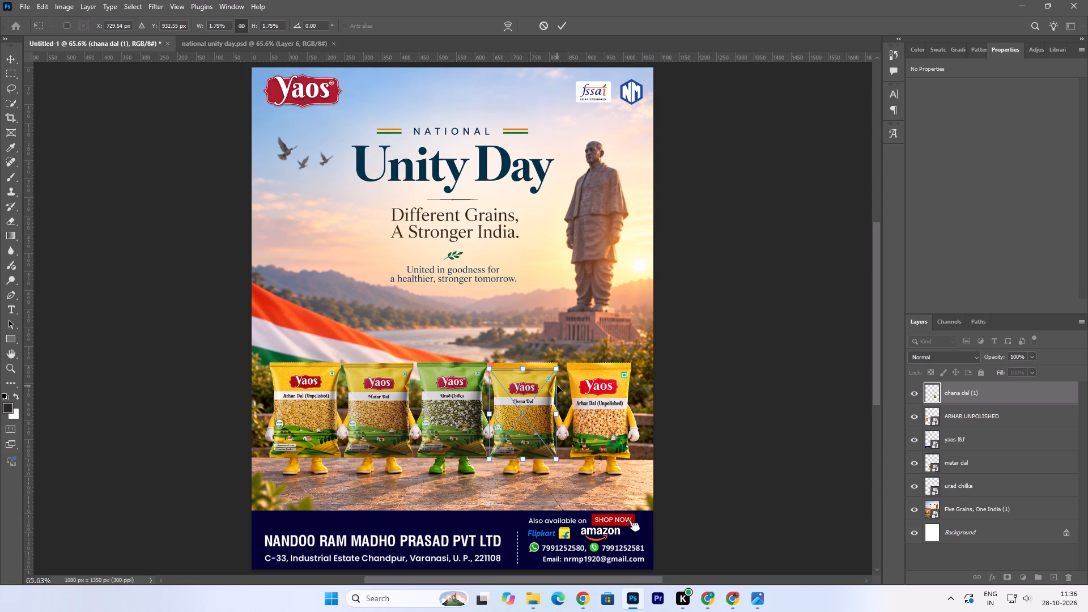
Raise the Chana Dal packet to the fourth character's top edge and enlarge it to about 1.85% scale to cover the body.
key("Up")
key("Up")
key("Up")
key("Up")
key("Up")
key("Up")
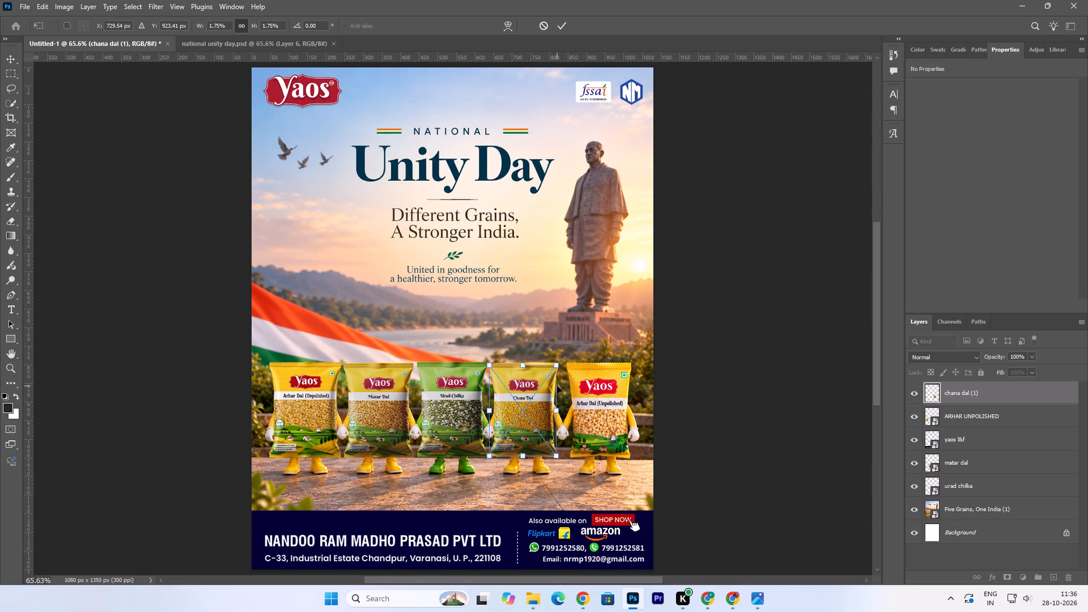
key("Up")
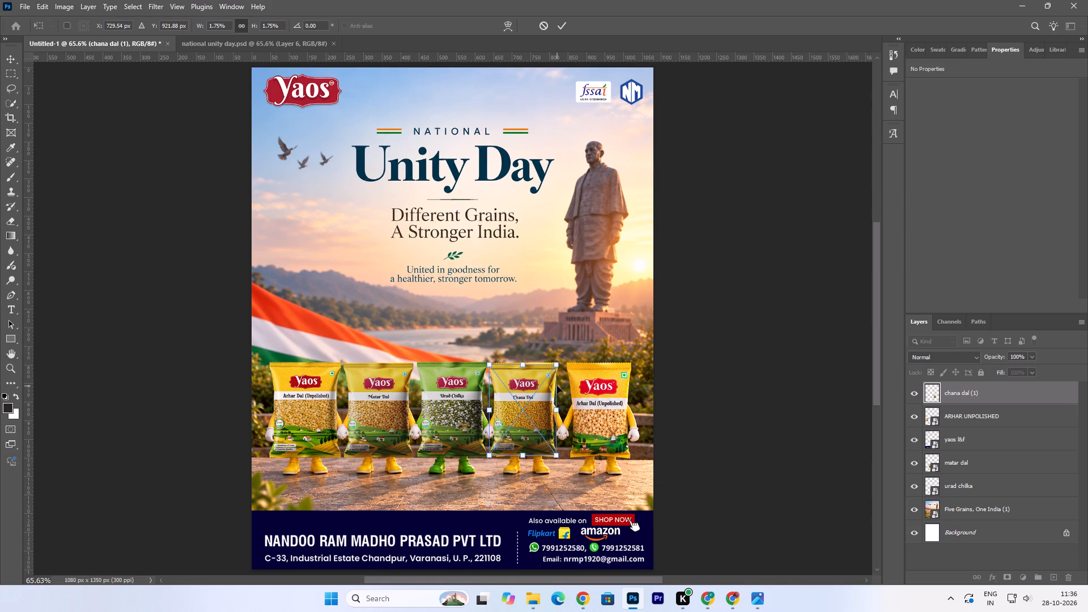
key("Up")
key("Up")
key("Up")
key("Up")
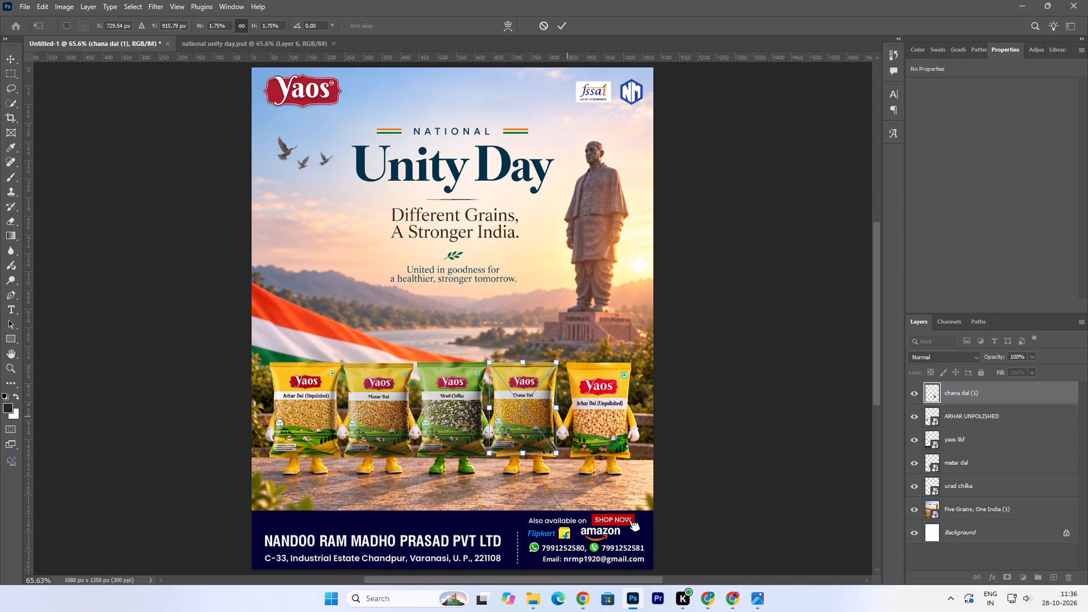
left_click_drag(556, 456, 562, 460)
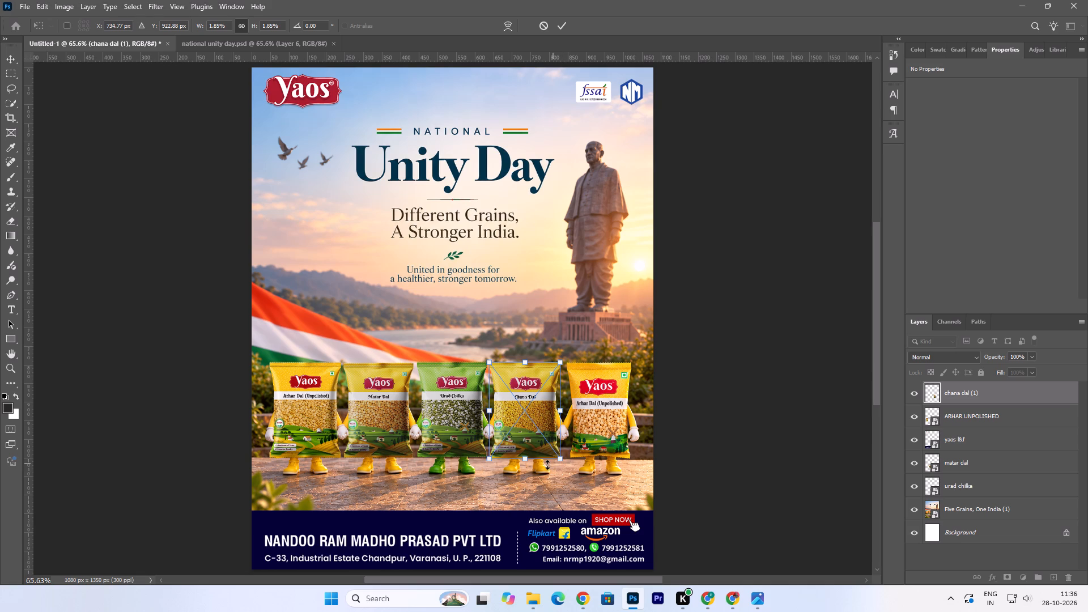
Fine-tune the Chana Dal packet's vertical alignment over the fourth character and apply the placement at about X 639, Y 792 px.
key("Up")
key("Up")
key("Up")
key("Up")
key("Down")
key("Down")
key("Down")
key("Down")
key("Up")
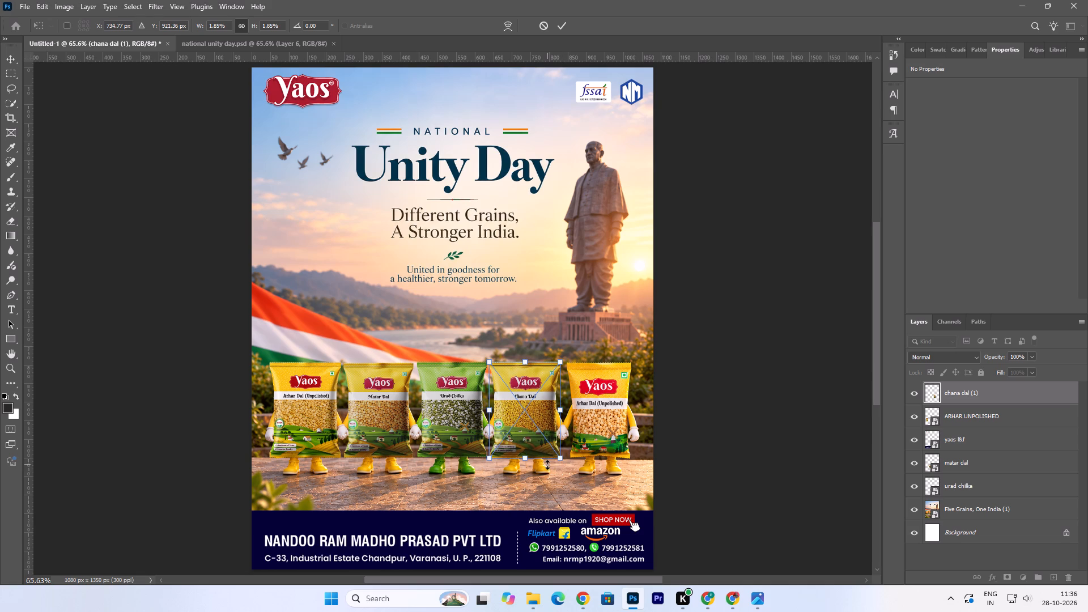
key("Down")
key("Up")
key("Up")
key("Up")
key("Up")
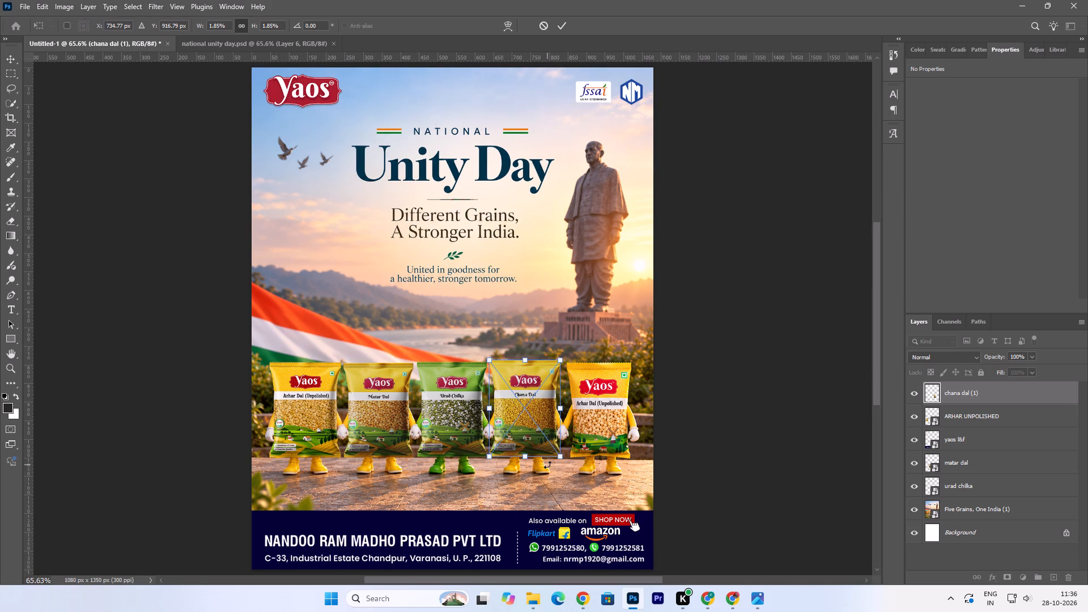
key("Down")
key("Down")
key("Down")
key("Down")
key("Down")
key("Down")
key("Down")
key("Down")
key("Up")
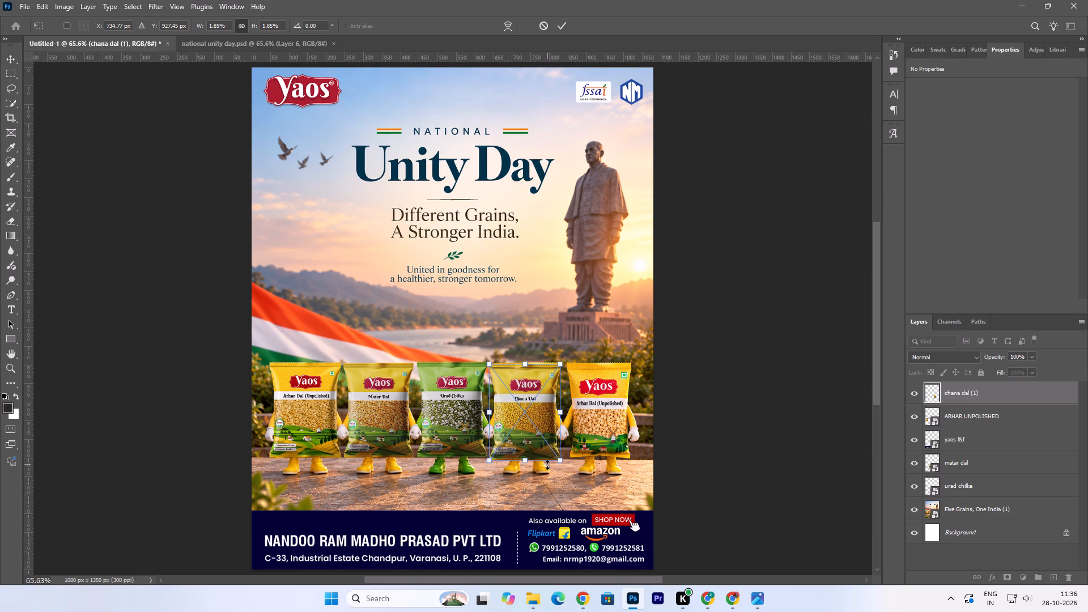
key("Up")
key("Up")
key("Up")
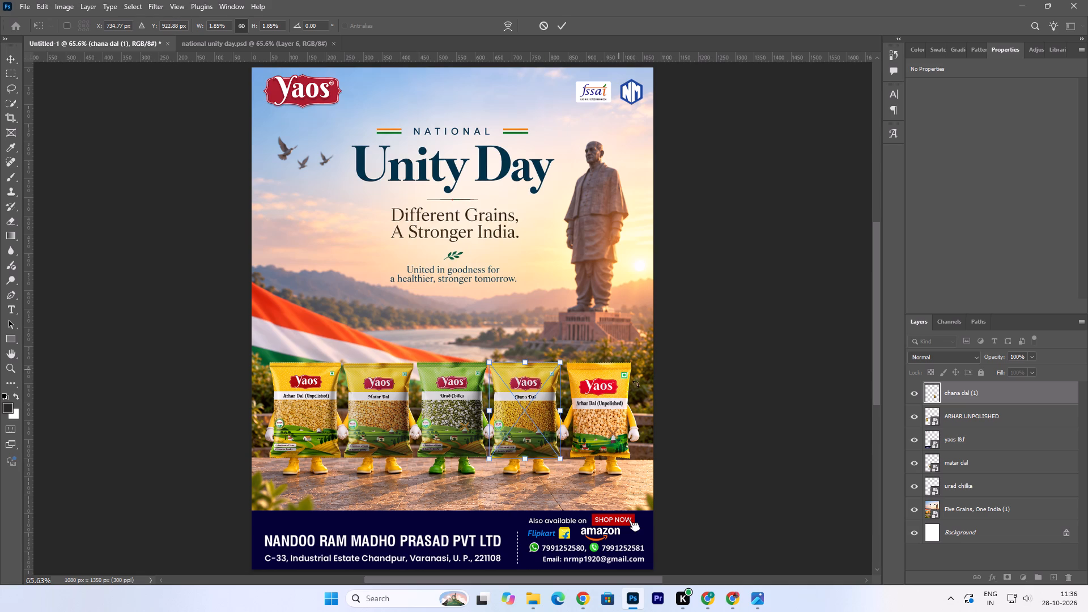
left_click(566, 20)
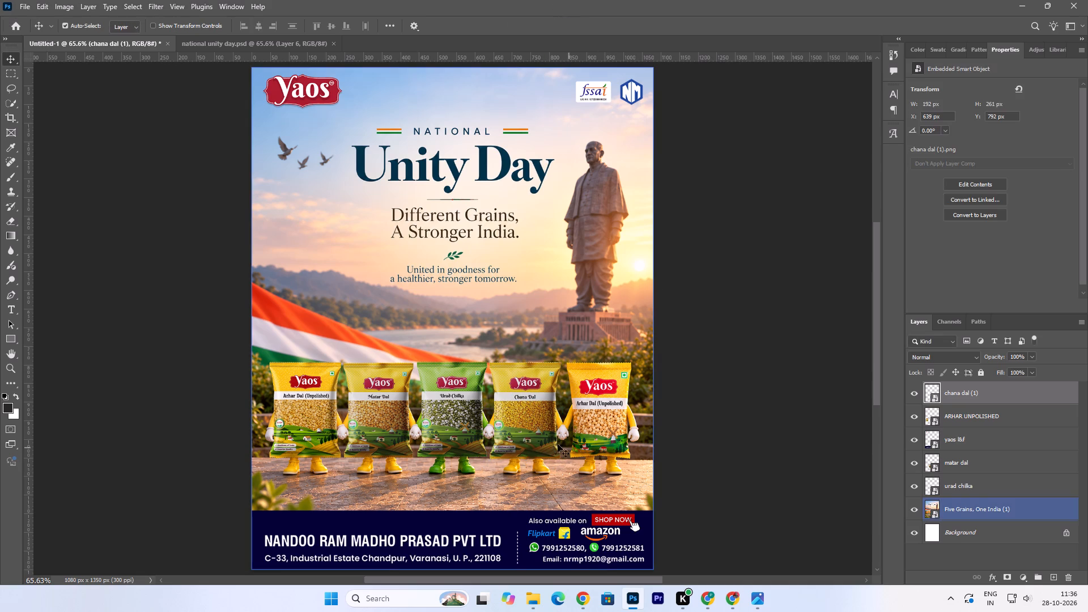
Place the ARHAR POLISHED product image from the Yaos PRODUCT folder into the Yaos poster.
left_click(529, 599)
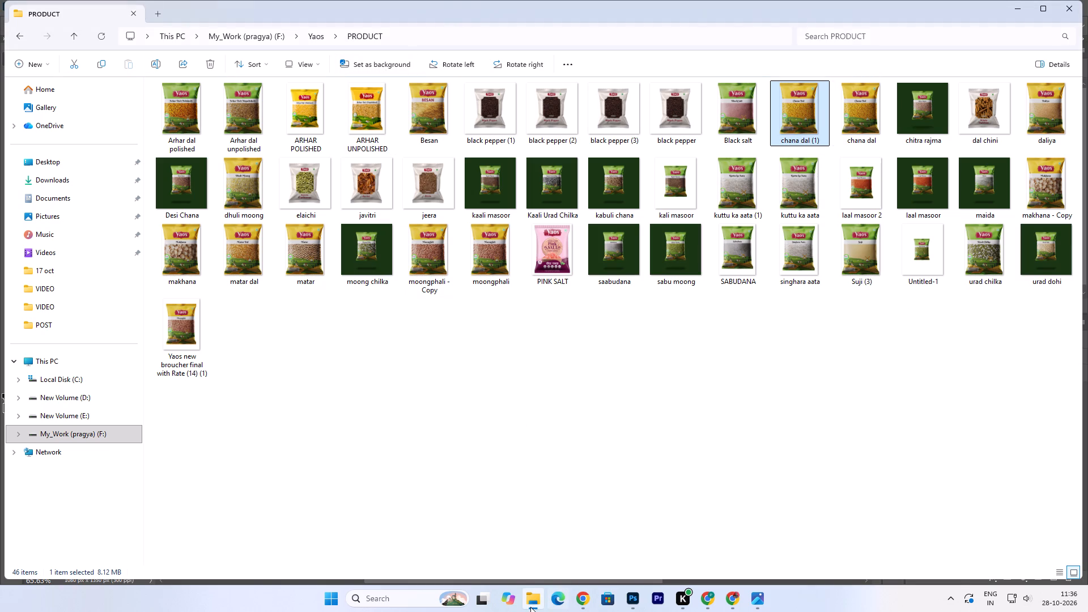
left_click(638, 598)
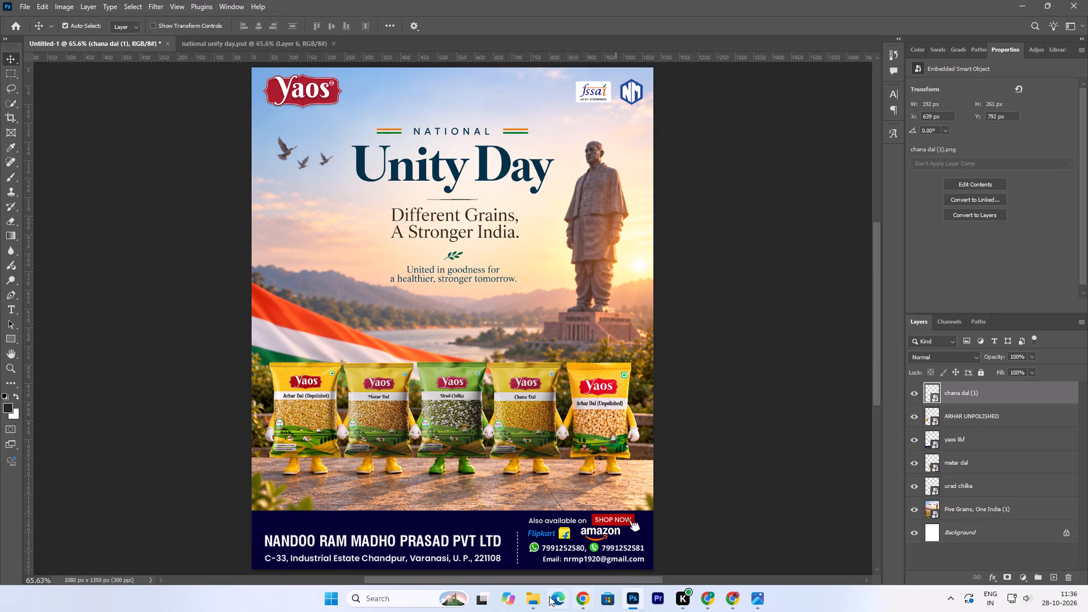
left_click(535, 601)
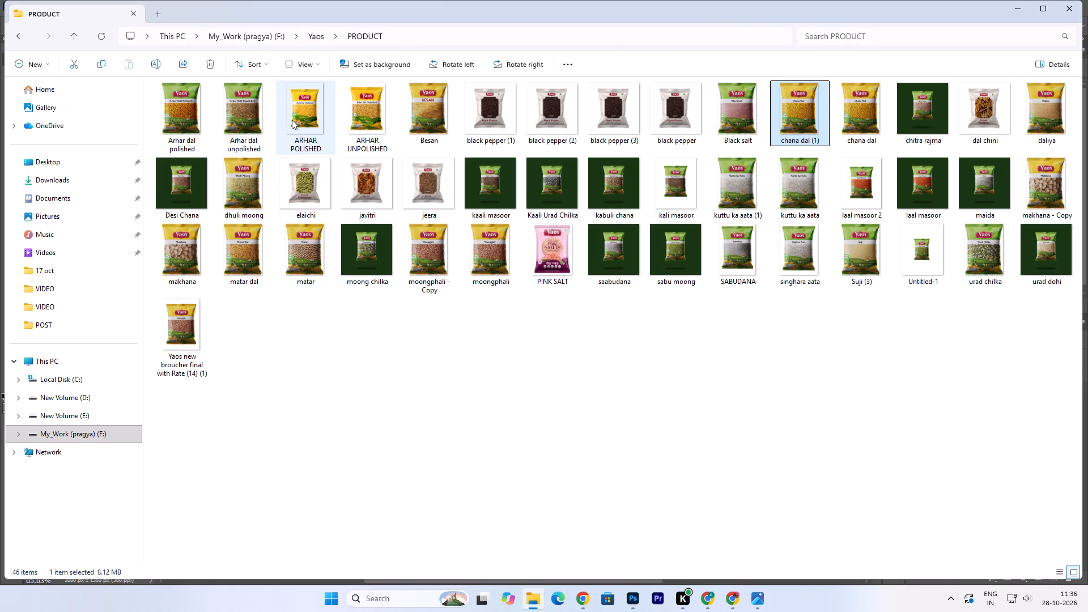
left_click(292, 120)
left_click_drag(301, 116, 592, 388)
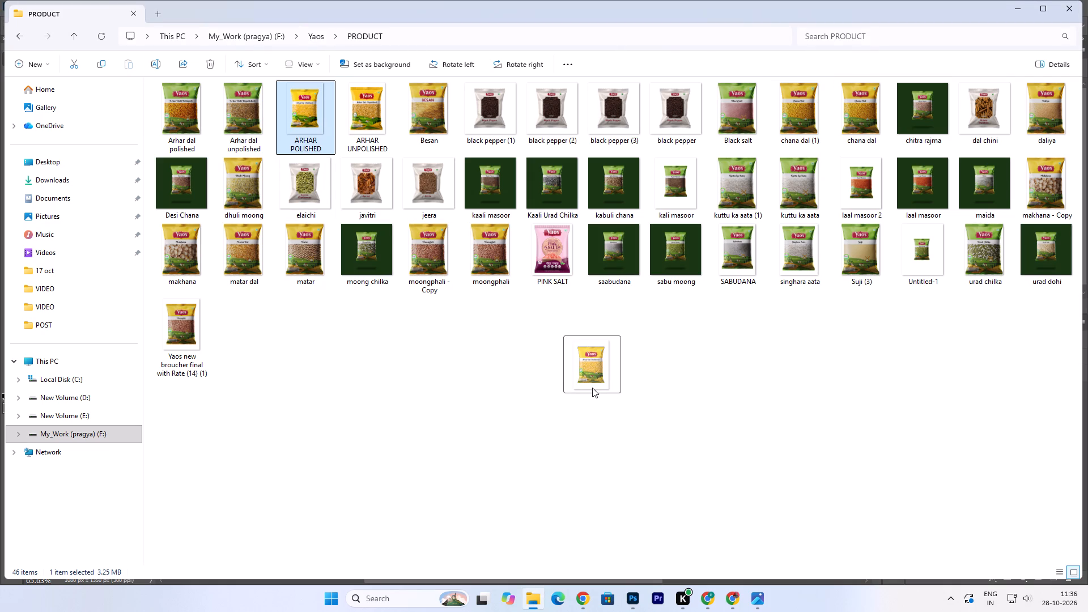
left_click_drag(592, 388, 631, 603)
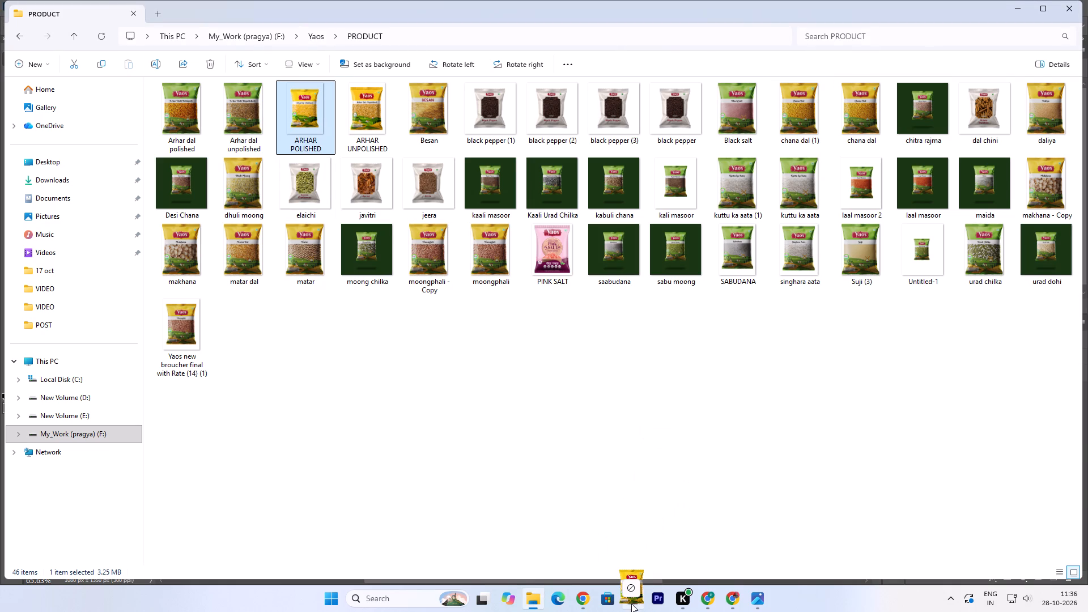
left_click_drag(631, 603, 552, 479)
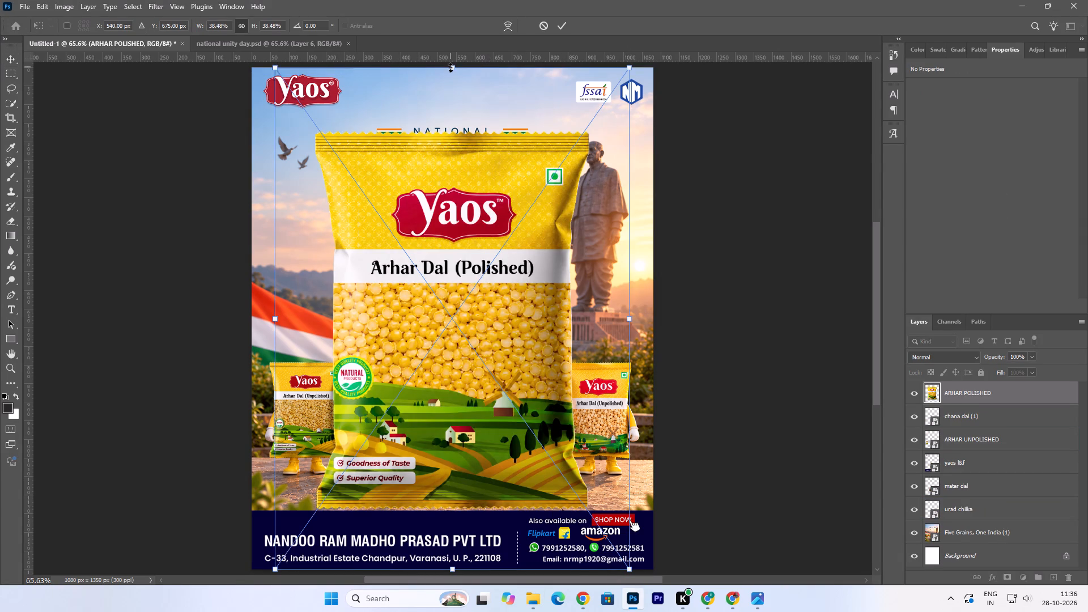
Shrink the Arhar Dal (Polished) packet to about 9.88% scale and move it over the fifth packet character in the row.
left_click_drag(450, 67, 478, 411)
left_click_drag(447, 487, 454, 485)
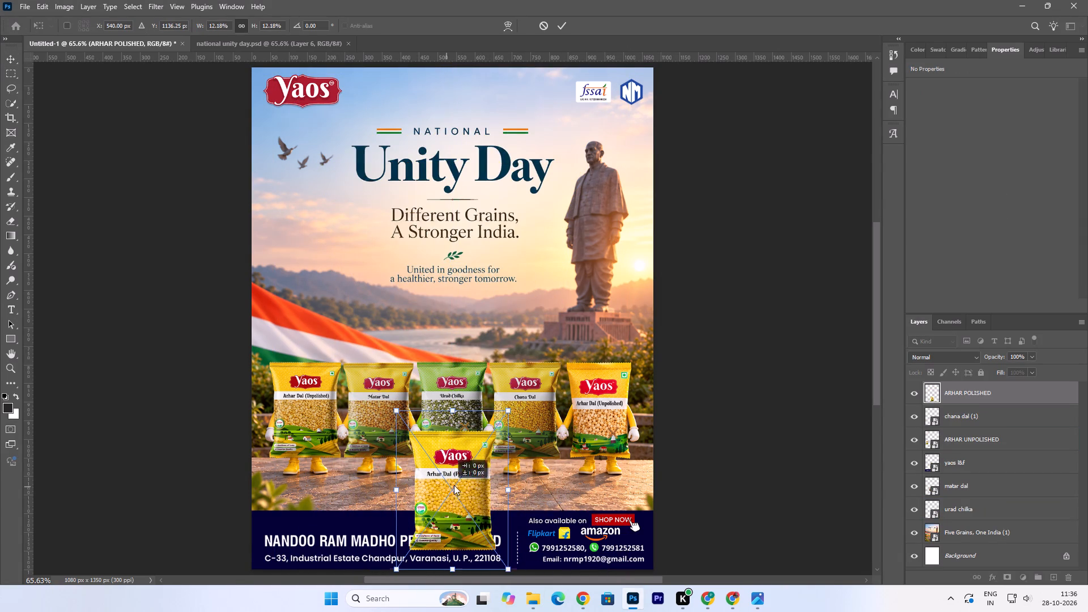
left_click_drag(454, 485, 593, 401)
left_click_drag(598, 323, 605, 351)
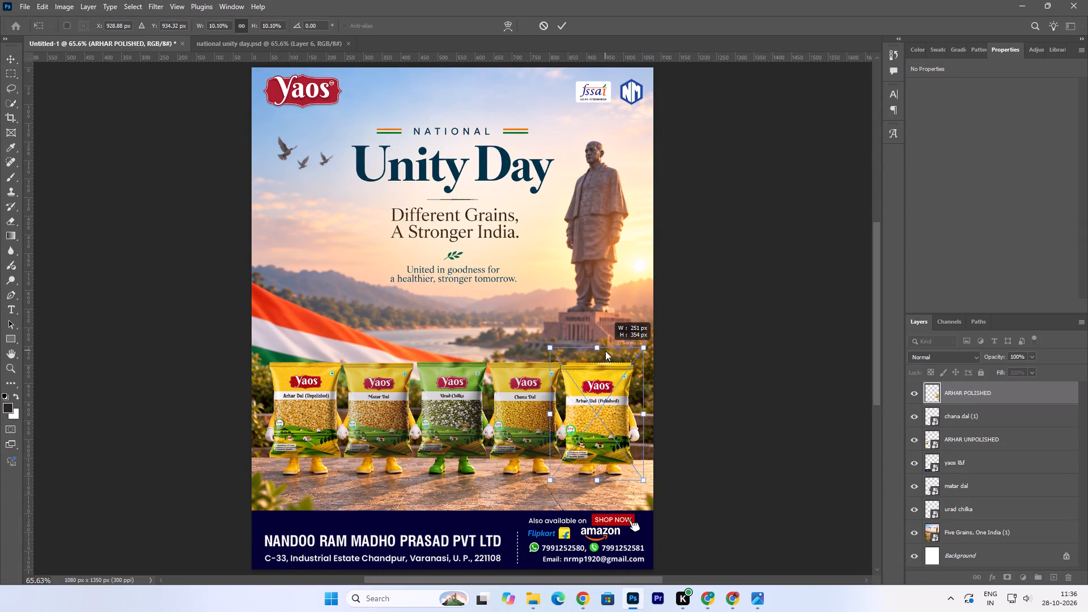
left_click_drag(605, 351, 610, 353)
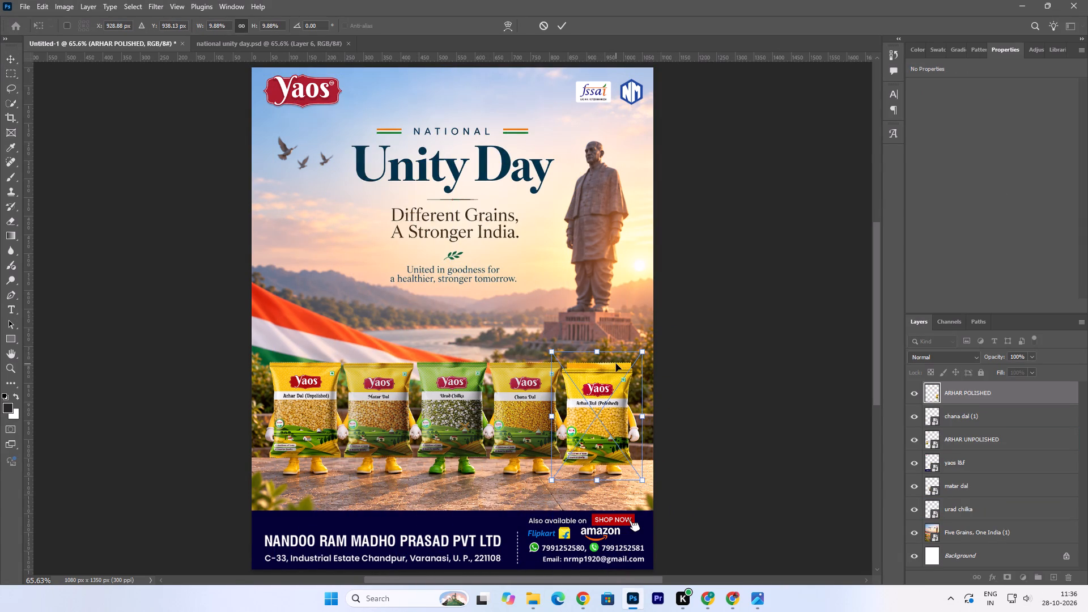
Nudge the Arhar Dal (Polished) packet right and up over the fifth character, to about X 935, Y 917 px.
key("Right")
key("Right")
key("Right")
key("Right")
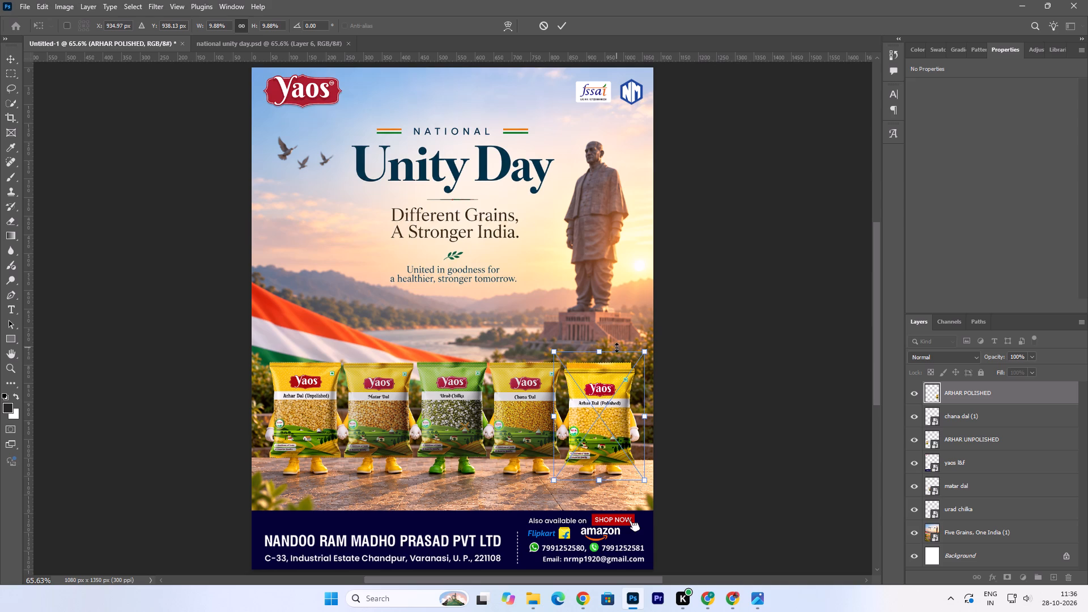
key("Up")
key("Up")
key("Up")
key("Up")
key("Up")
key("Up")
key("Up")
key("Up")
key("Up")
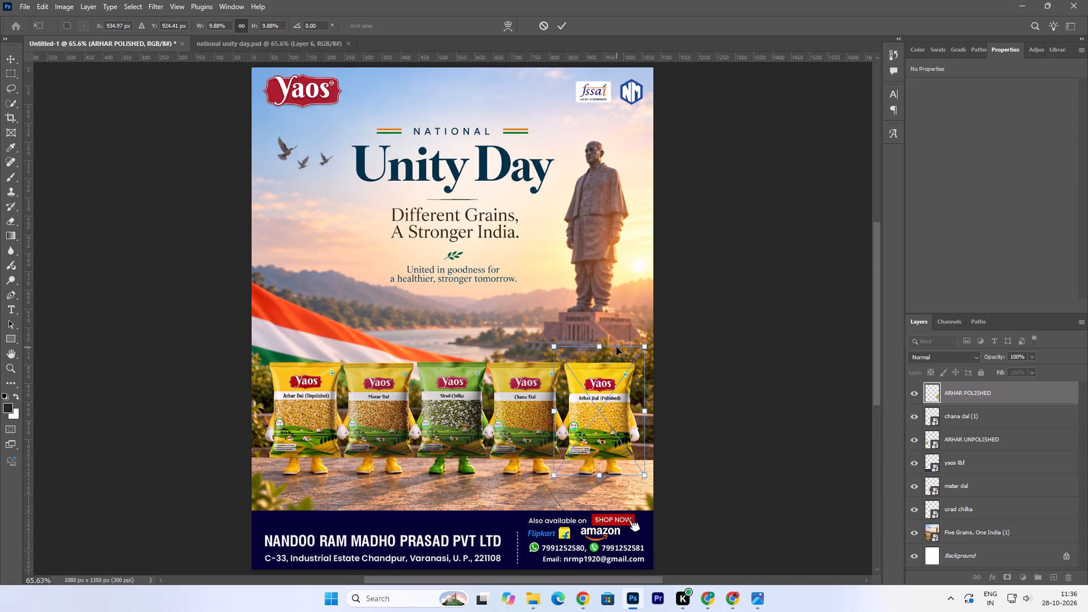
key("Up")
key("Up")
key("Up")
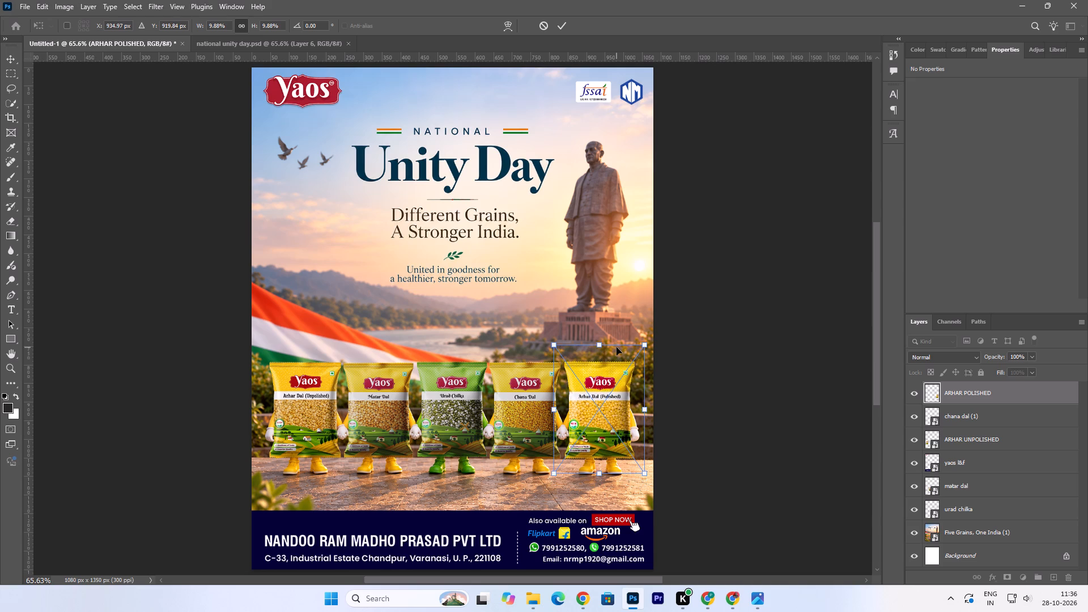
key("Up")
key("Up")
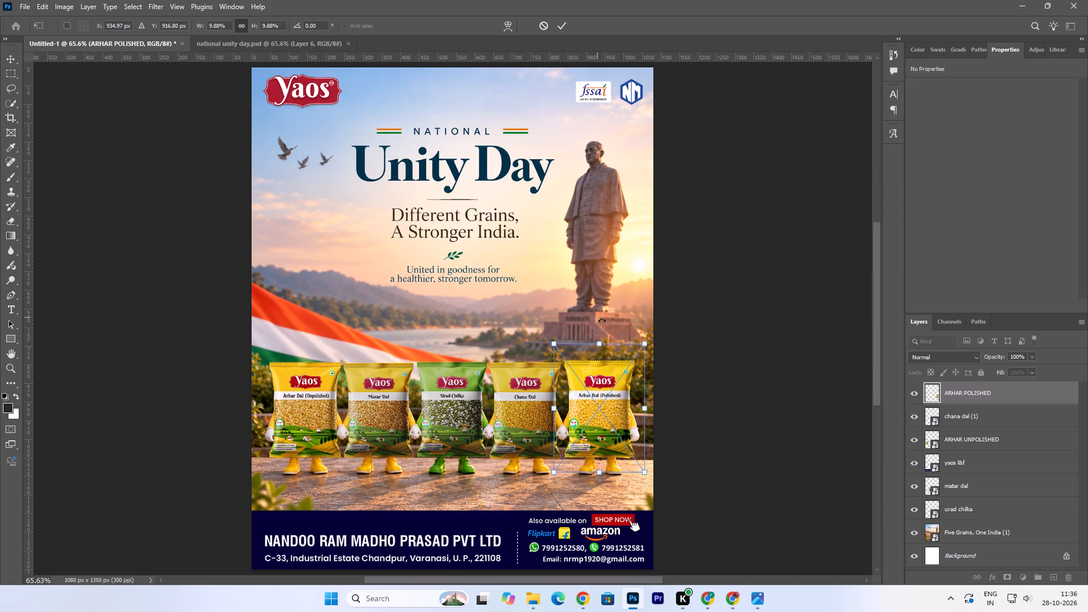
Reduce the Arhar Dal (Polished) packet to about 9.57% scale and adjust its height over the fifth character to about Y 927 px.
left_click_drag(645, 342, 643, 348)
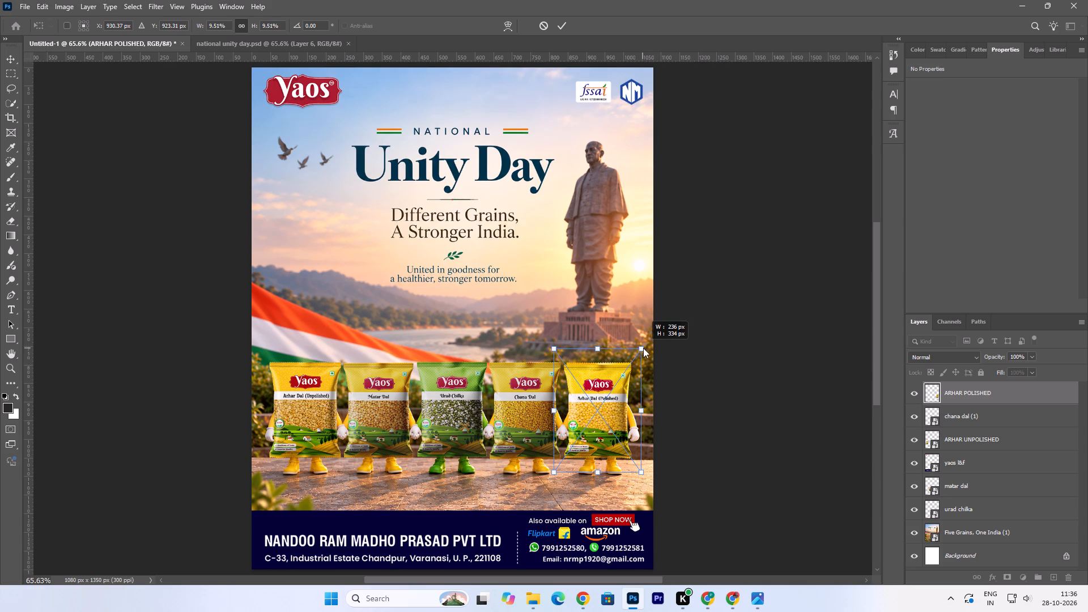
left_click_drag(643, 348, 644, 348)
key("Up")
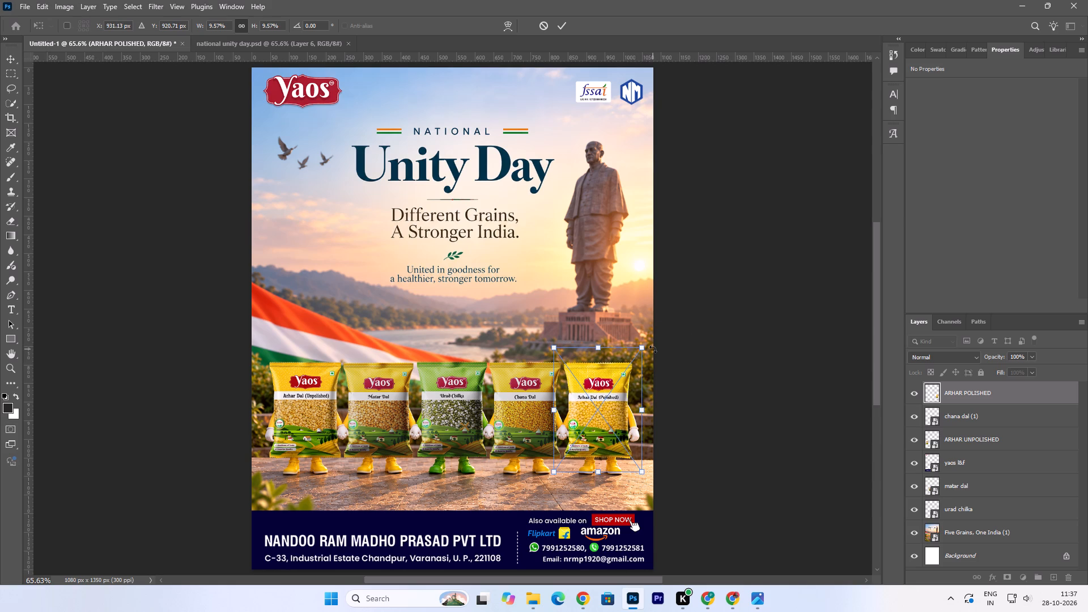
key("Up")
key("Up")
key("Up")
key("Down")
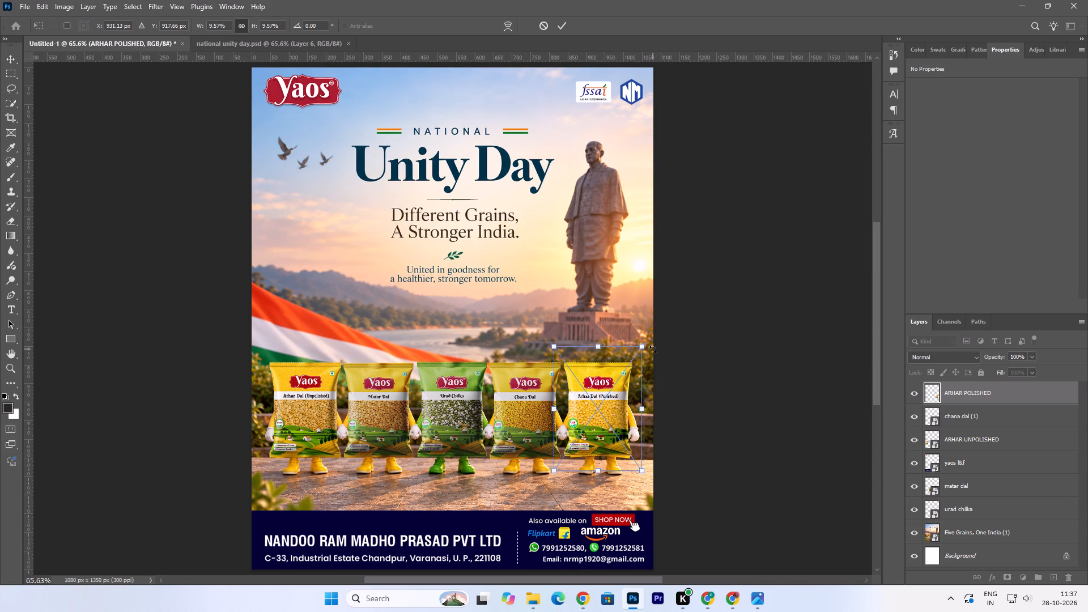
key("Down")
key("Down")
key("Down")
key("Down")
key("Down")
key("Down")
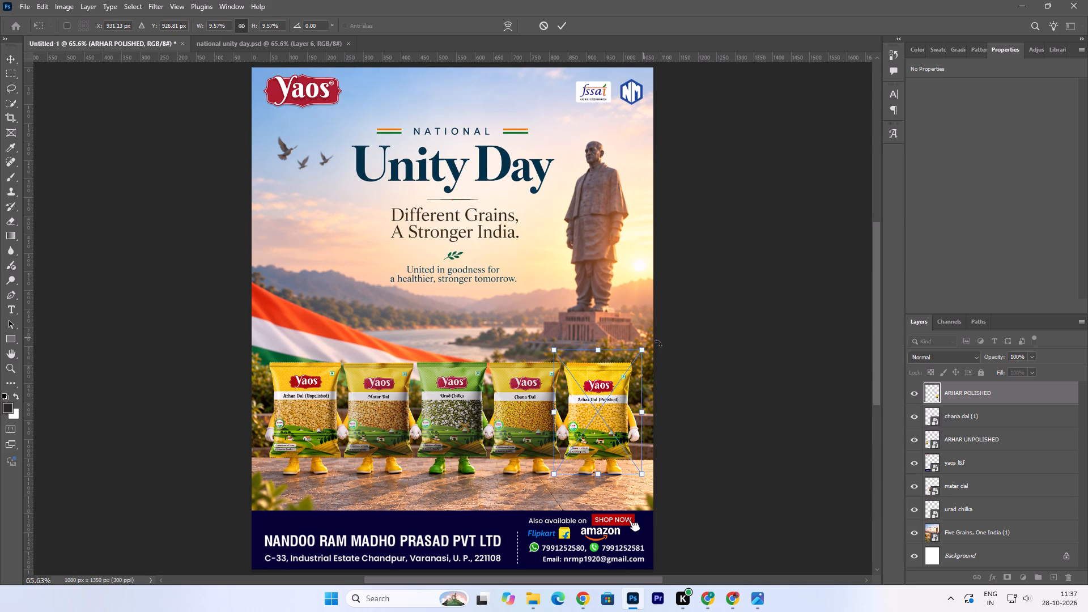
Enlarge the Arhar Dal (Polished) packet to about 9.99% scale, align it over the fifth character's body and apply the placement.
left_click_drag(600, 348, 606, 345)
key("Up")
key("Up")
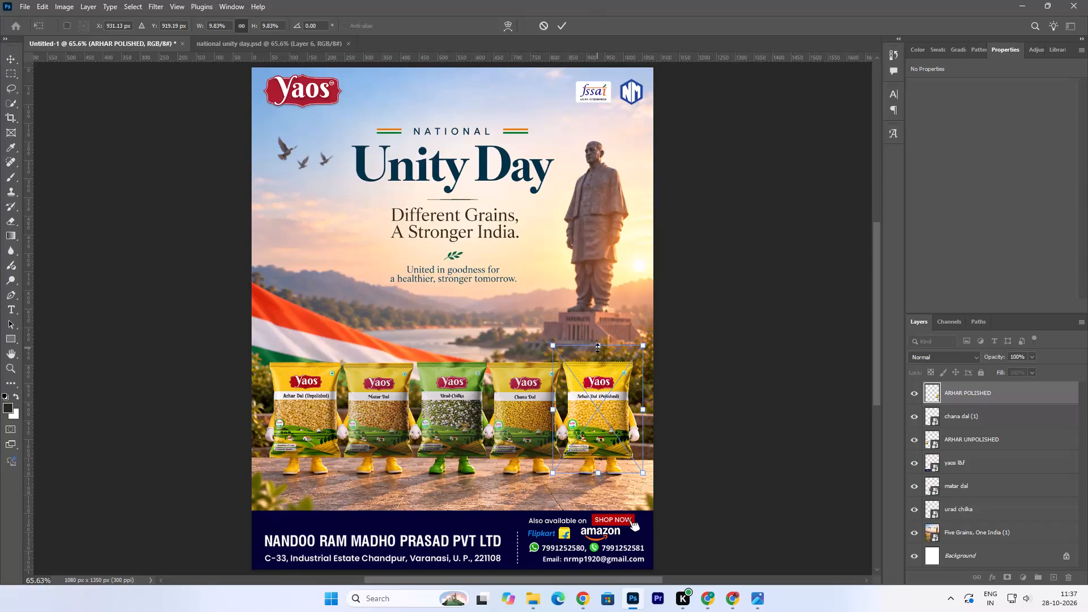
key("Down")
key("Down")
key("Down")
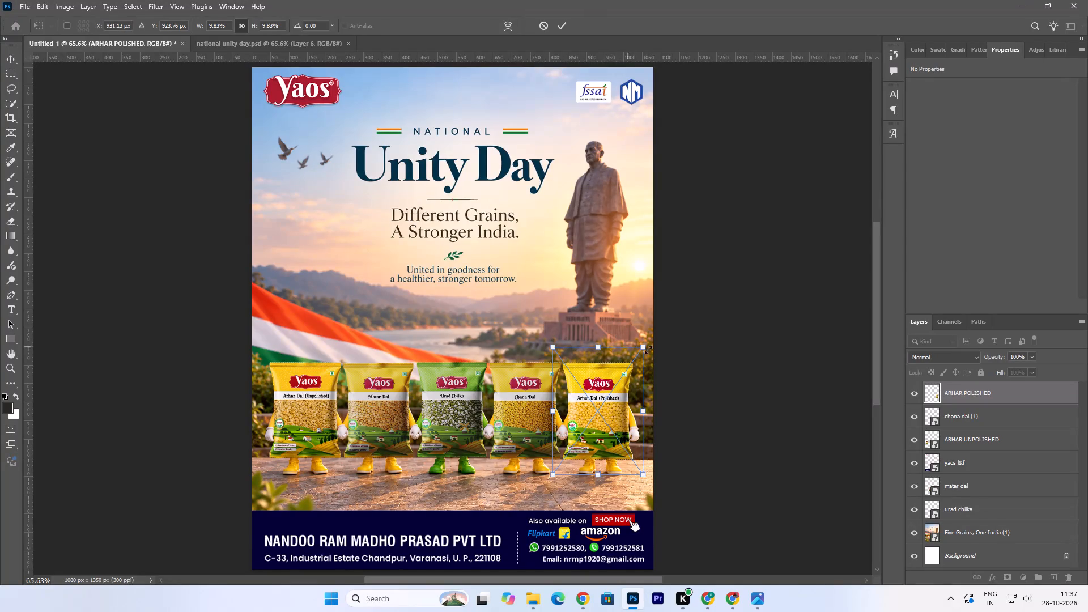
left_click(644, 346)
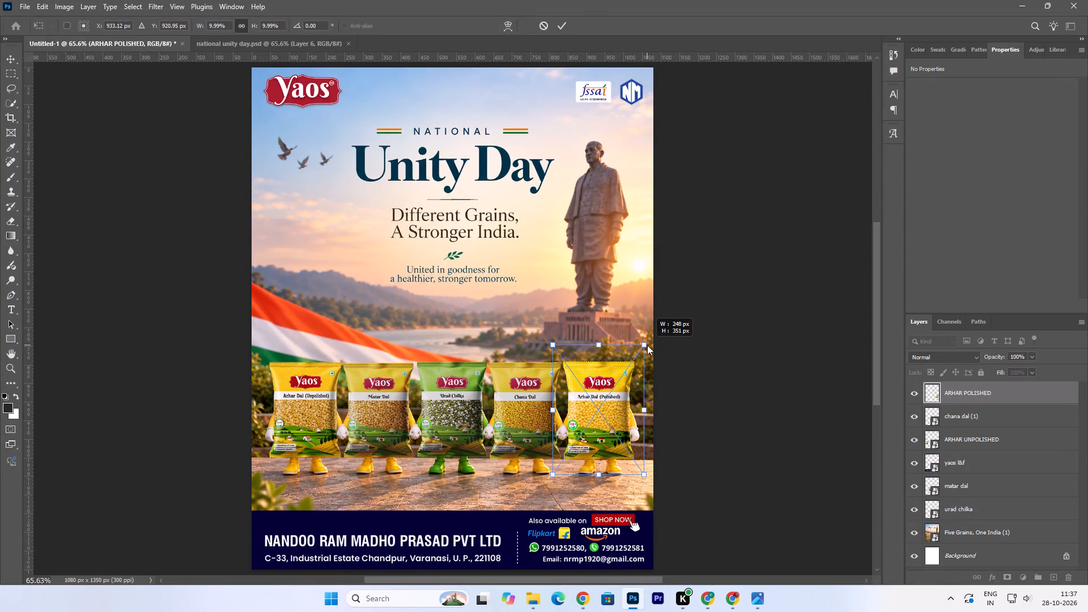
key("Up")
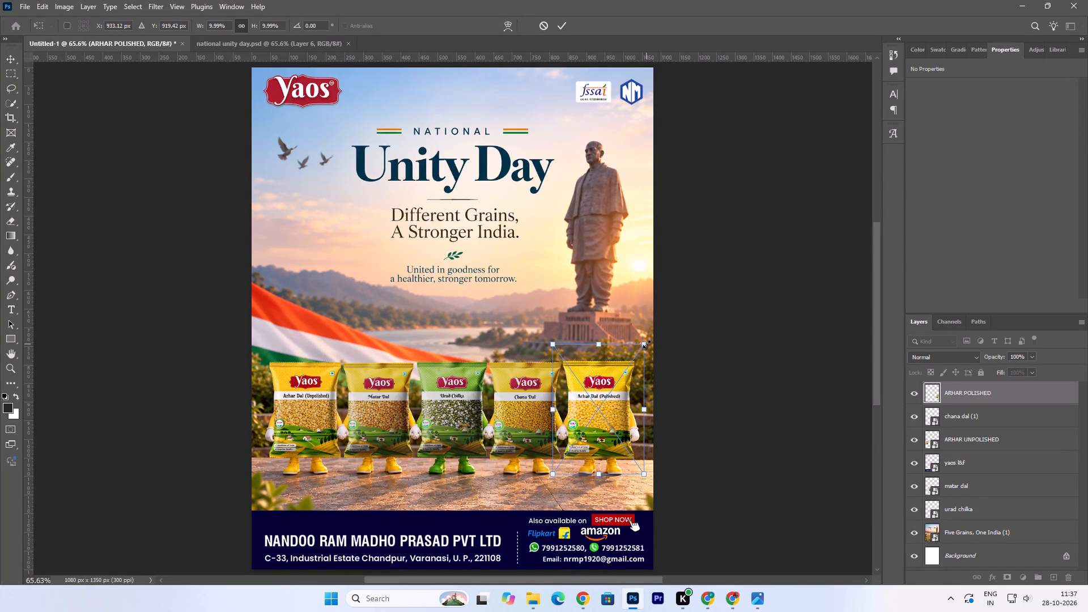
key("Down")
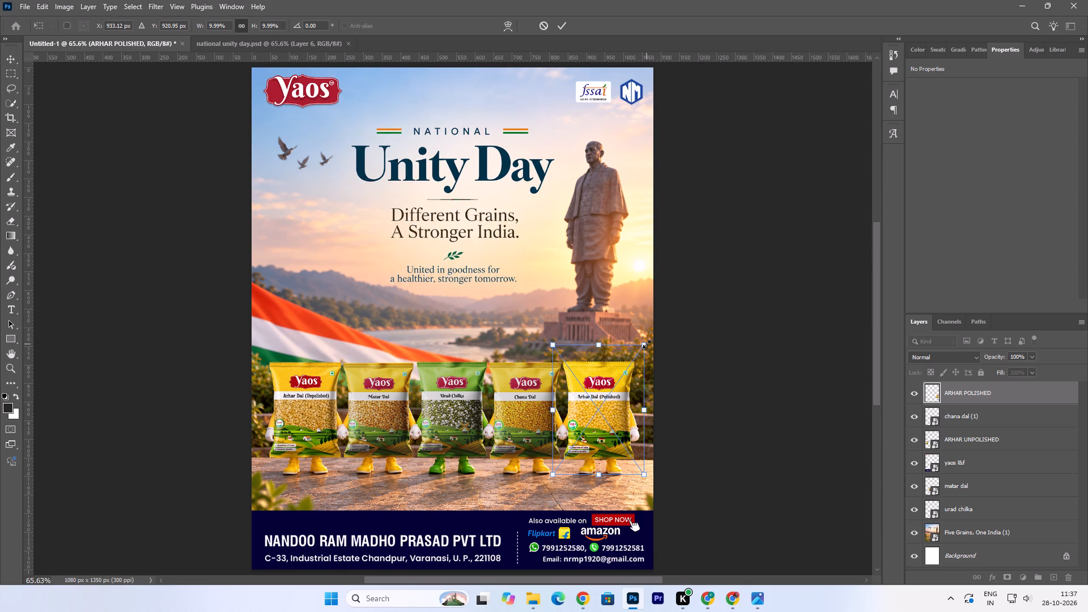
left_click(563, 24)
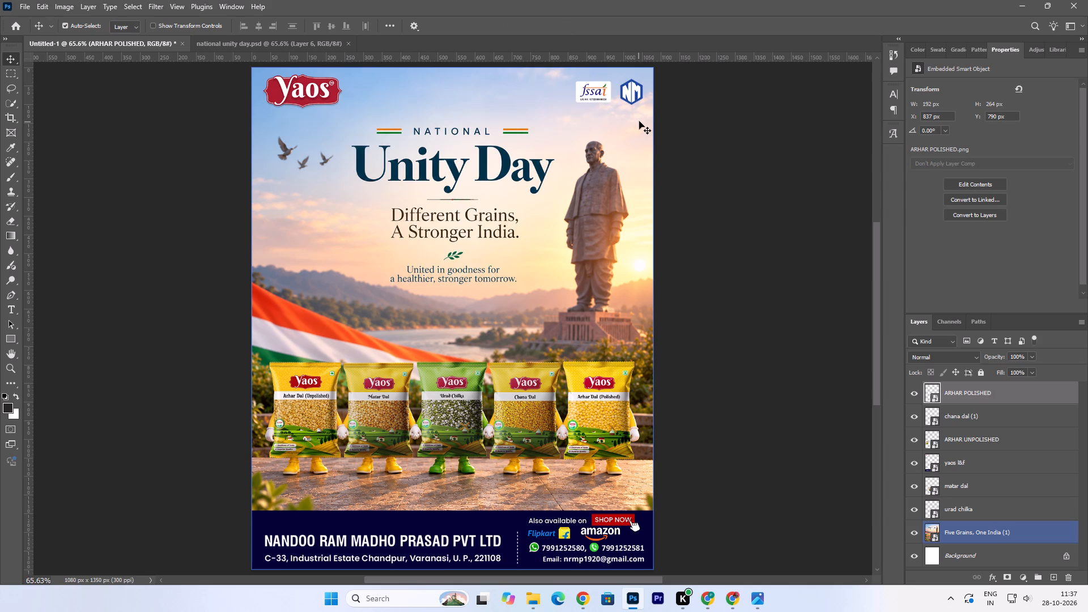
Reduce the Arhar Dal (Polished) packet to about 9.78% scale, apply it at about X 835, Y 793 px, and deselect the layer.
key("Left")
key("Right")
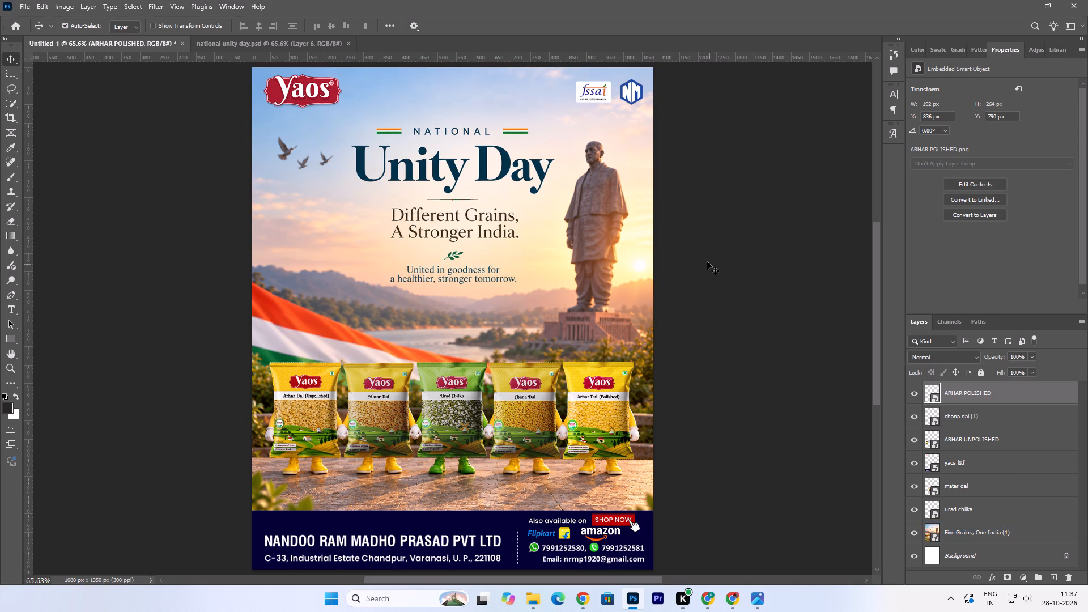
key("ctrl+t")
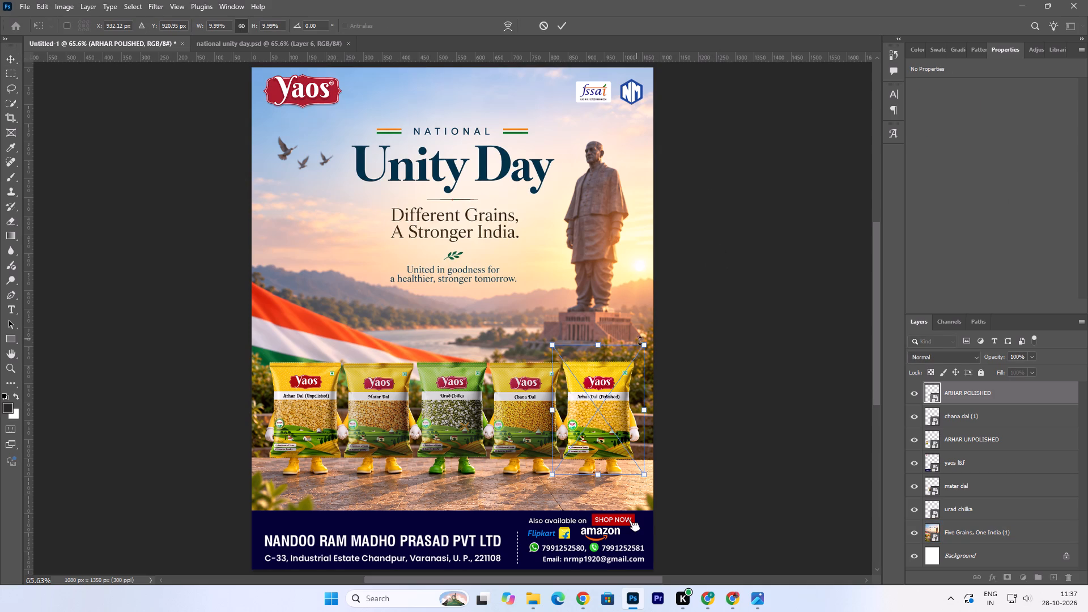
left_click(647, 345)
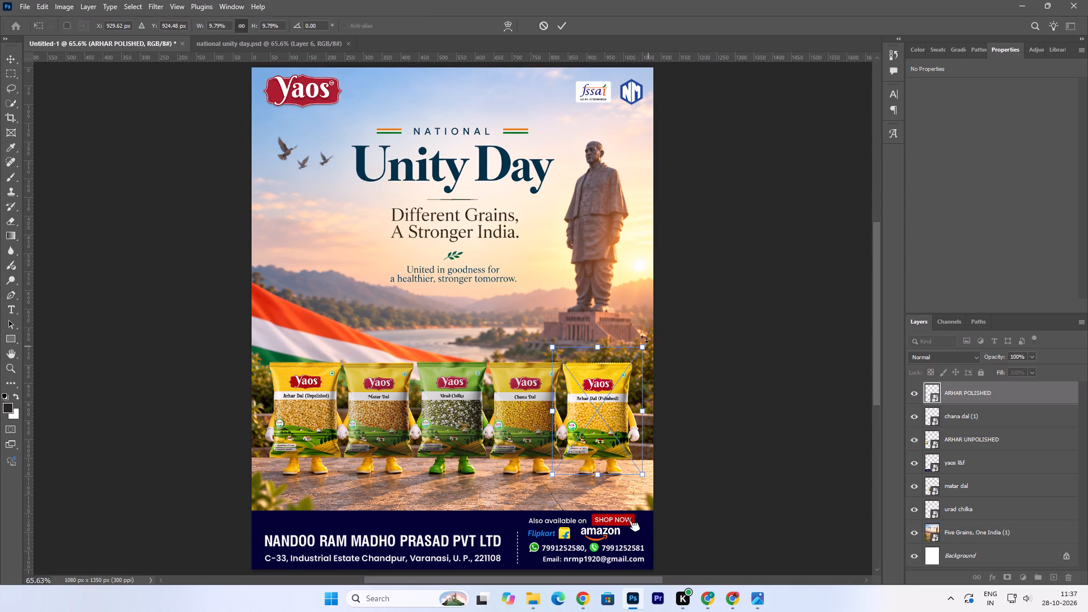
key("Up")
key("Up")
key("Up")
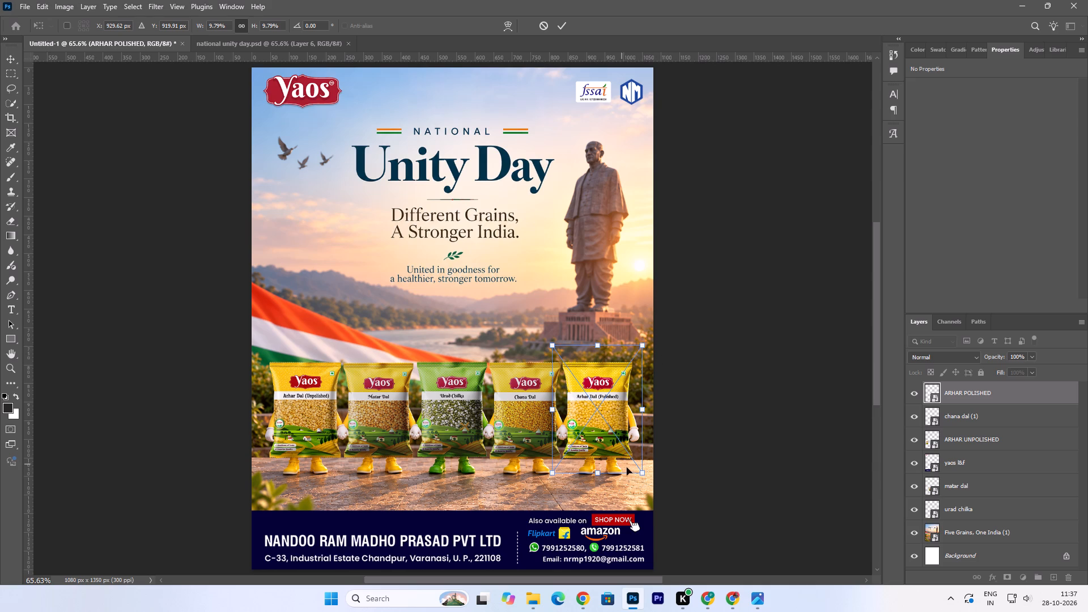
left_click(644, 474)
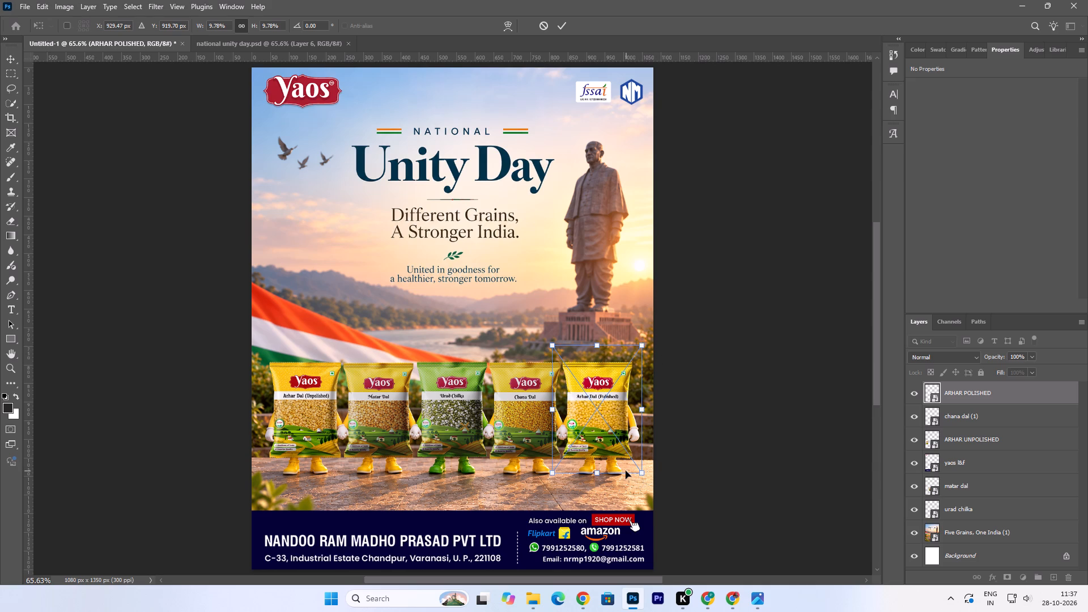
key("Down")
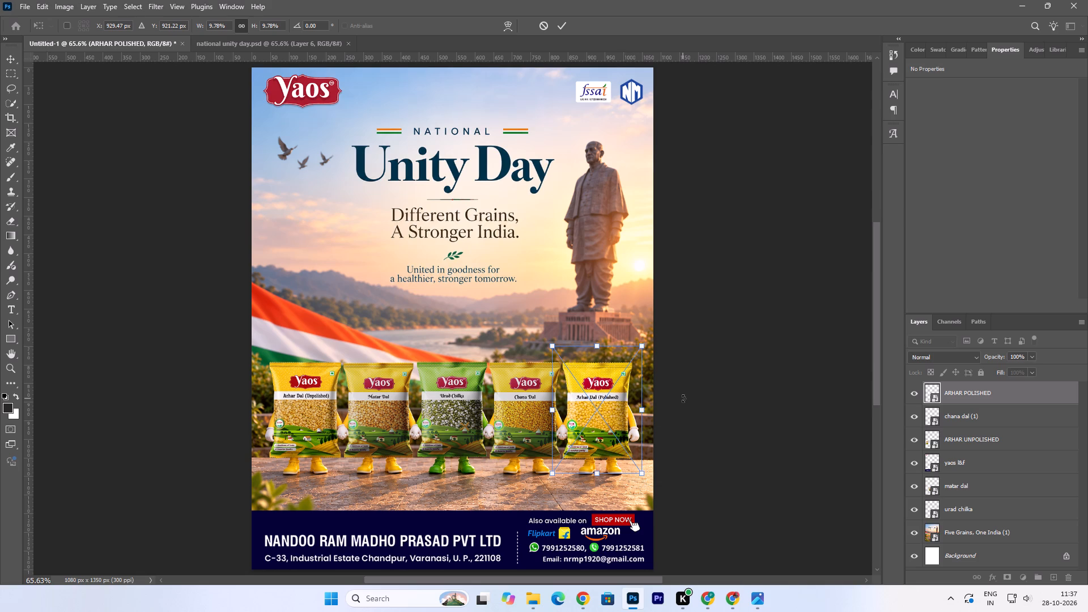
left_click(559, 27)
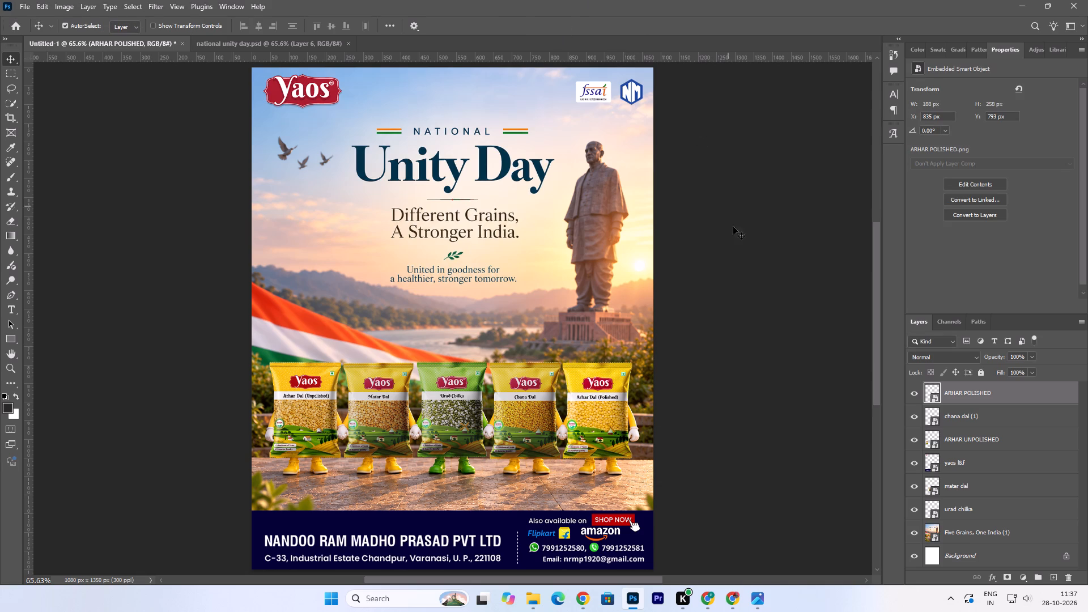
left_click(736, 253)
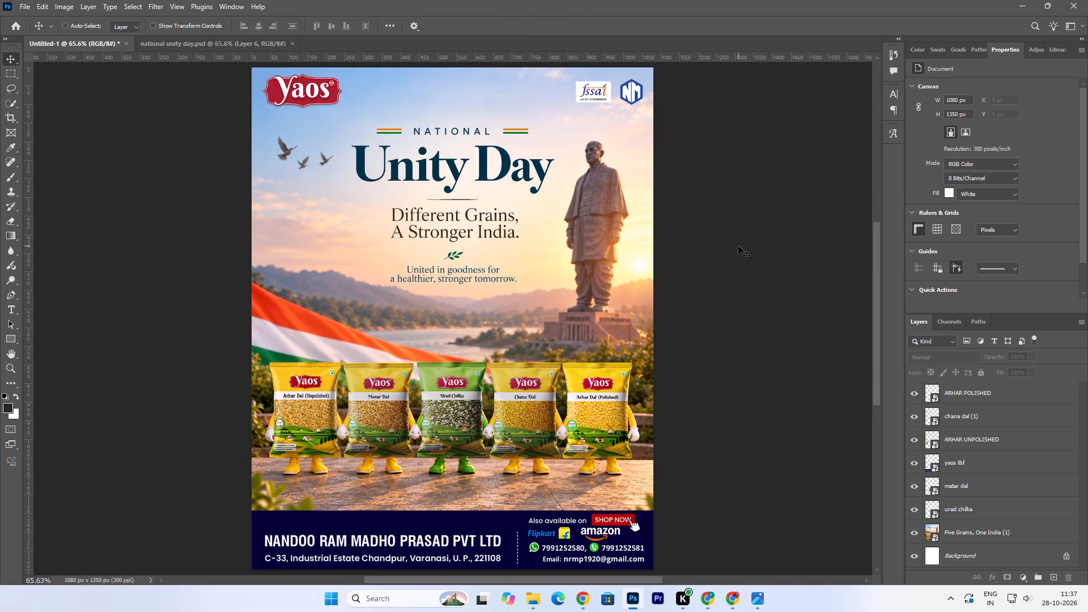
Start saving the Yaos poster as a Photoshop file, entering a name that begins "National unity day".
key("ctrl+s")
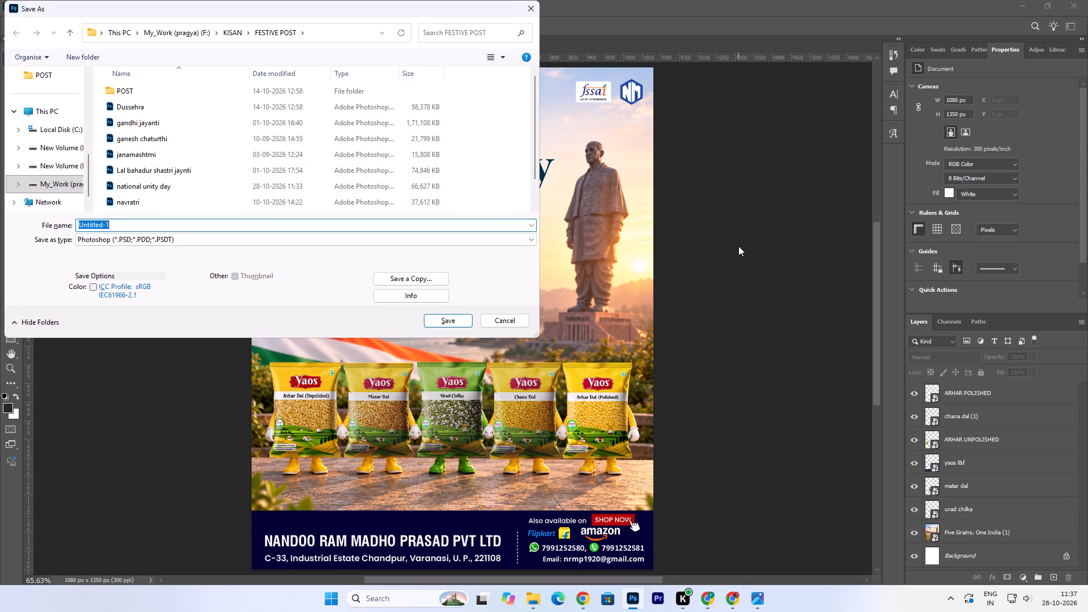
key("BackSpace")
key("BackSpace")
key("BackSpace")
key("BackSpace")
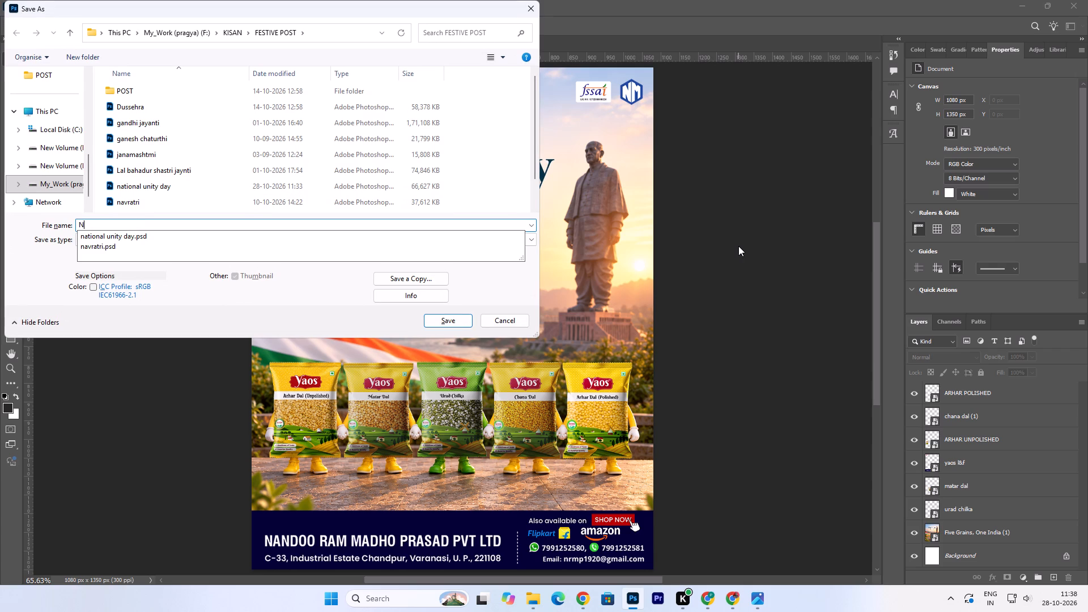
type("ati")
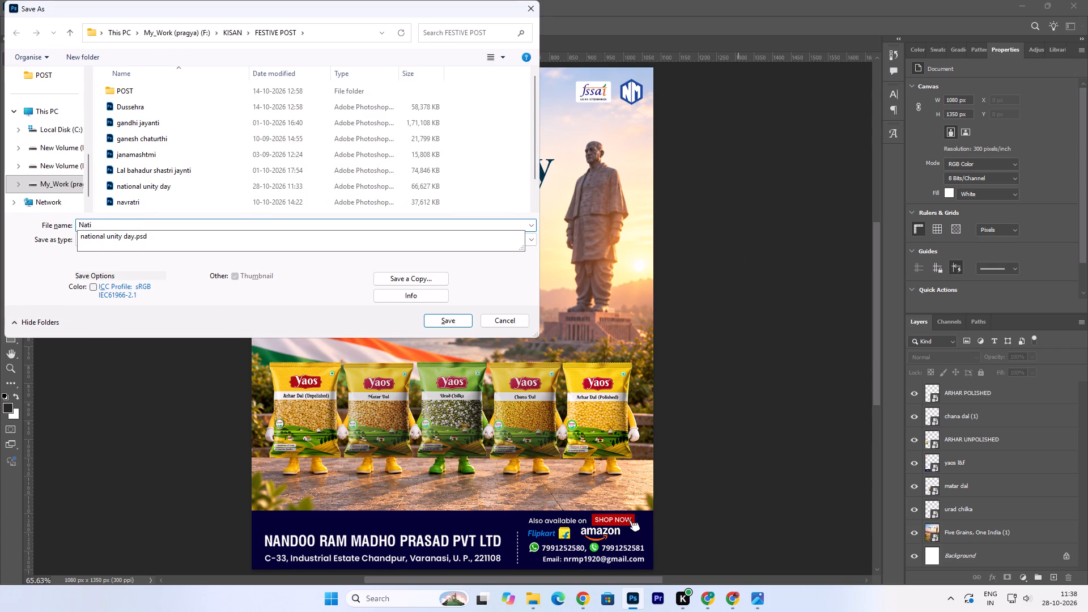
type("onal unity day")
key("space")
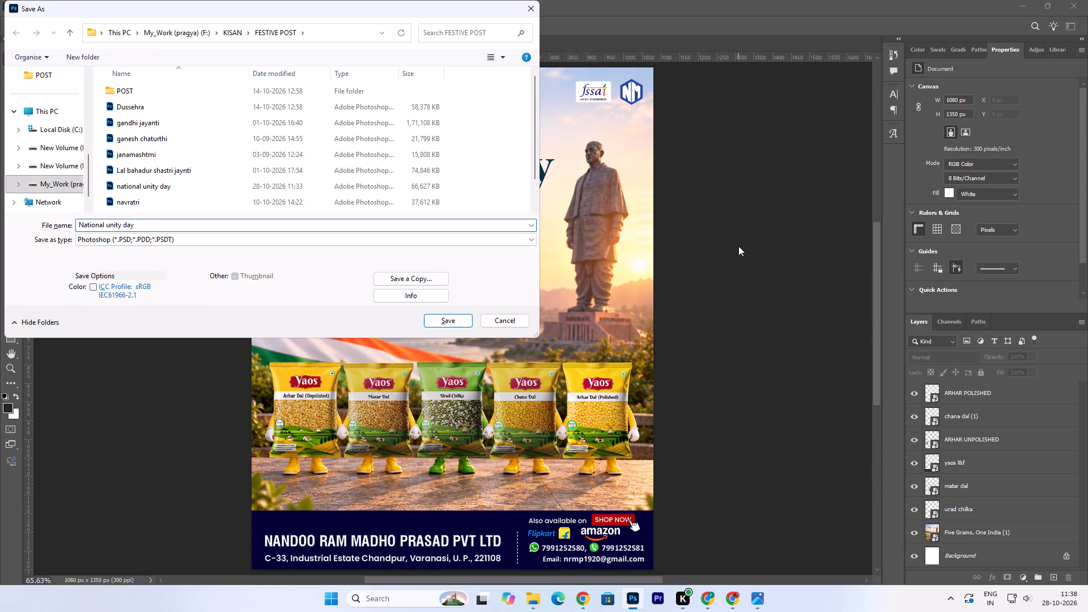
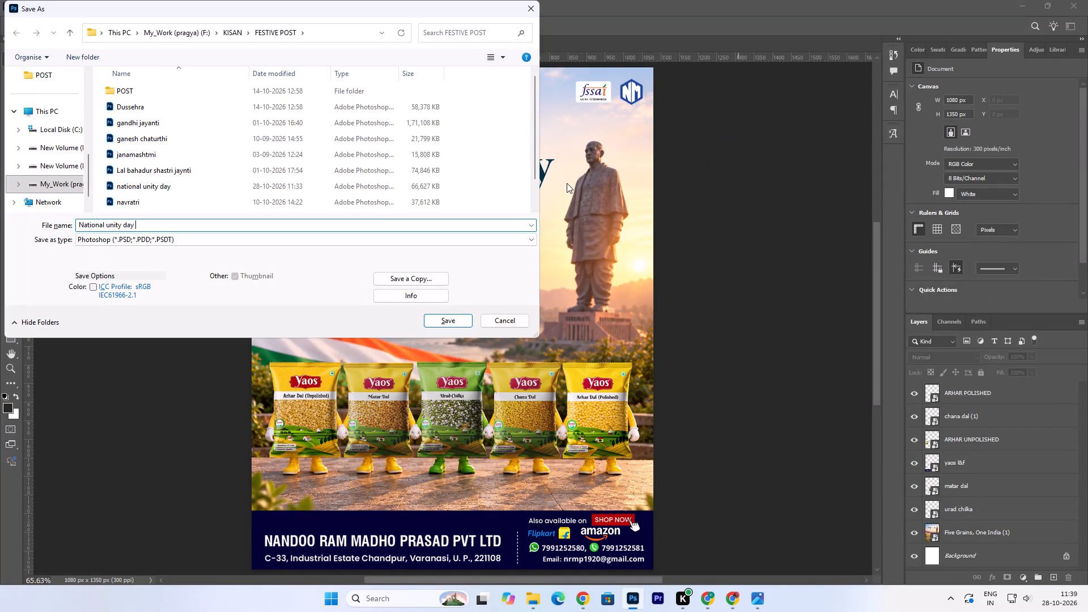
Save the Yaos poster as the Photoshop file "National unity day" in the Yaos > FESTIVE POST folder on the My_Work drive.
left_click(50, 188)
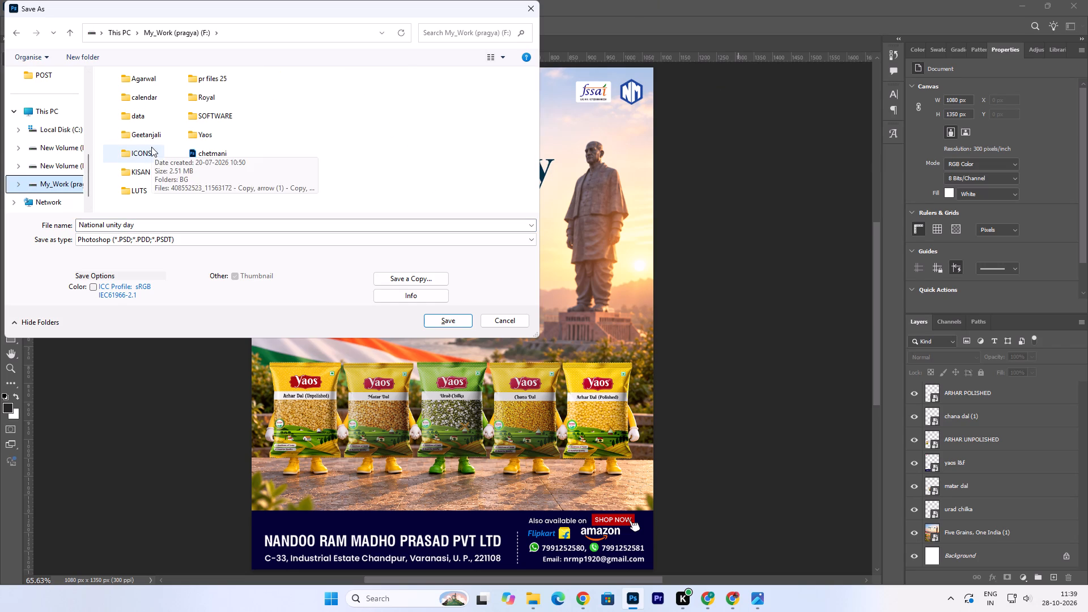
double_click(215, 140)
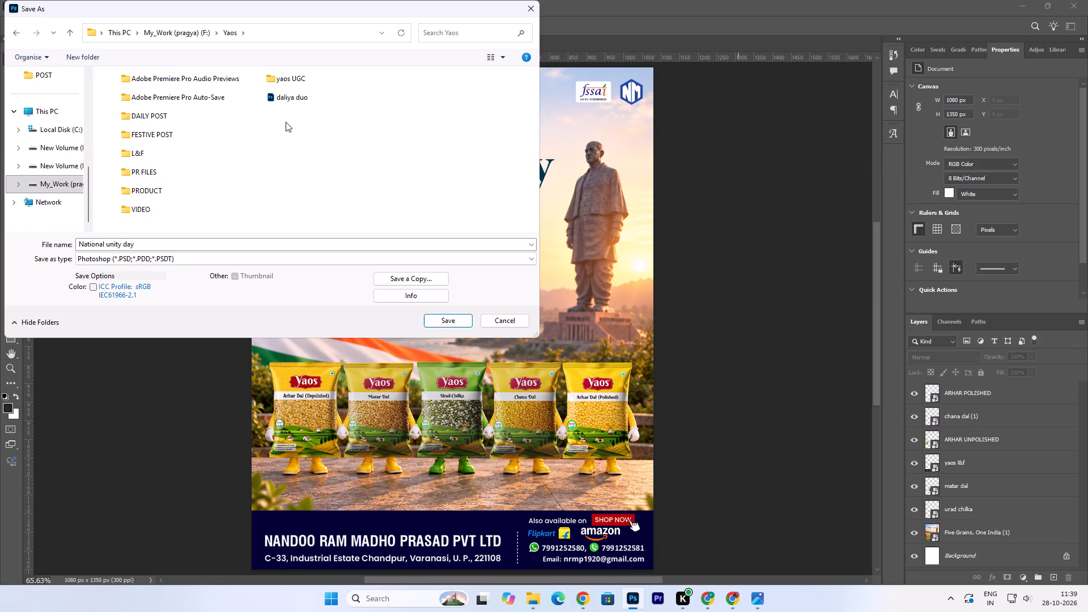
double_click(182, 138)
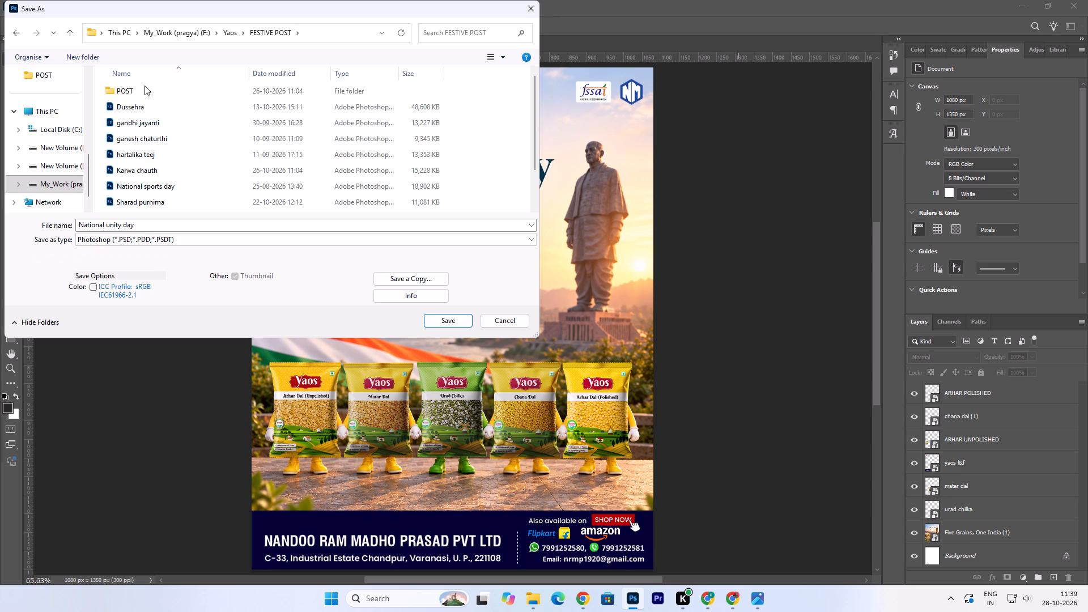
left_click(464, 318)
left_click(667, 168)
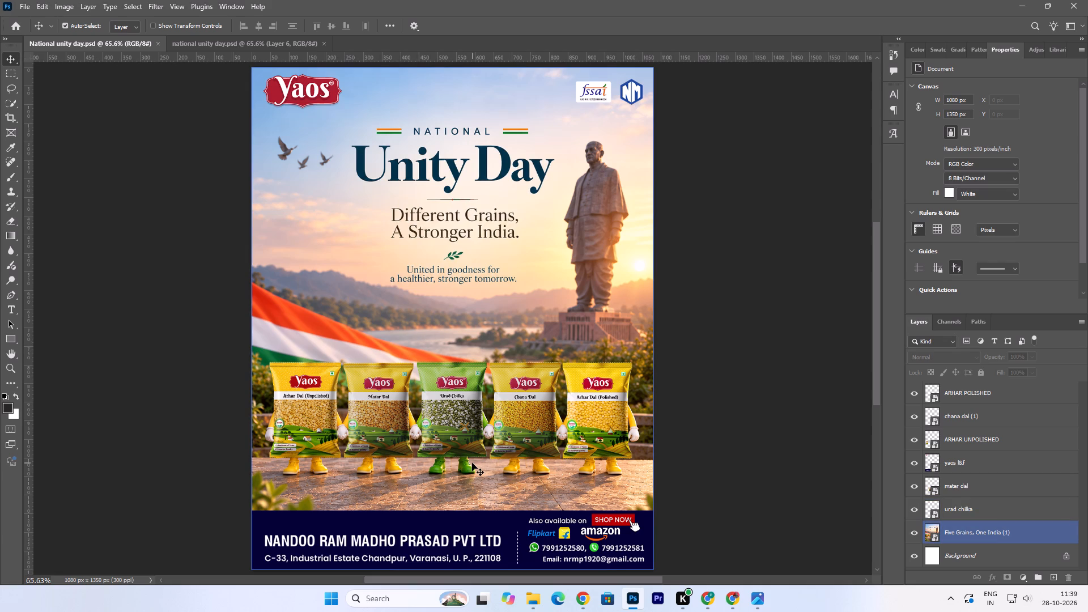
Export the Yaos poster as a 1080 × 1350 px JPG named "National unity day" into Yaos > FESTIVE POST > POST.
left_click(271, 41)
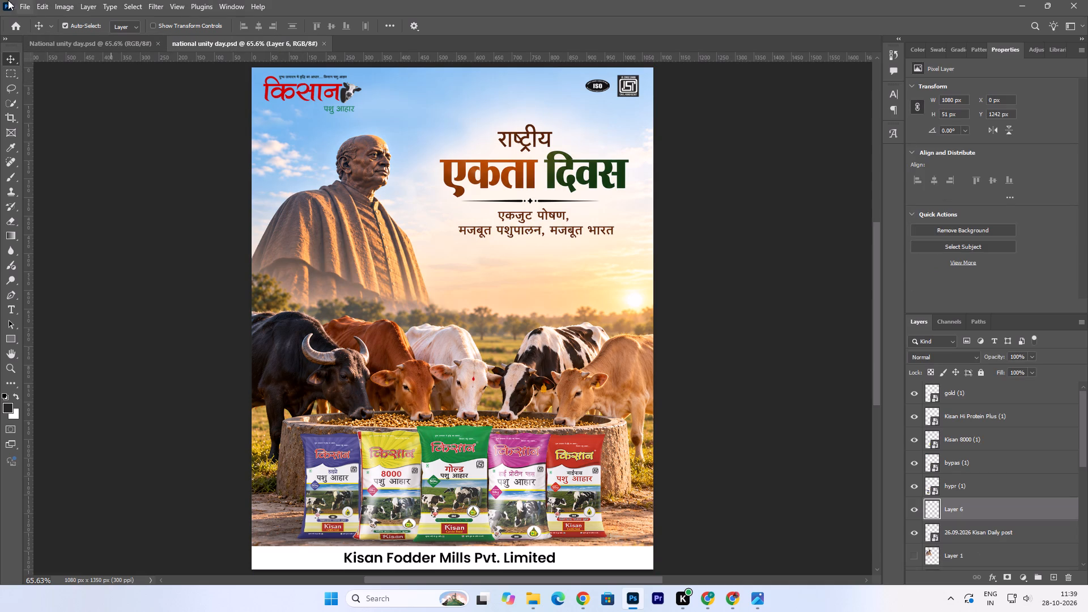
left_click(93, 44)
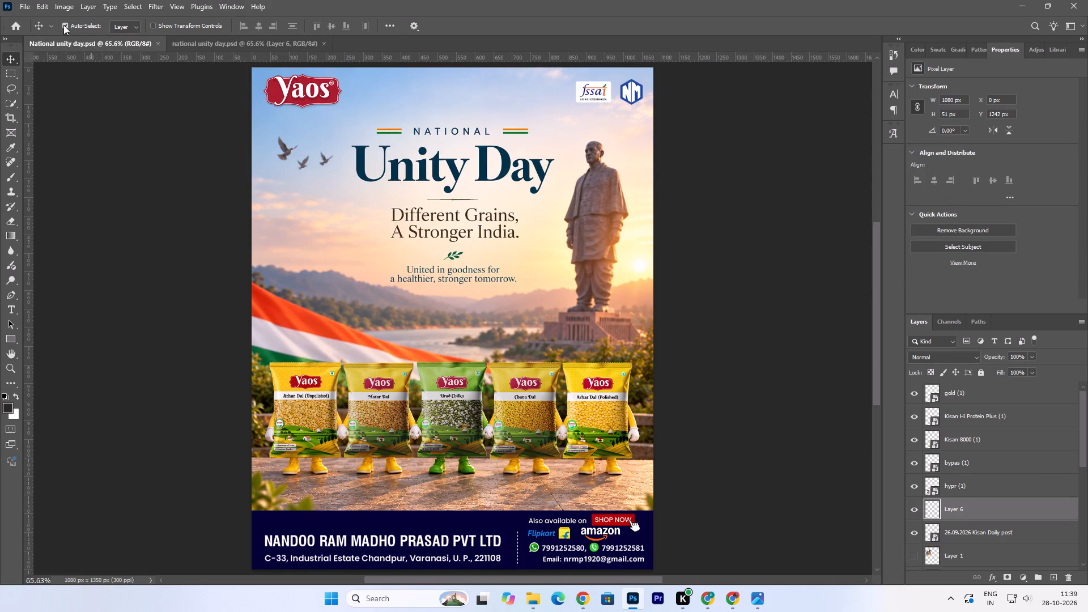
left_click(25, 2)
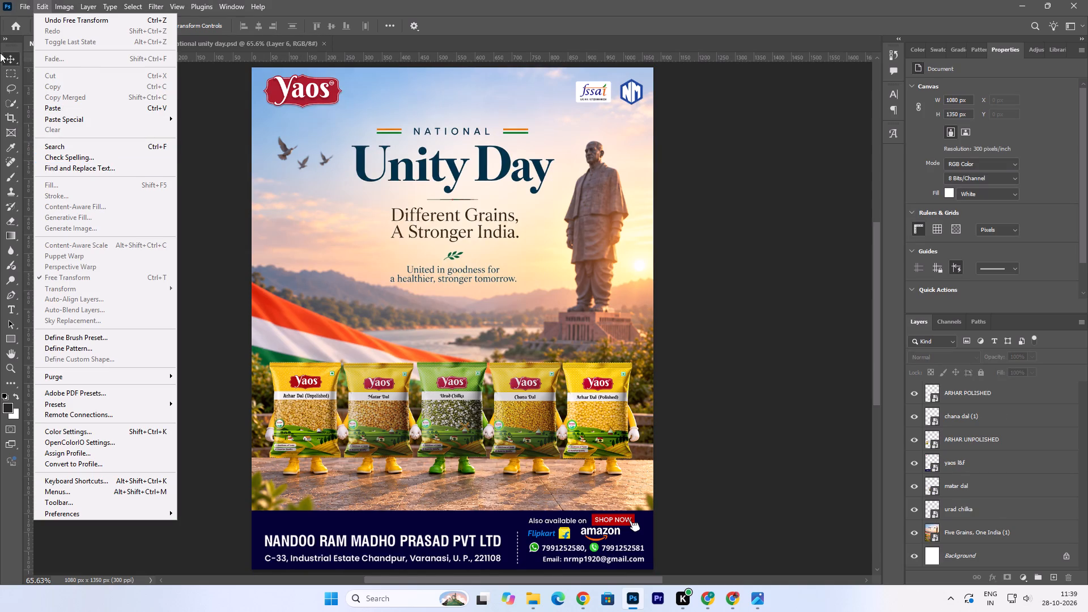
left_click(27, 5)
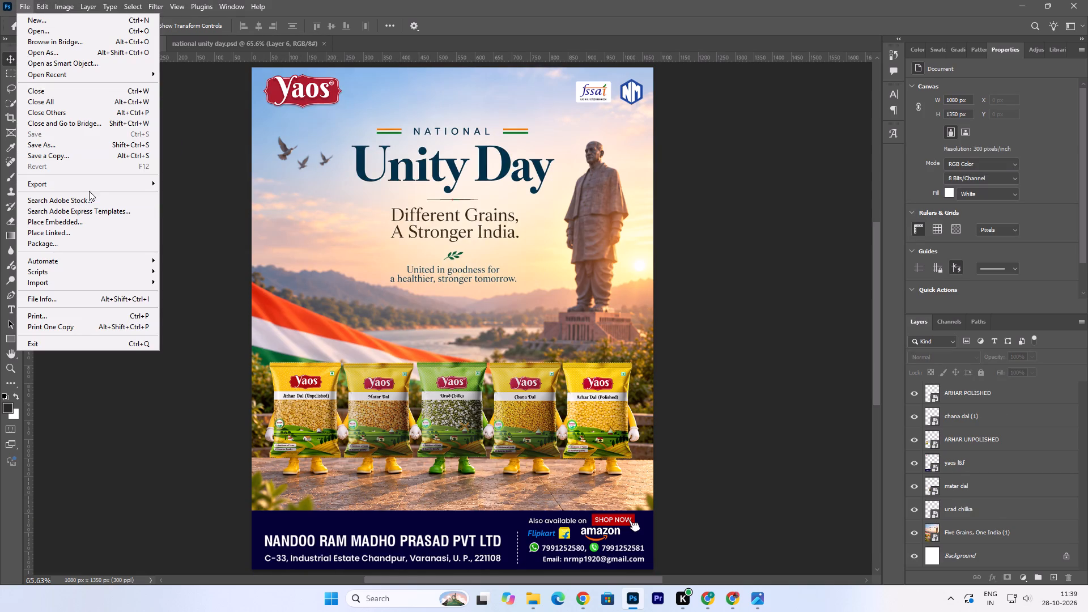
left_click(93, 184)
left_click(191, 197)
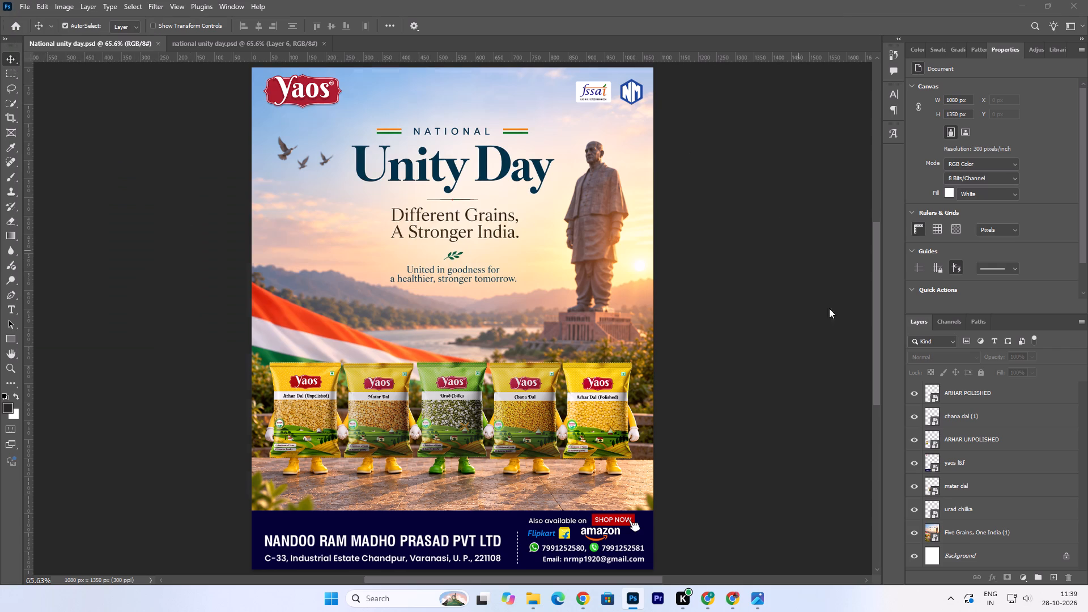
left_click(862, 516)
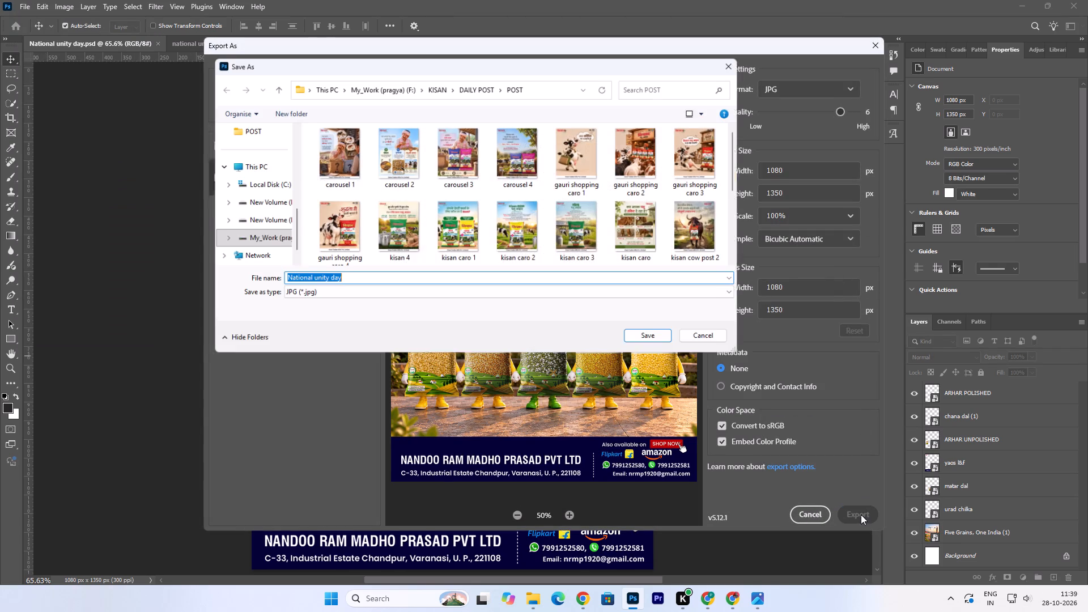
left_click(269, 240)
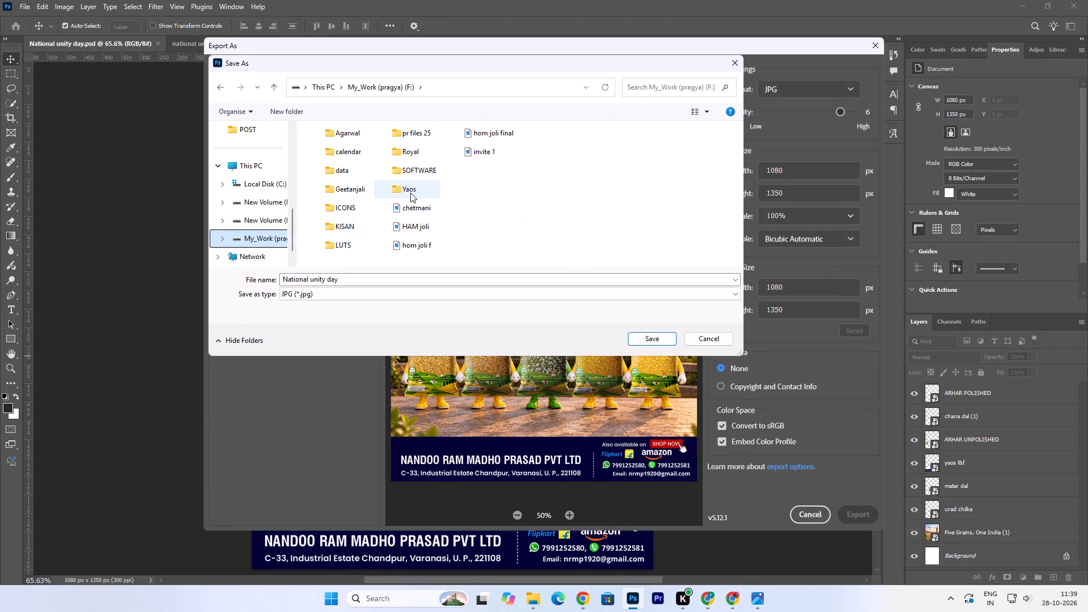
double_click(413, 189)
double_click(365, 186)
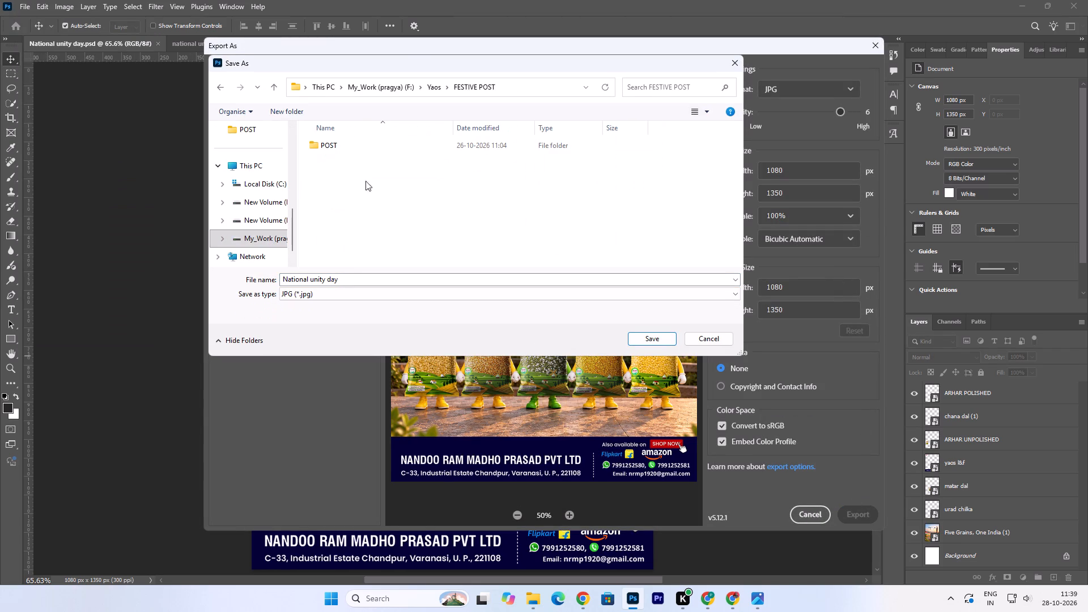
left_click(376, 138)
double_click(368, 147)
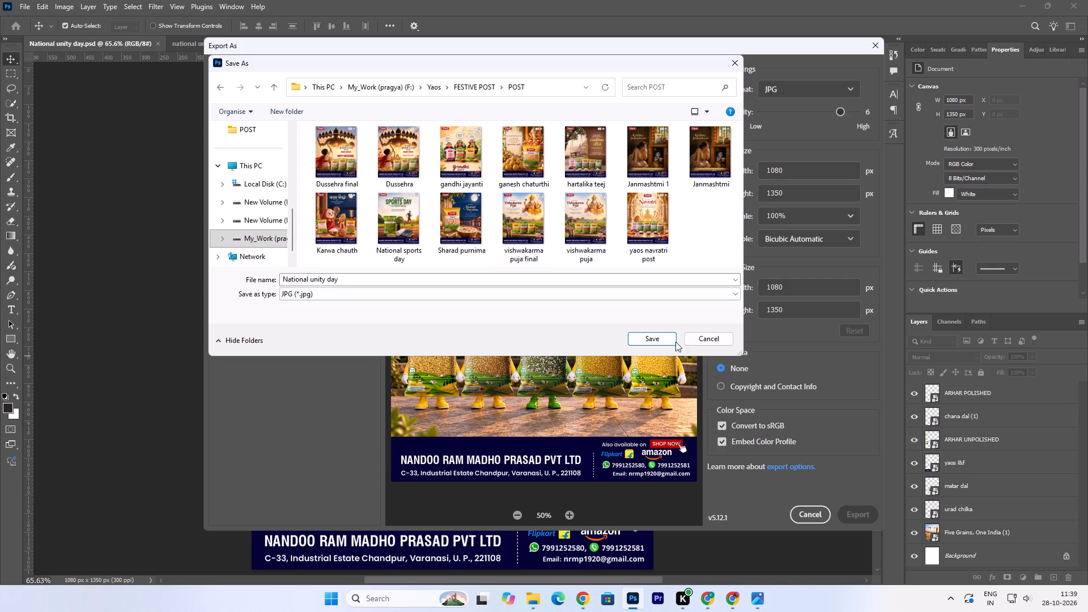
left_click(659, 341)
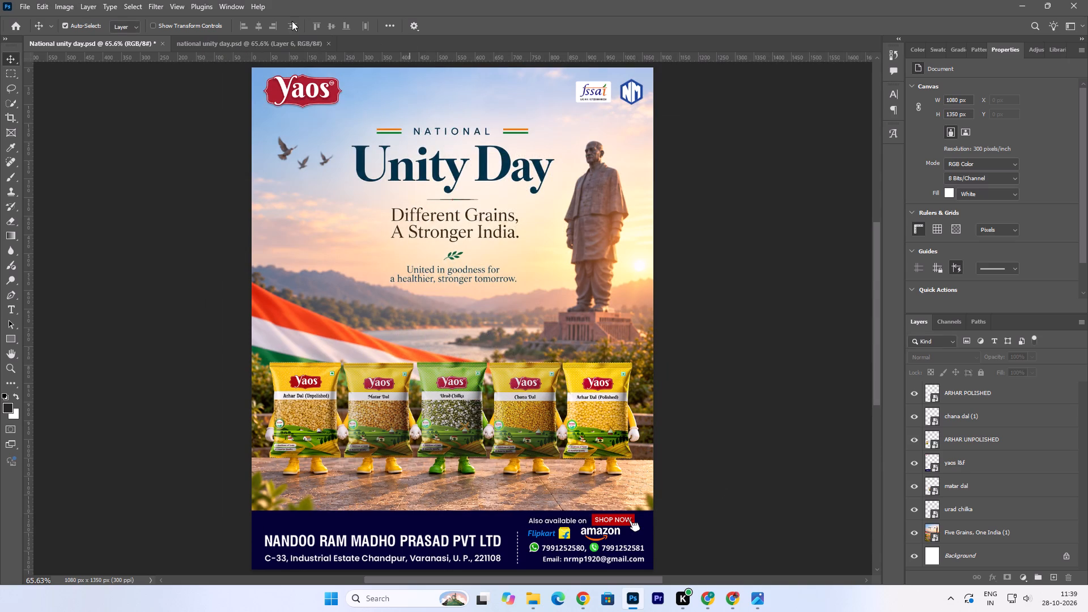
Export the Kisan poster as a 1080 × 1350 px JPG named "national unity day" into KISAN > FESTIVE POST > POST.
left_click(280, 42)
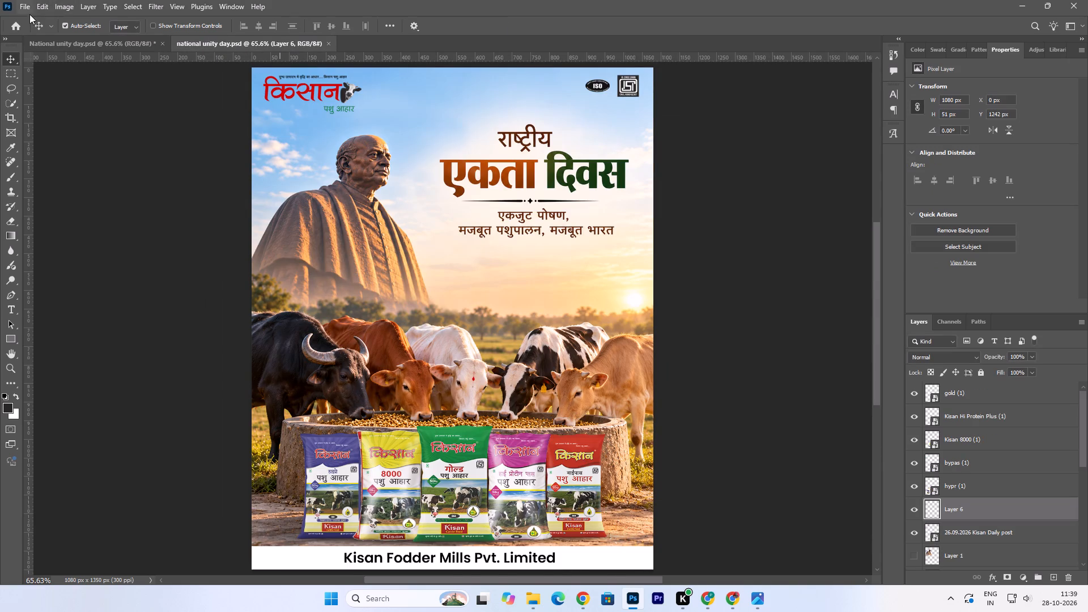
left_click(25, 5)
left_click(51, 184)
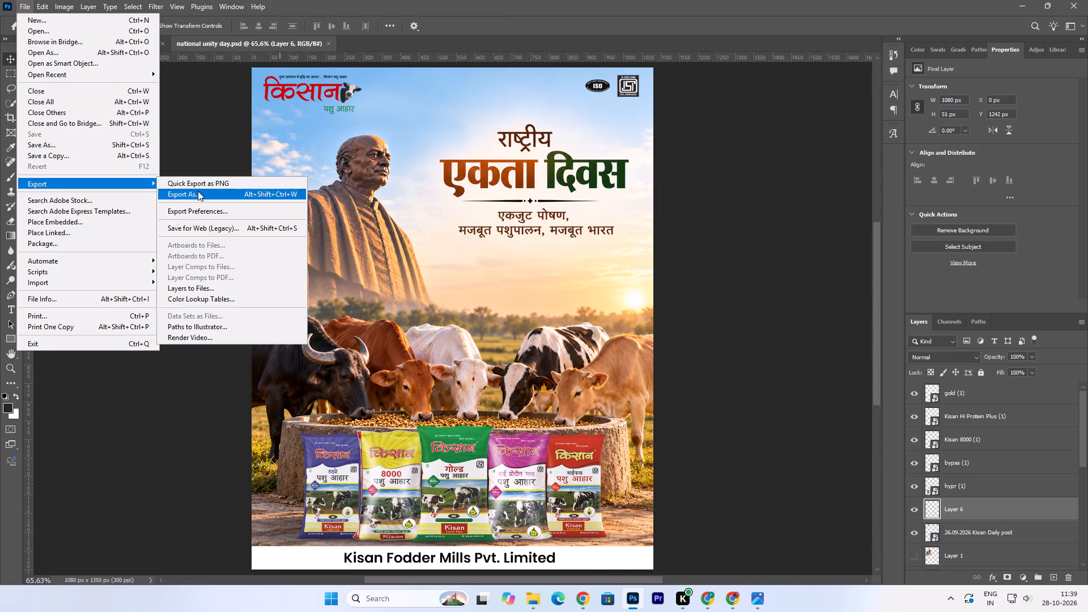
left_click(201, 194)
left_click(864, 518)
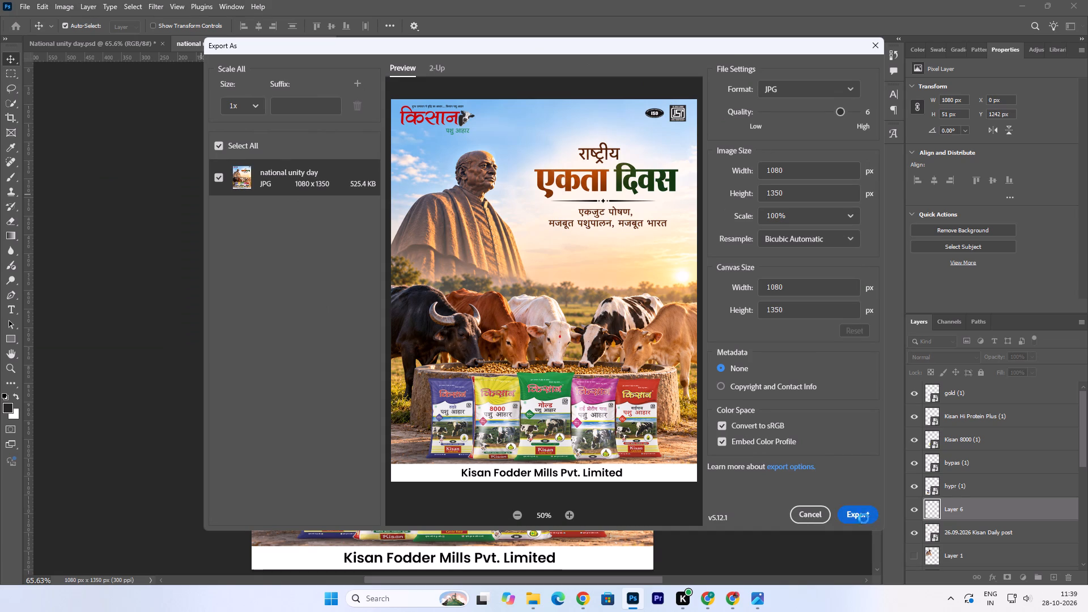
left_click(261, 245)
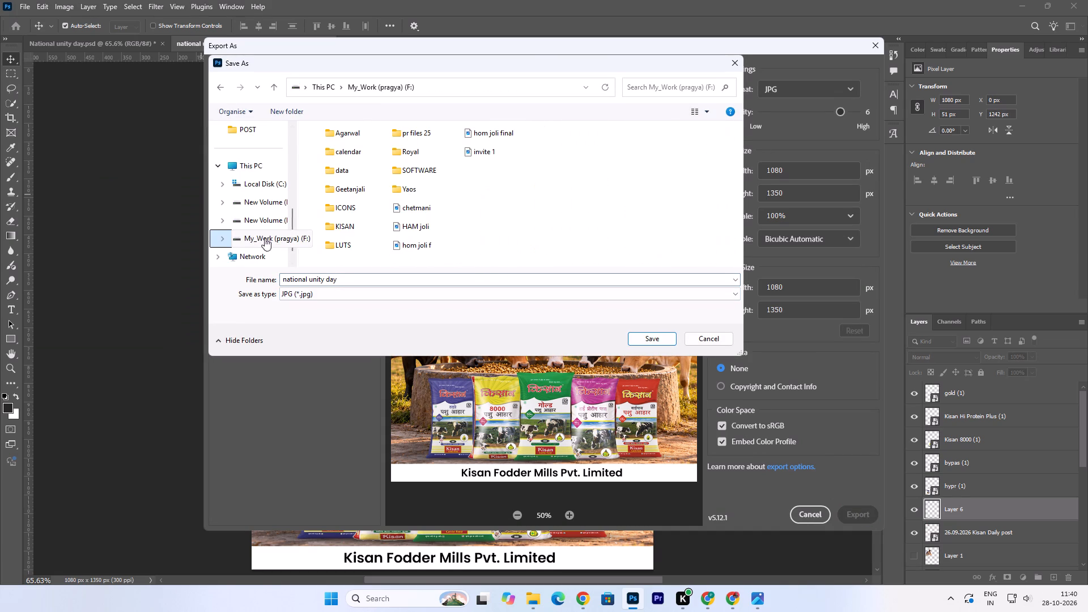
double_click(355, 229)
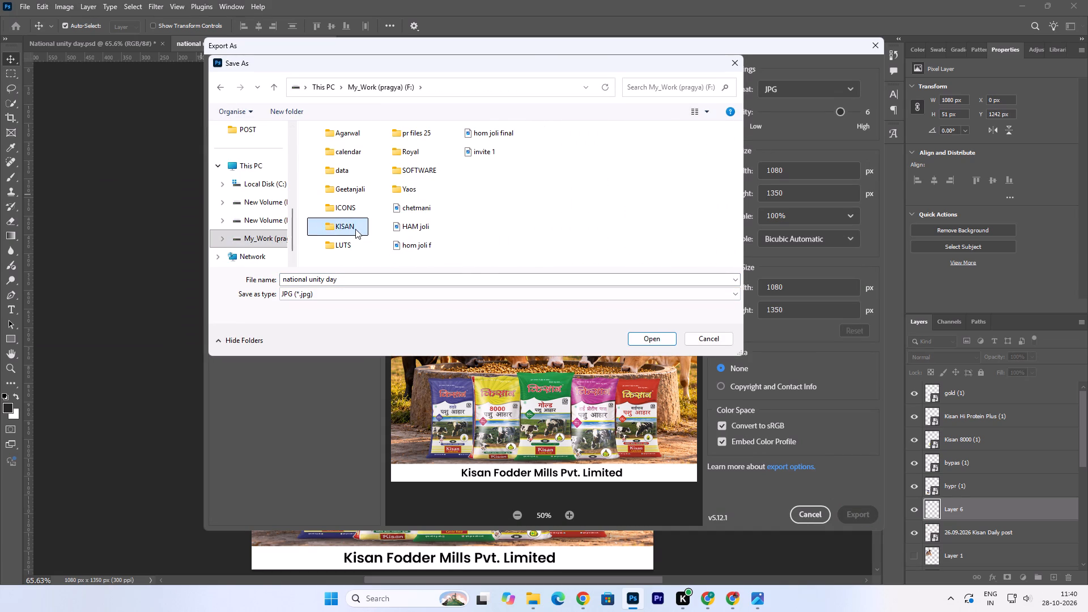
double_click(353, 211)
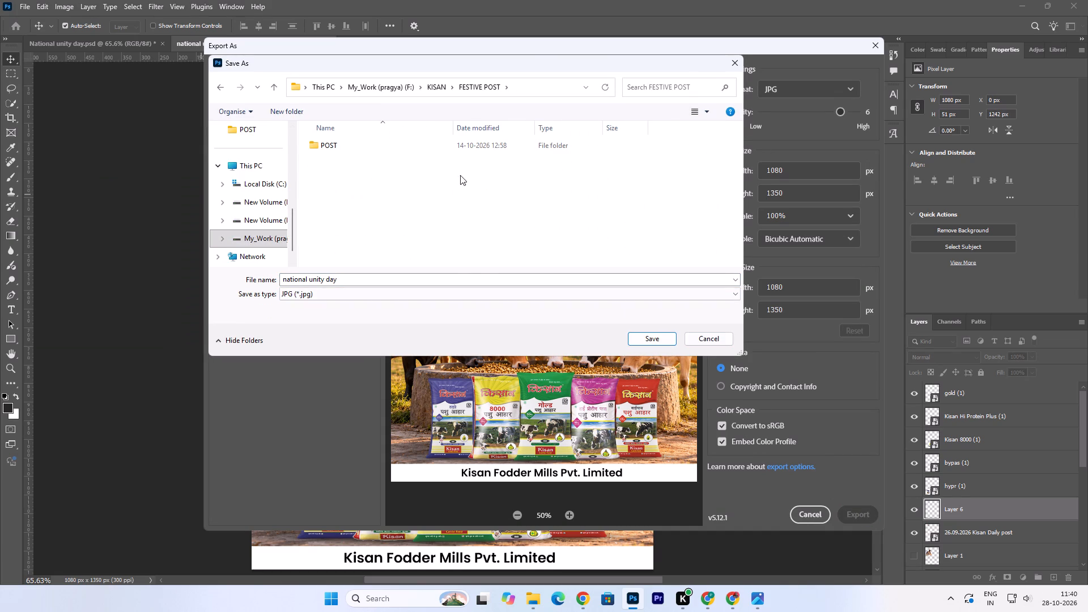
double_click(469, 148)
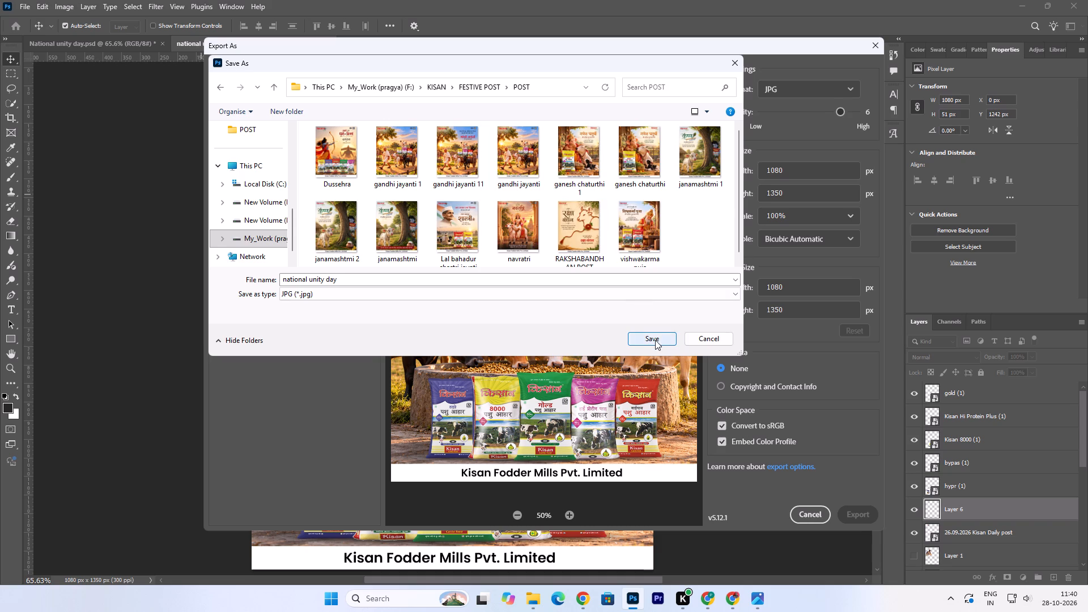
Save the Kisan poster's JPG export as "national unity day" in the KISAN > FESTIVE POST > POST folder.
left_click(655, 340)
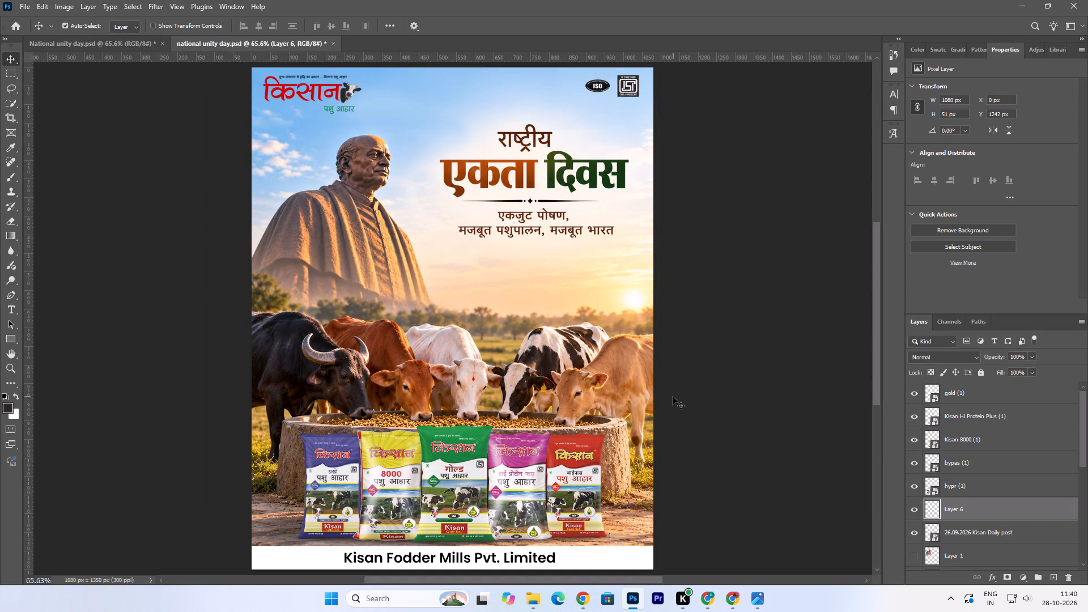
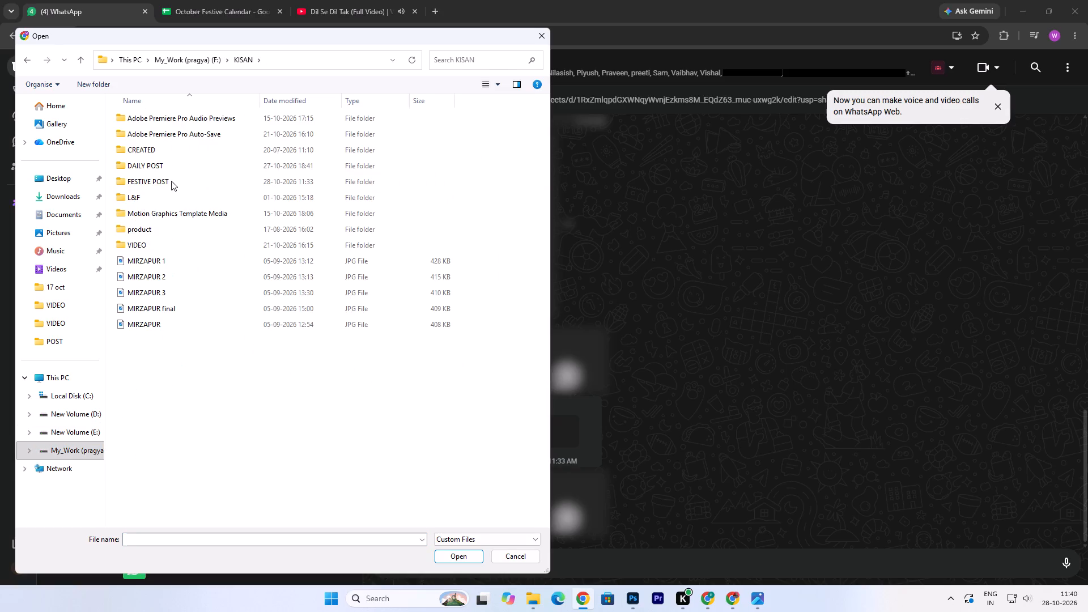
Open the KISAN > FESTIVE POST > POST folder to choose a poster image for the WhatsApp group chat.
double_click(171, 181)
double_click(185, 117)
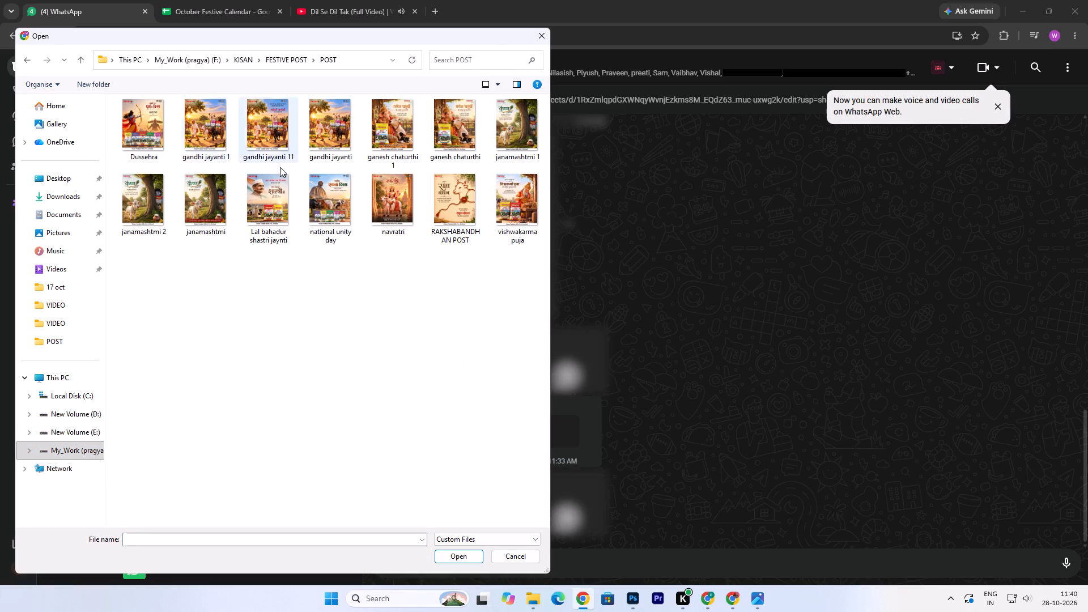